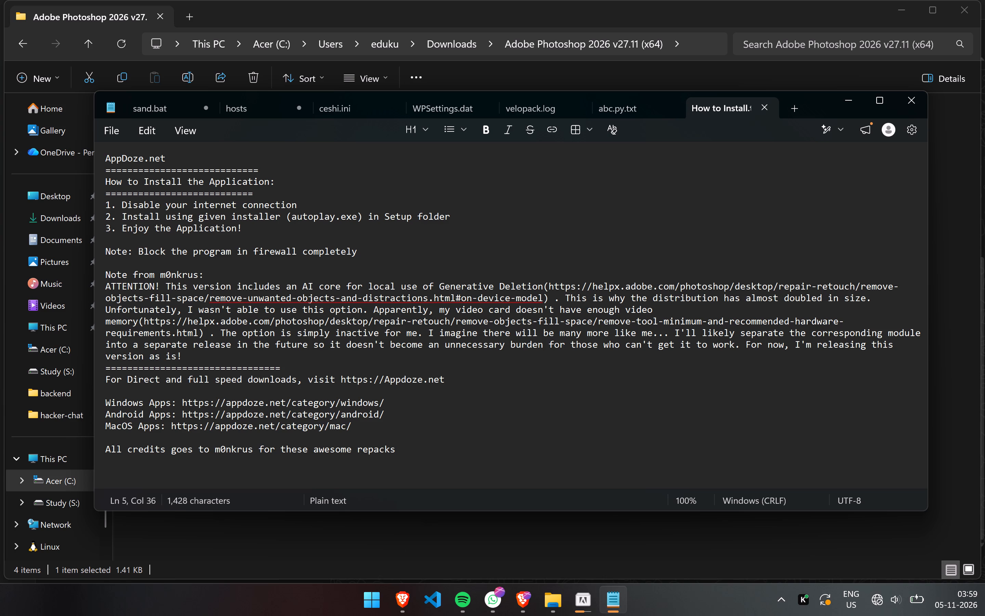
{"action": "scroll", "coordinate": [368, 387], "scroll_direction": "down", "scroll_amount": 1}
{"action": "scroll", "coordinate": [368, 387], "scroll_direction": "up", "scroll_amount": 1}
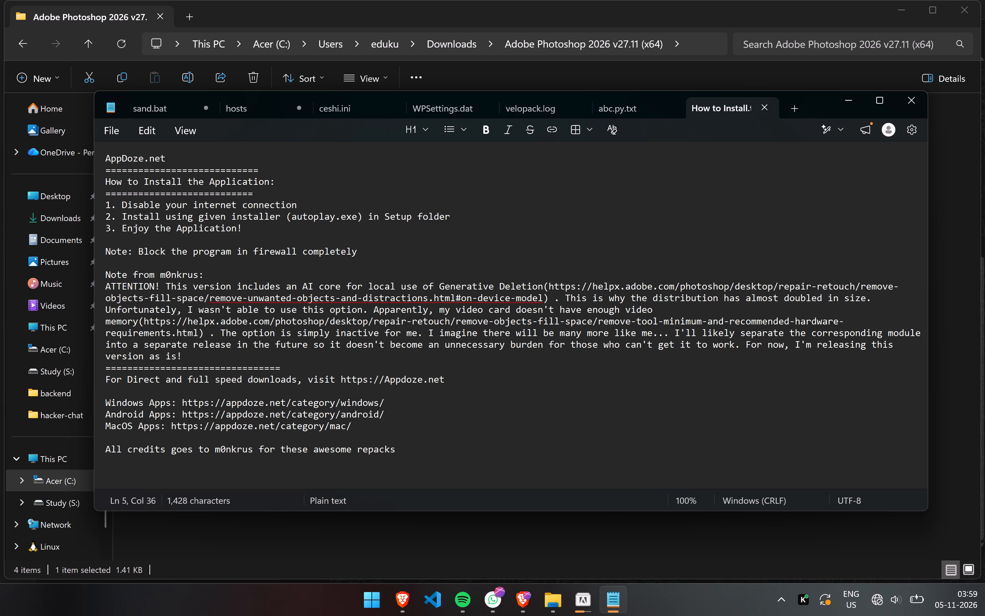
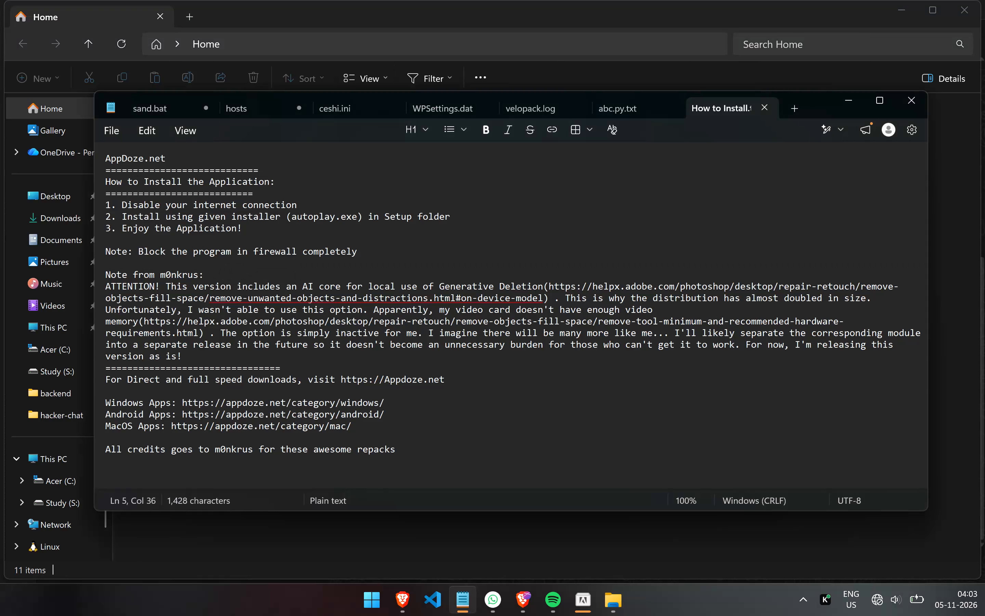
Search Windows for the firewall and open the firewall status page to check its current state.
{"action": "key", "text": "alt+Tab"}
{"action": "type", "text": "fire"}
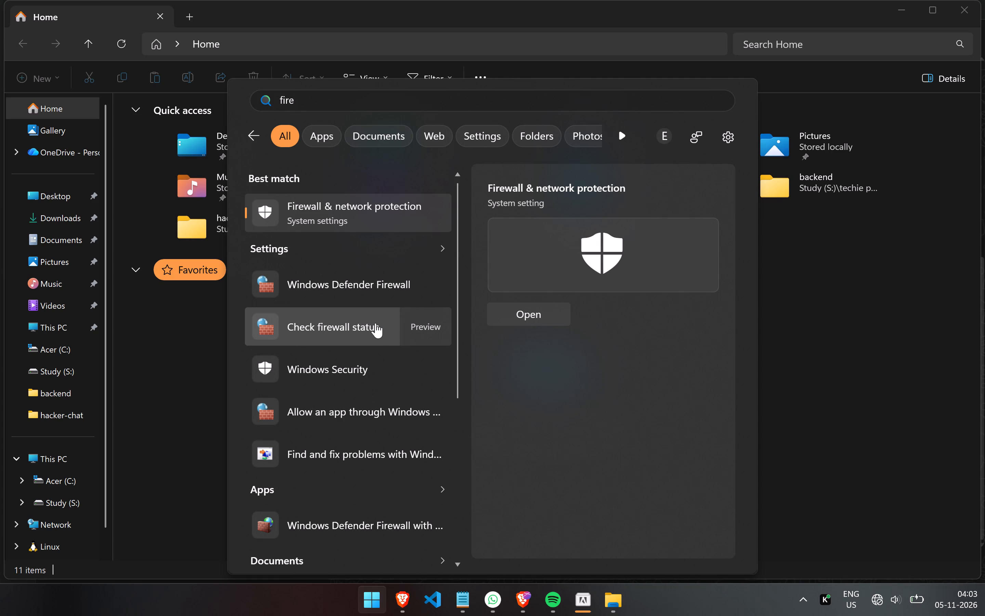
{"action": "left_click", "coordinate": [378, 331]}
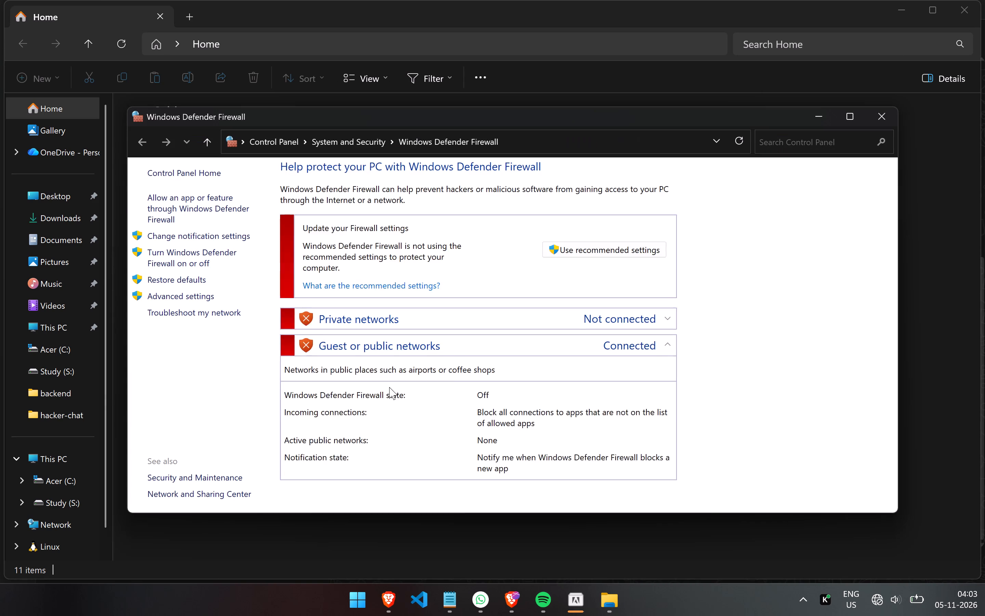
Open the list of apps allowed through Windows Defender Firewall and examine its first entries.
{"action": "type", "text": "fire"}
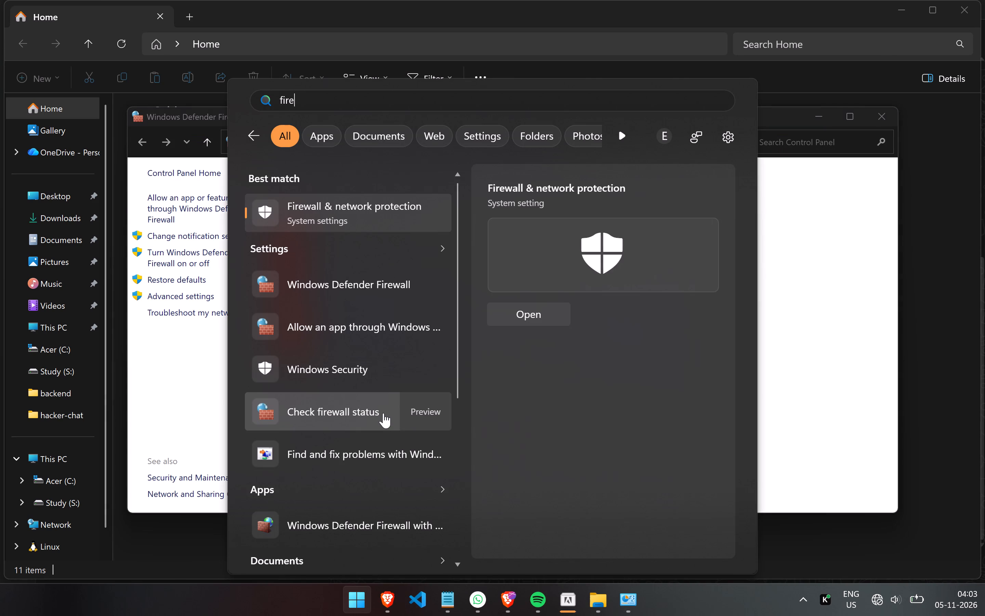
{"action": "left_click", "coordinate": [364, 324]}
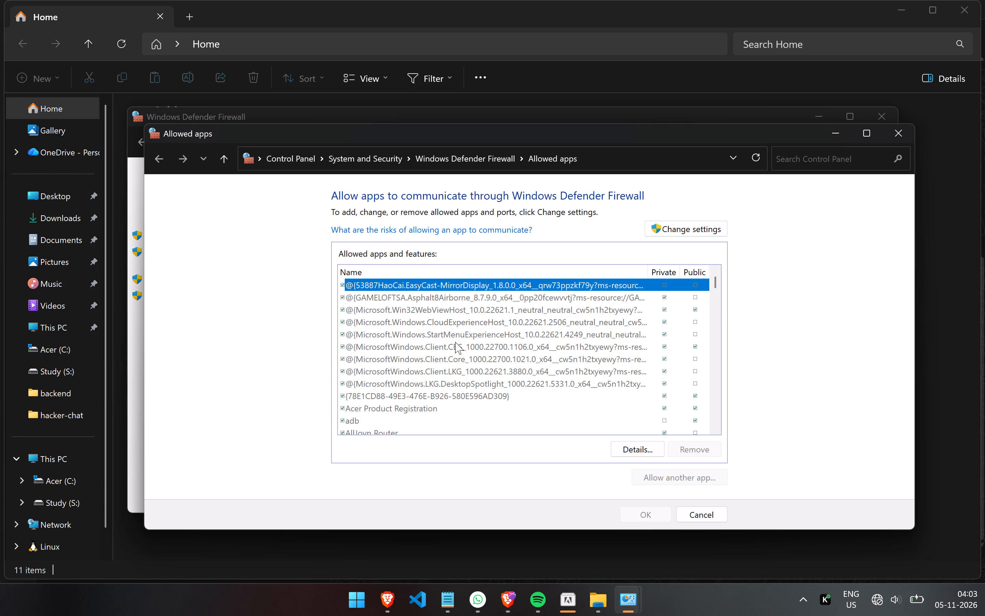
{"action": "scroll", "coordinate": [455, 342], "scroll_direction": "down", "scroll_amount": 5}
{"action": "scroll", "coordinate": [364, 416], "scroll_direction": "down", "scroll_amount": 1}
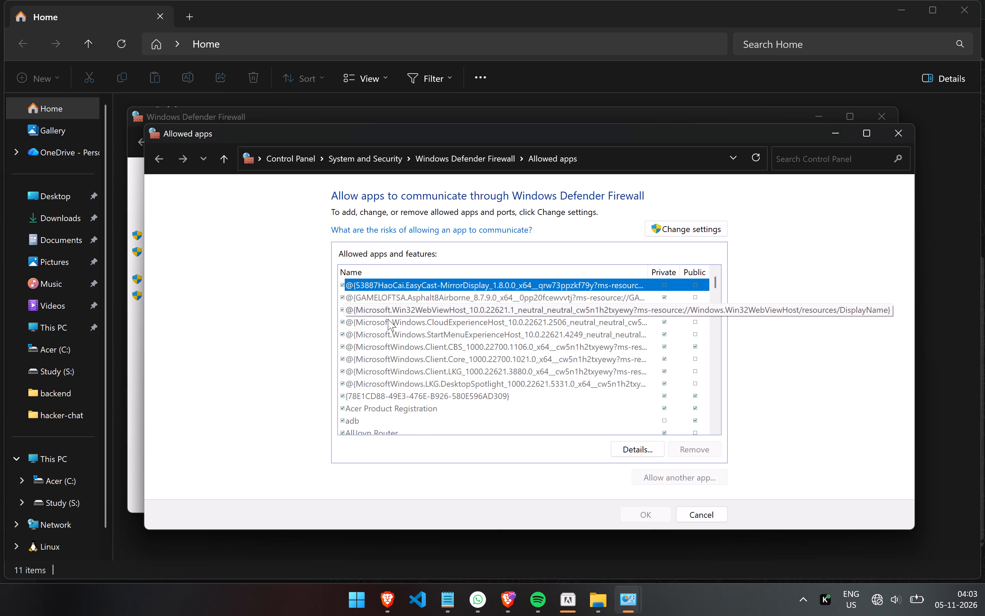
{"action": "scroll", "coordinate": [388, 319], "scroll_direction": "up", "scroll_amount": 1}
{"action": "scroll", "coordinate": [388, 319], "scroll_direction": "down", "scroll_amount": 1}
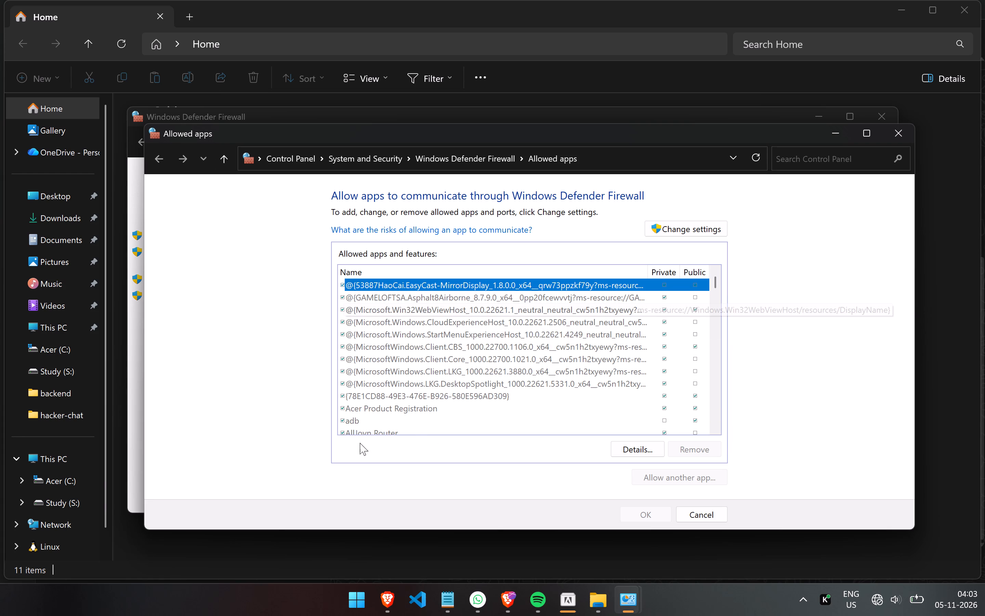
{"action": "left_click", "coordinate": [389, 412]}
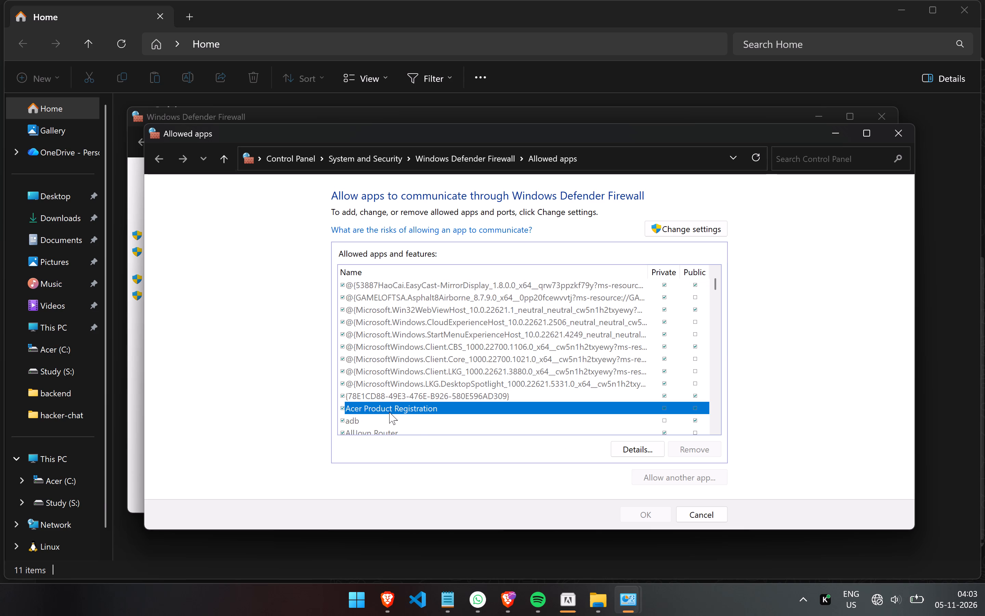
{"action": "scroll", "coordinate": [389, 412], "scroll_direction": "down", "scroll_amount": 1}
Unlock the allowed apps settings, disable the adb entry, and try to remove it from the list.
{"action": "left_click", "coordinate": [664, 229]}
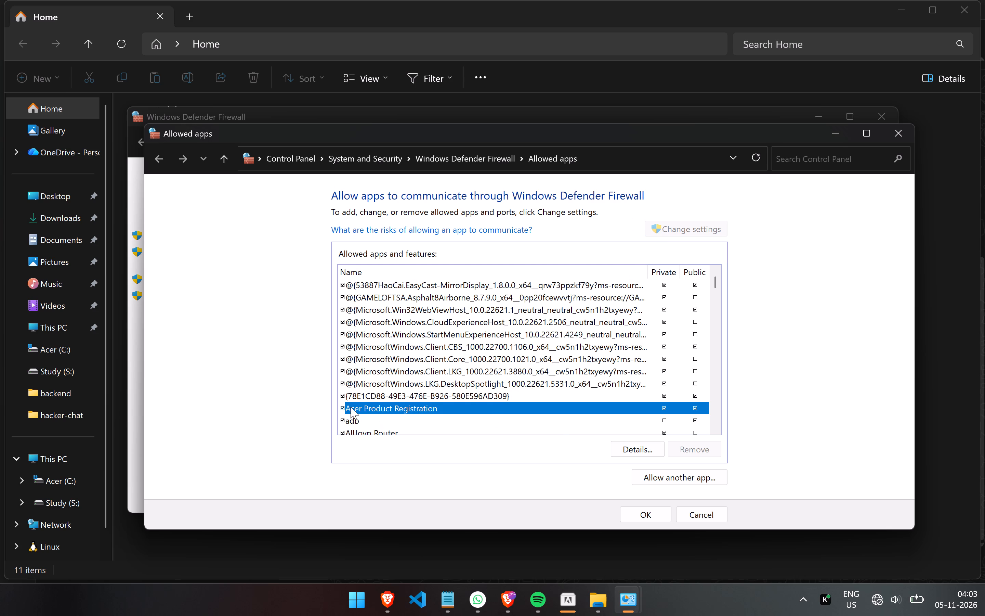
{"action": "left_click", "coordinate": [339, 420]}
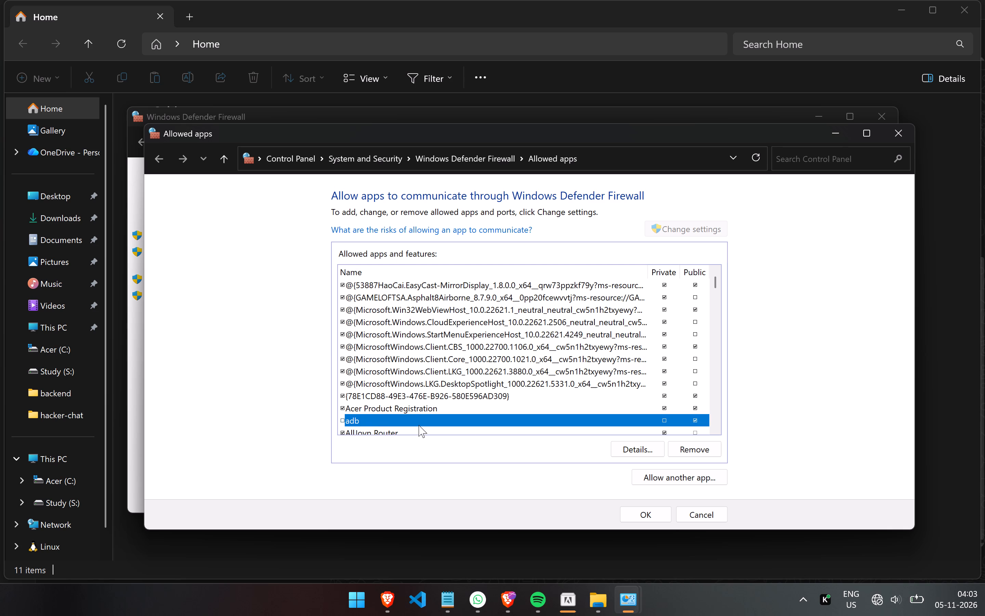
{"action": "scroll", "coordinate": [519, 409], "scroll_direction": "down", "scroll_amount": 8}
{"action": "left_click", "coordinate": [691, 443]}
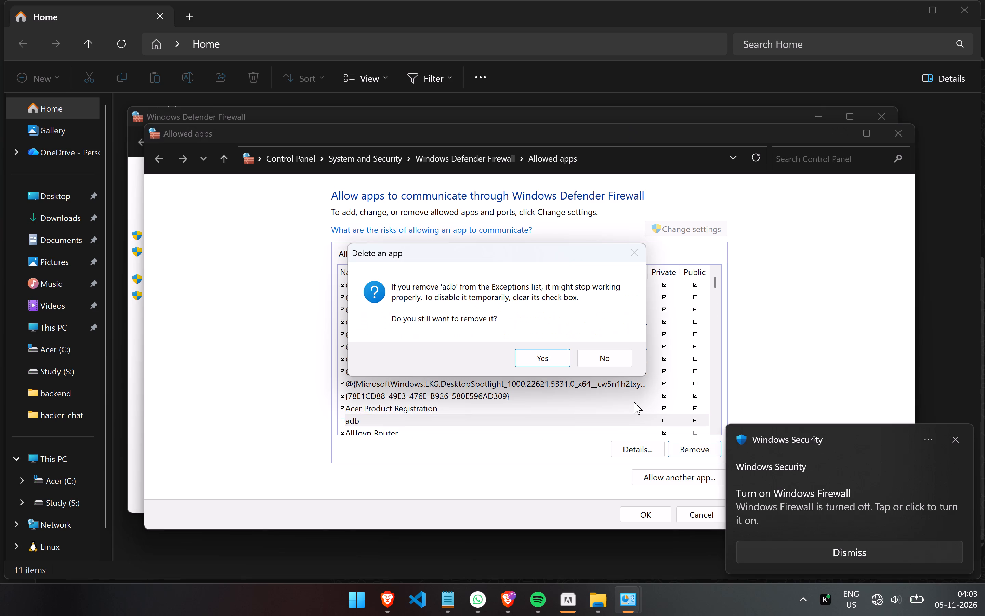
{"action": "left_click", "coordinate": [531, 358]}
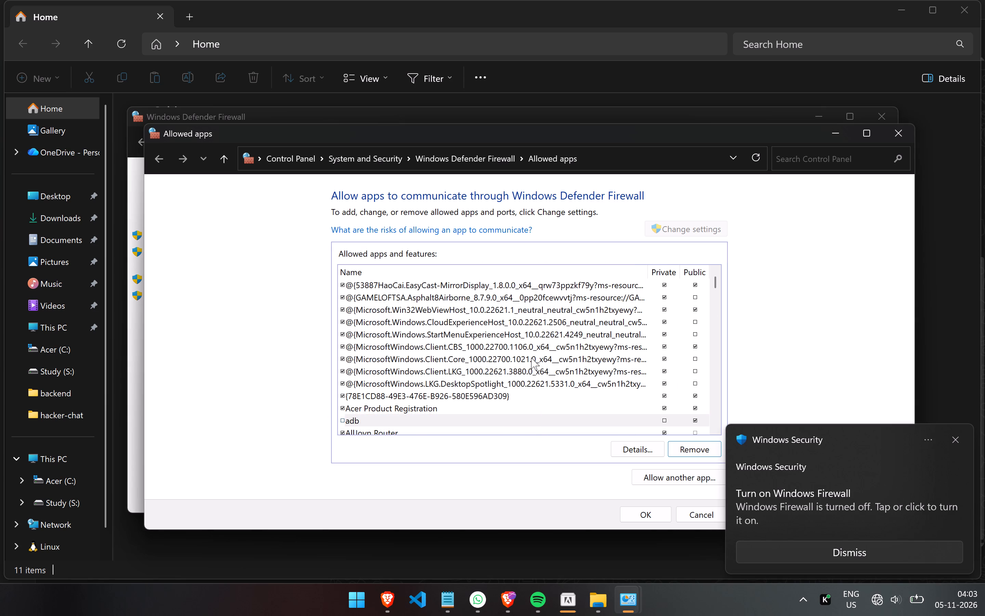
Examine the allowed apps and features list from the beginning through the Windows entries, and close it without saving.
{"action": "scroll", "coordinate": [531, 358], "scroll_direction": "down", "scroll_amount": 2}
{"action": "scroll", "coordinate": [503, 411], "scroll_direction": "down", "scroll_amount": 2}
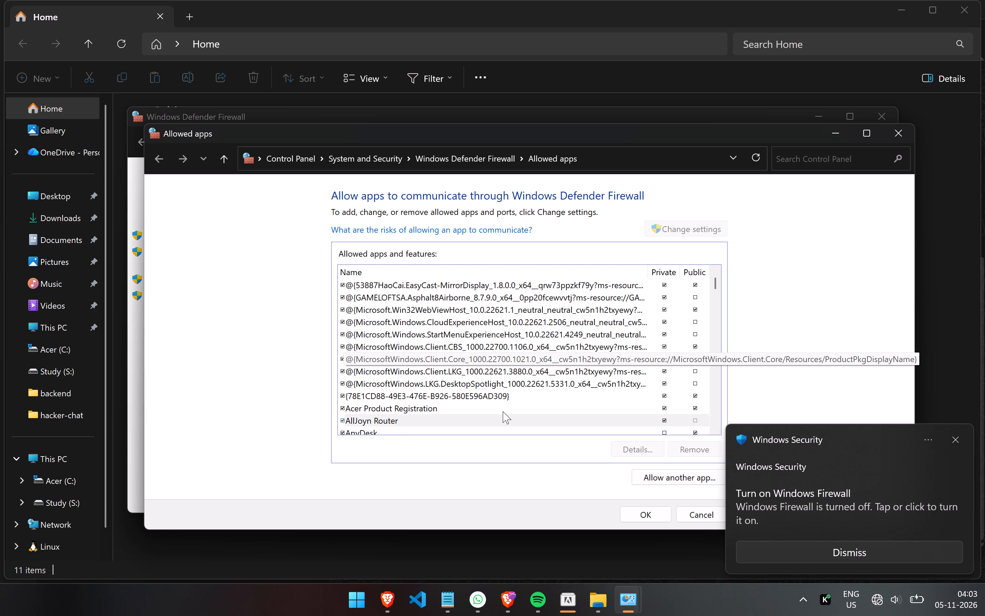
{"action": "key", "text": "Down"}
{"action": "key", "text": "Down"}
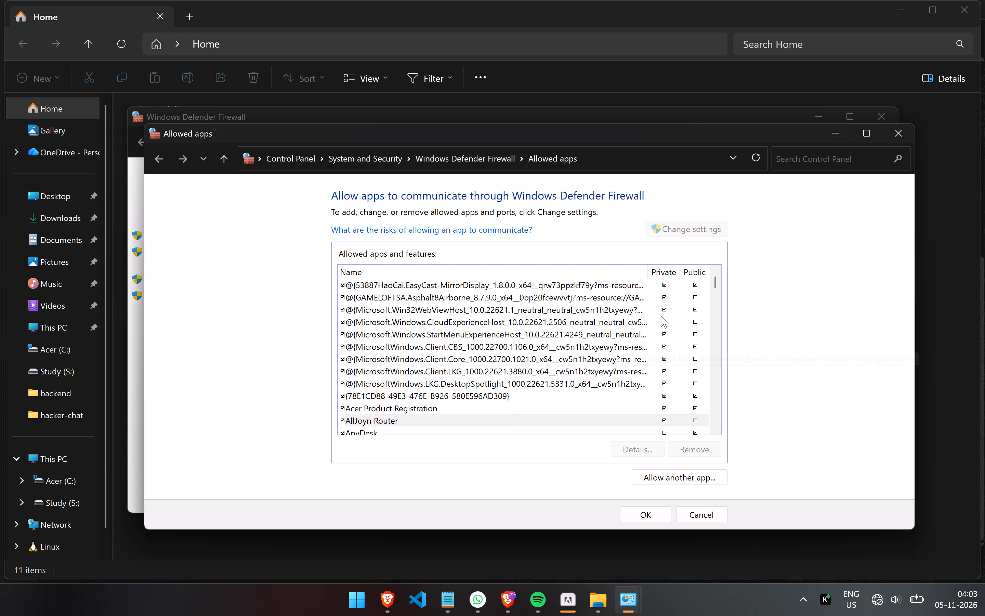
{"action": "left_click", "coordinate": [675, 298]}
{"action": "key", "text": "Down"}
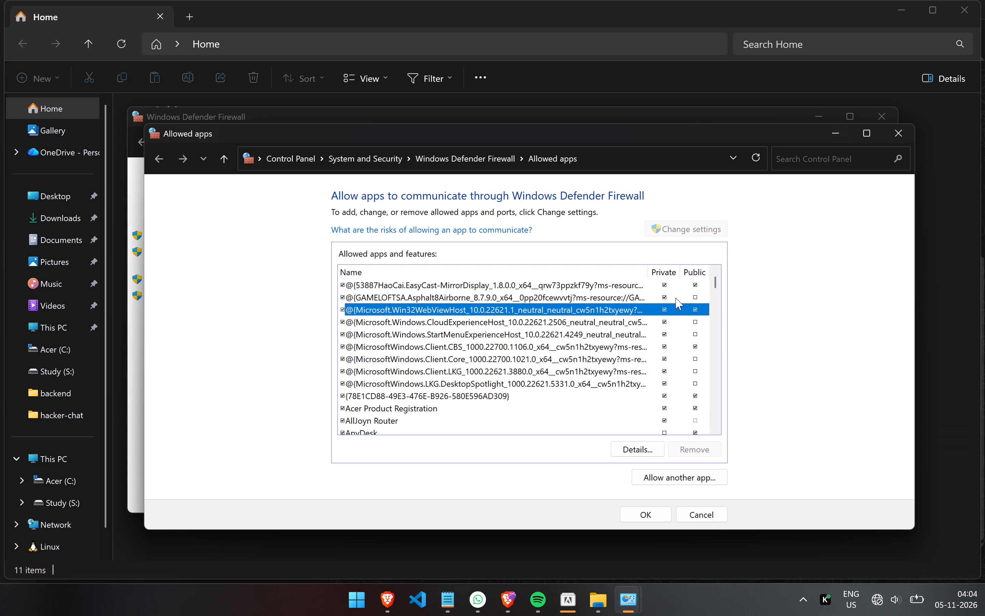
{"action": "key", "text": "Down"}
{"action": "key", "text": "Down"}
{"action": "key", "text": "Down"}
{"action": "key", "text": "Down"}
{"action": "key", "text": "Down"}
{"action": "key", "text": "Down"}
{"action": "key", "text": "Down"}
{"action": "key", "text": "Down"}
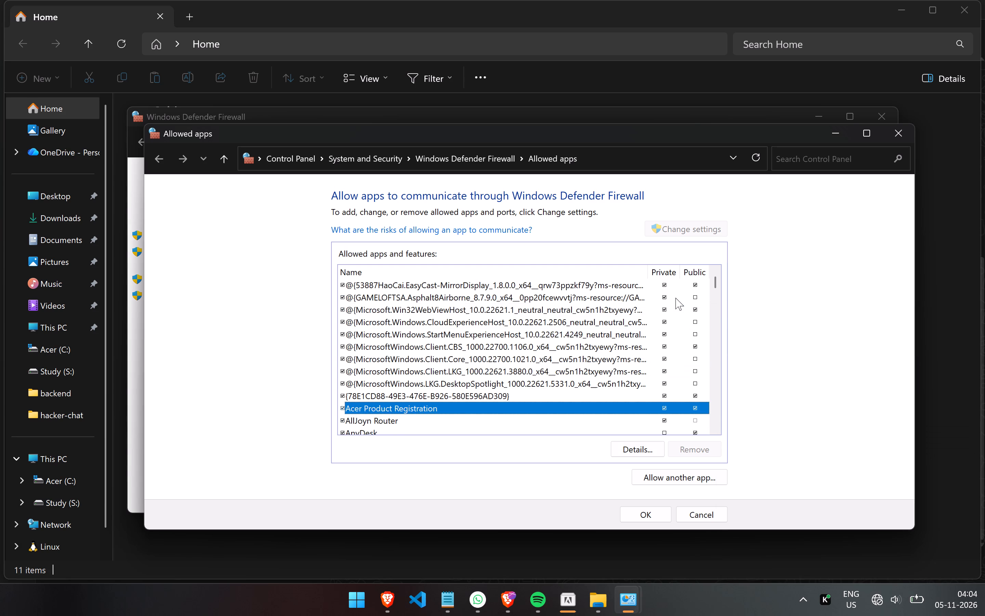
{"action": "key", "text": "Down"}
{"action": "key", "text": "Down"}
{"action": "key", "text": "Down"}
{"action": "key", "text": "Down"}
{"action": "key", "text": "Down"}
{"action": "key", "text": "Down"}
{"action": "key", "text": "Up"}
{"action": "key", "text": "Up"}
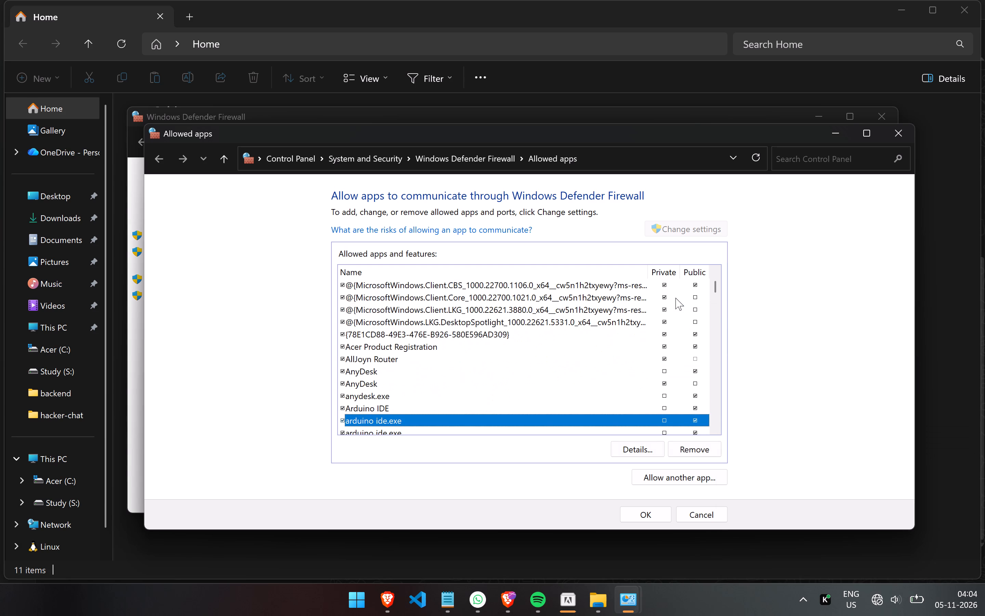
{"action": "key", "text": "Up"}
{"action": "key", "text": "Down"}
{"action": "key", "text": "Down"}
{"action": "key", "text": "Down"}
{"action": "key", "text": "Down"}
{"action": "key", "text": "Down"}
{"action": "key", "text": "Down"}
{"action": "key", "text": "Down"}
{"action": "key", "text": "Down"}
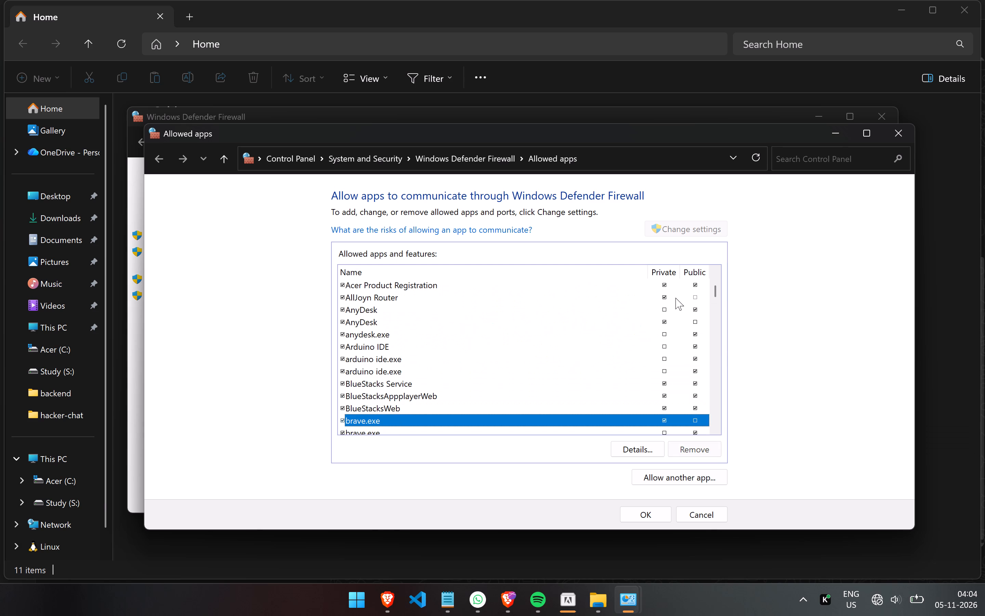
{"action": "key", "text": "Down"}
{"action": "key", "text": "Down"}
{"action": "key", "text": "Down"}
{"action": "key", "text": "Down"}
{"action": "key", "text": "Down"}
{"action": "key", "text": "Down"}
{"action": "key", "text": "Down"}
{"action": "key", "text": "Down"}
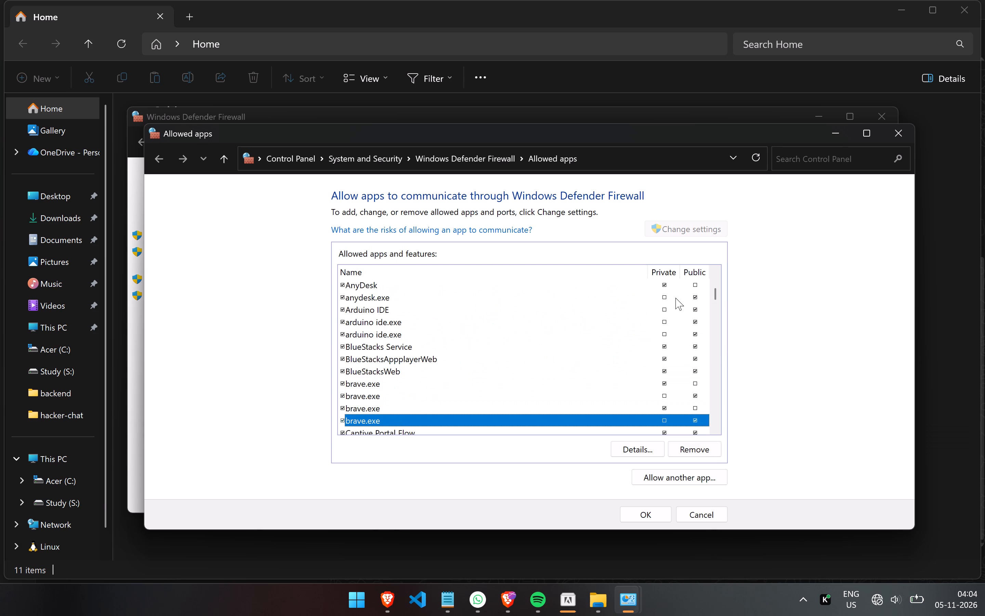
{"action": "key", "text": "Down"}
{"action": "key", "text": "Up"}
{"action": "key", "text": "Up"}
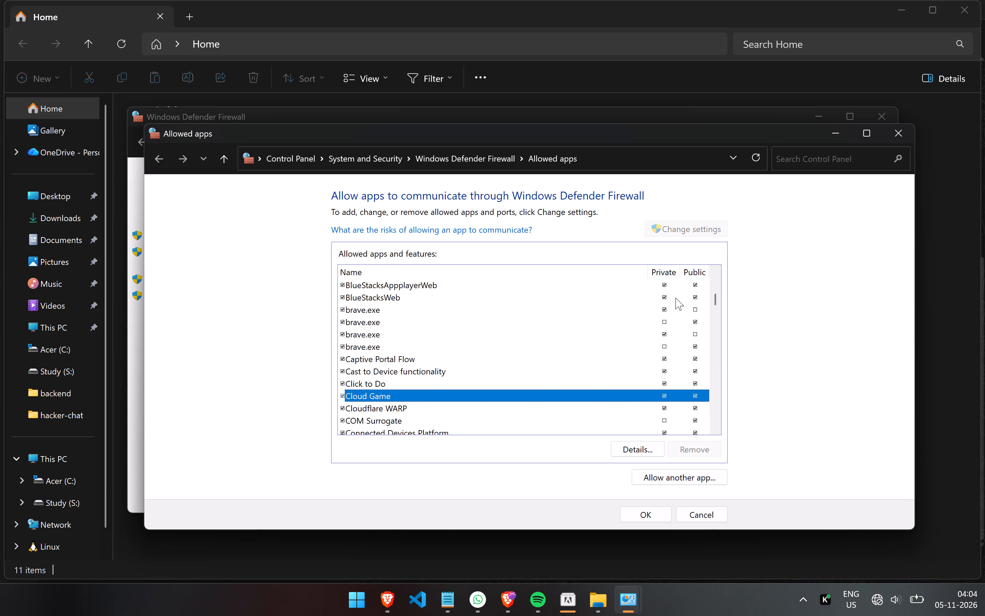
{"action": "key", "text": "Up"}
{"action": "key", "text": "Up"}
{"action": "key", "text": "Up"}
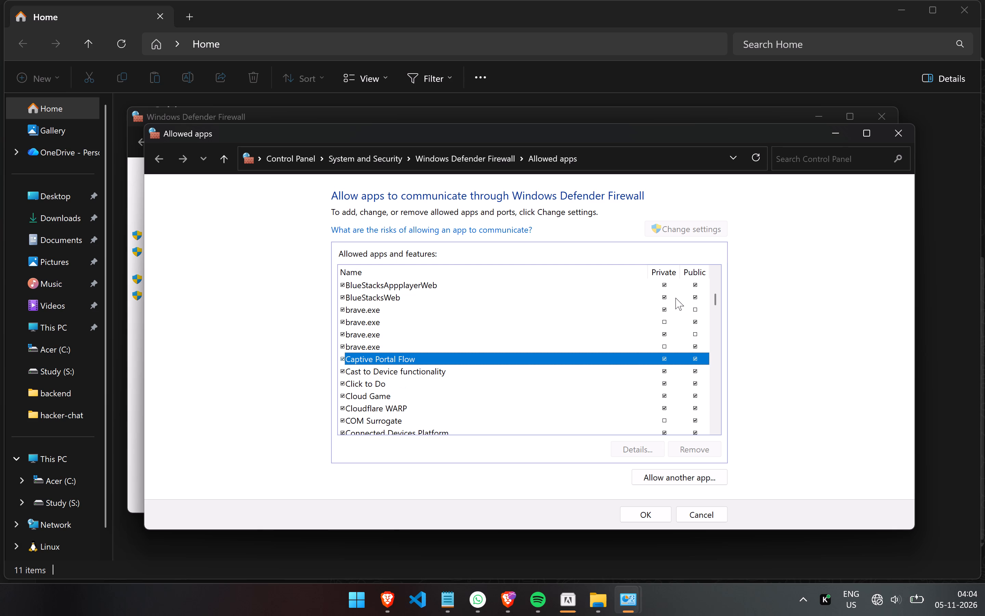
{"action": "key", "text": "Down"}
{"action": "key", "text": "Down"}
{"action": "key", "text": "Down"}
{"action": "key", "text": "Down"}
{"action": "key", "text": "Down"}
{"action": "key", "text": "Down"}
{"action": "key", "text": "Down"}
{"action": "key", "text": "Down"}
{"action": "key", "text": "Down"}
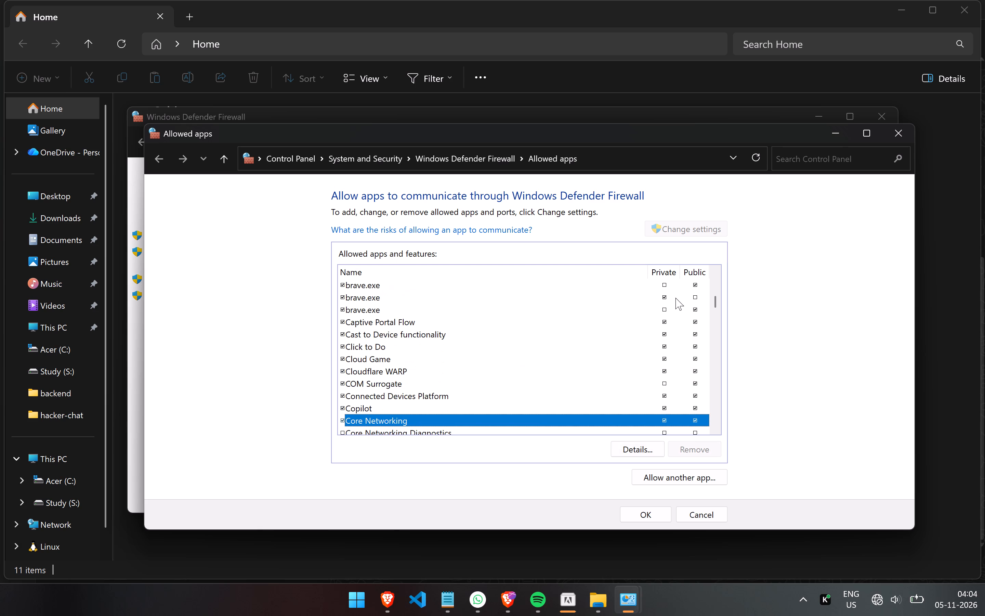
{"action": "key", "text": "Down"}
{"action": "key", "text": "Down"}
{"action": "key", "text": "Down"}
{"action": "key", "text": "Down"}
{"action": "key", "text": "Down"}
{"action": "key", "text": "Down"}
{"action": "key", "text": "Down"}
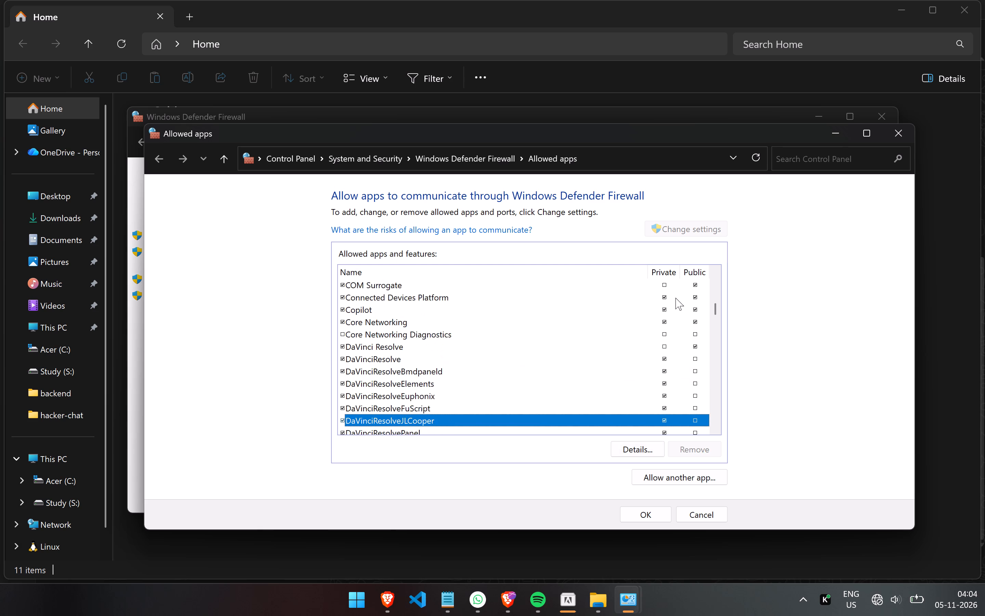
{"action": "key", "text": "Down"}
{"action": "key", "text": "Down"}
{"action": "key", "text": "Down"}
{"action": "key", "text": "Down"}
{"action": "key", "text": "Down"}
{"action": "key", "text": "Down"}
{"action": "key", "text": "Down"}
{"action": "key", "text": "Down"}
{"action": "key", "text": "Down"}
{"action": "key", "text": "Down"}
{"action": "key", "text": "Down"}
{"action": "key", "text": "Down"}
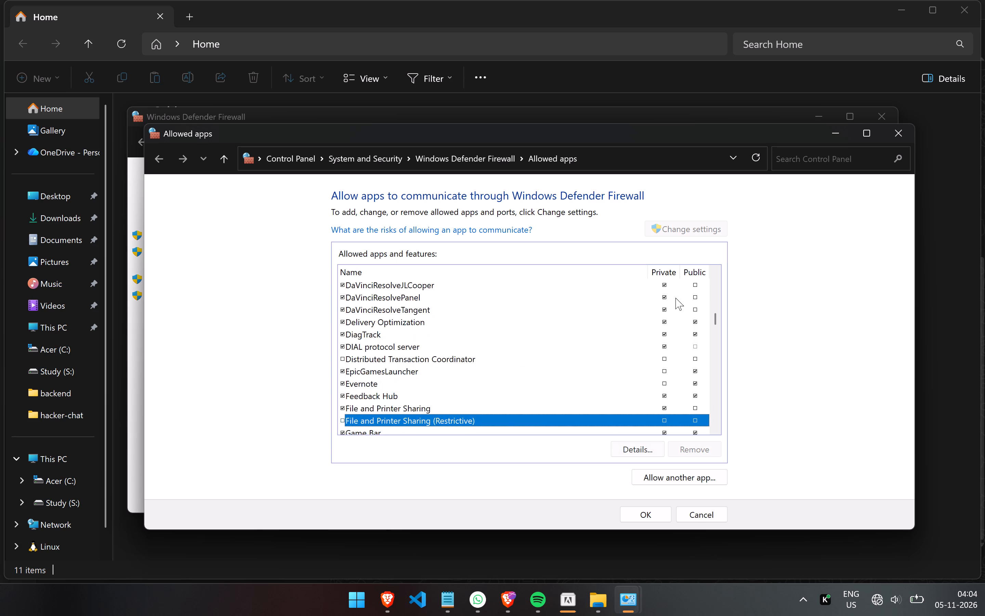
{"action": "key", "text": "Down"}
{"action": "key", "text": "Down"}
{"action": "key", "text": "Down"}
{"action": "key", "text": "Down"}
{"action": "key", "text": "Down"}
{"action": "key", "text": "Down"}
{"action": "key", "text": "Down"}
{"action": "key", "text": "Down"}
{"action": "key", "text": "Down"}
{"action": "key", "text": "Down"}
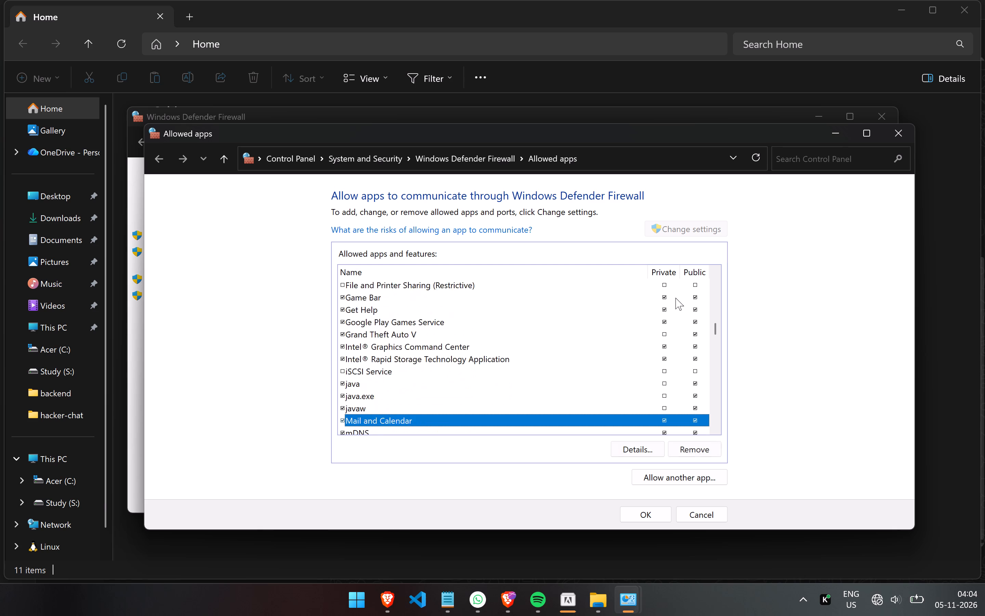
{"action": "key", "text": "Down"}
{"action": "key", "text": "Down"}
{"action": "key", "text": "Down"}
{"action": "key", "text": "Down"}
{"action": "key", "text": "Down"}
{"action": "key", "text": "Down"}
{"action": "key", "text": "Down"}
{"action": "key", "text": "Down"}
{"action": "key", "text": "Down"}
{"action": "key", "text": "Down"}
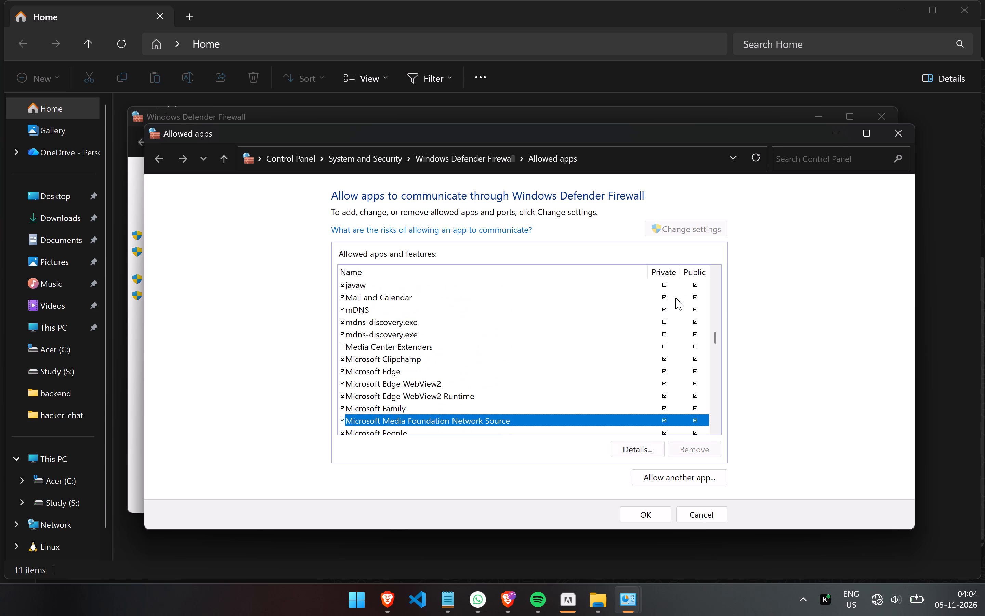
{"action": "left_click_drag", "start_coordinate": [718, 337], "coordinate": [718, 337]}
{"action": "left_click_drag", "start_coordinate": [718, 337], "coordinate": [718, 365]}
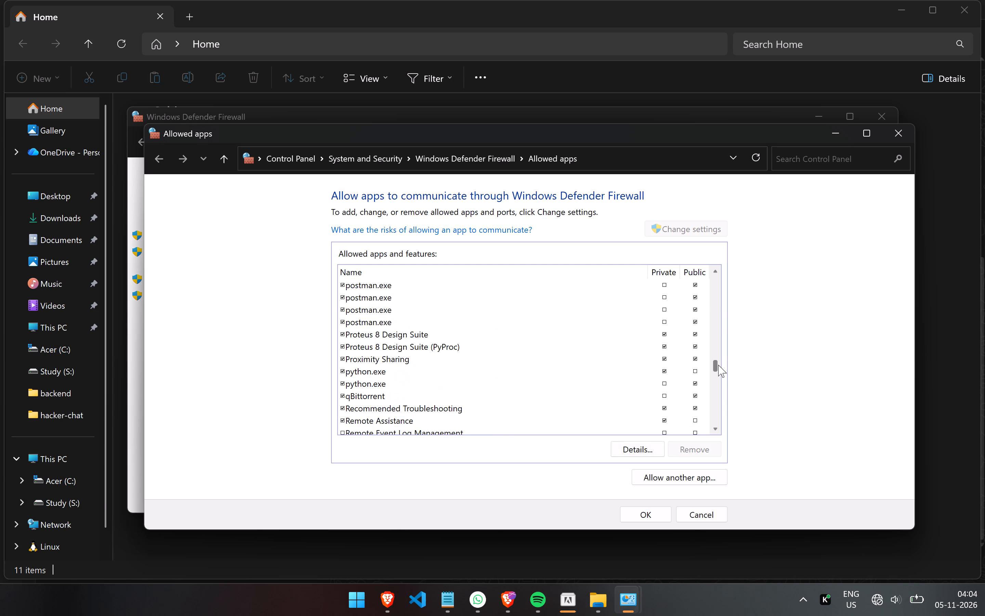
{"action": "left_click_drag", "start_coordinate": [718, 365], "coordinate": [722, 372]}
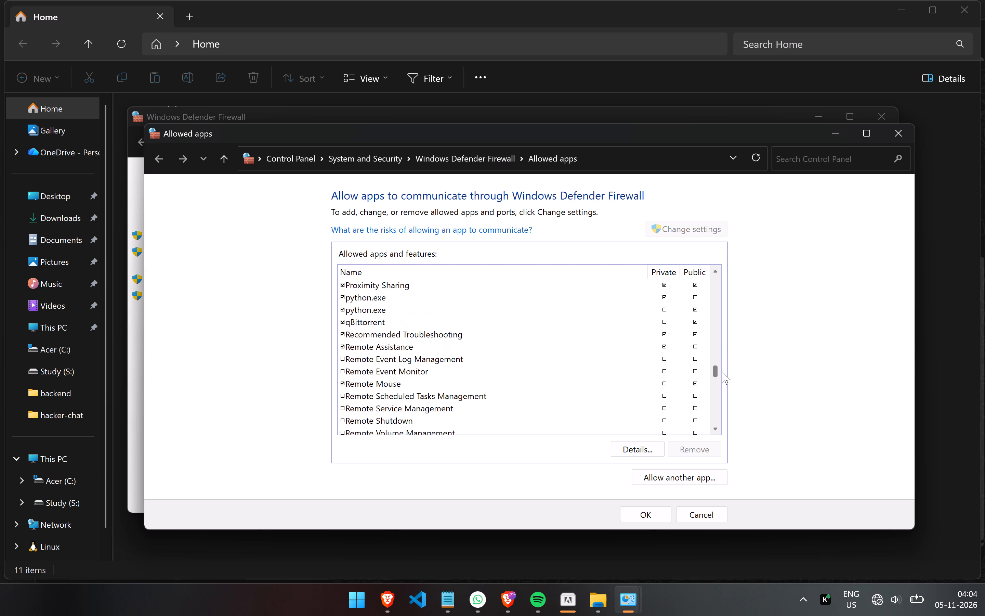
{"action": "left_click_drag", "start_coordinate": [722, 372], "coordinate": [723, 366]}
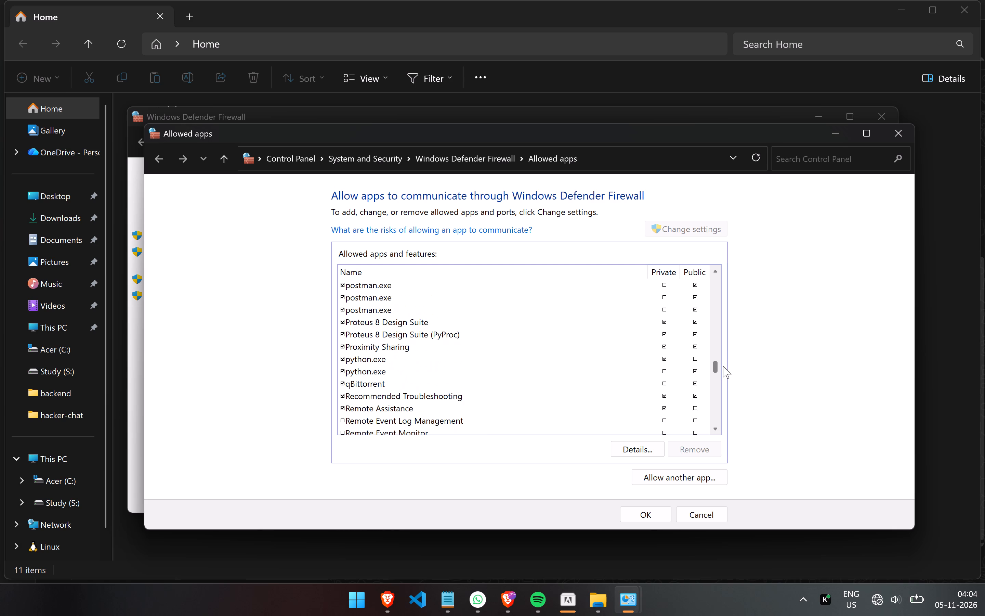
{"action": "left_click_drag", "start_coordinate": [723, 366], "coordinate": [724, 399]}
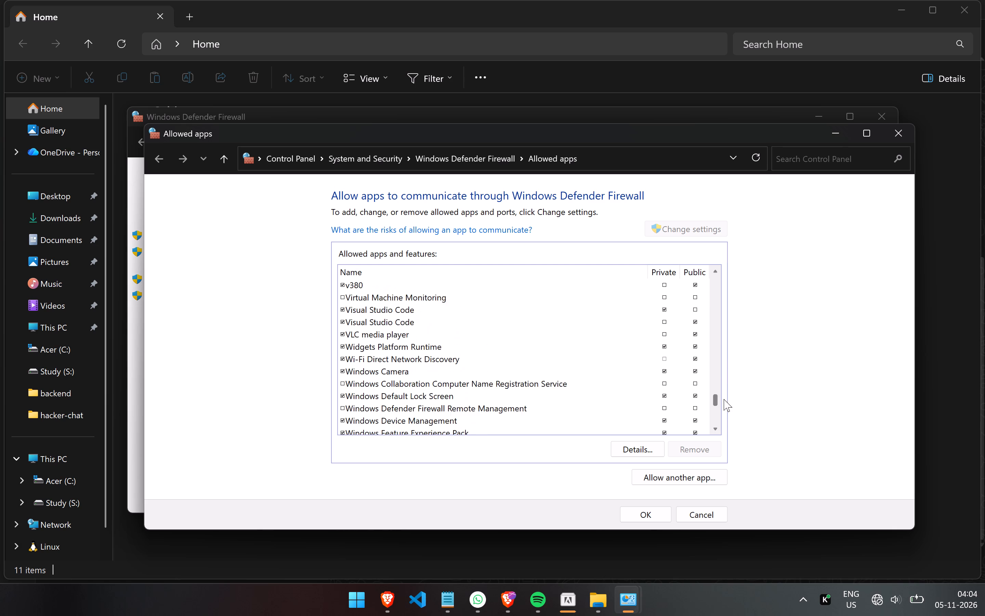
{"action": "left_click_drag", "start_coordinate": [724, 399], "coordinate": [727, 433]}
{"action": "key", "text": "Escape"}
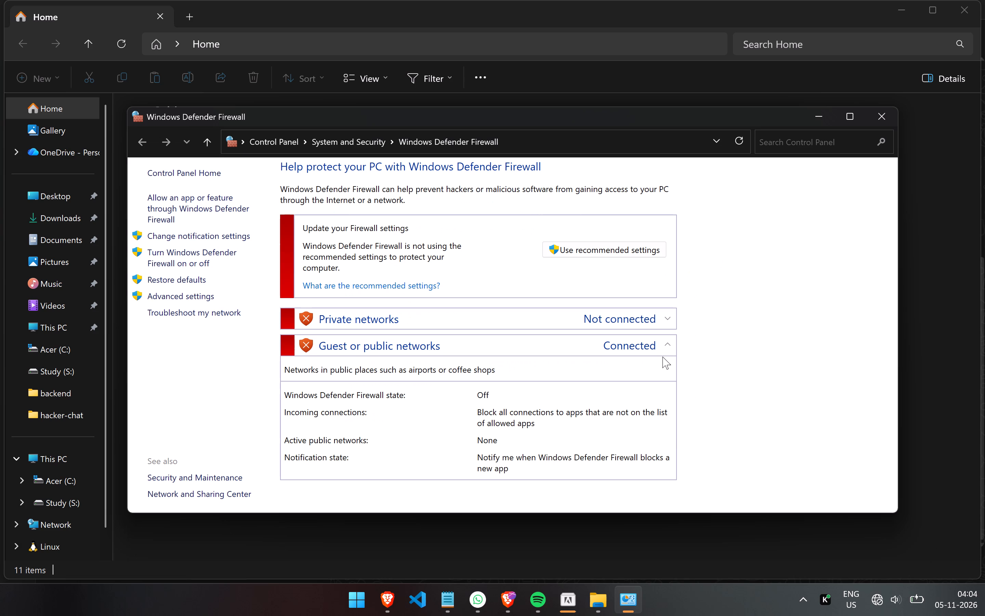
Check the Adobe Photoshop 2026 installer's progress and return to the Windows Defender Firewall window.
{"action": "key", "text": "super+Tab"}
{"action": "left_click", "coordinate": [572, 615]}
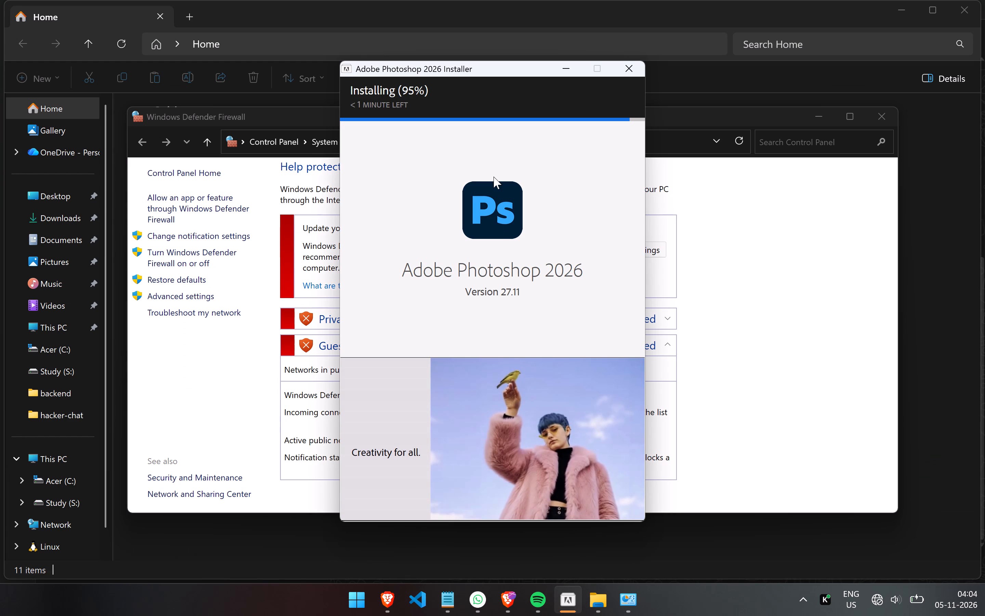
{"action": "key", "text": "super+Tab"}
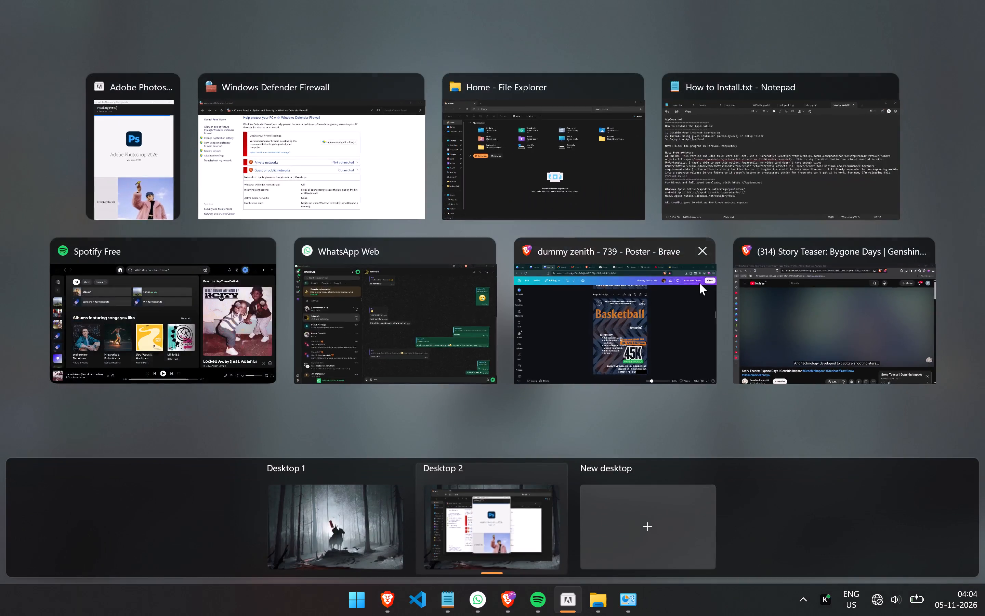
{"action": "key", "text": "super+Tab"}
{"action": "left_click", "coordinate": [781, 313]}
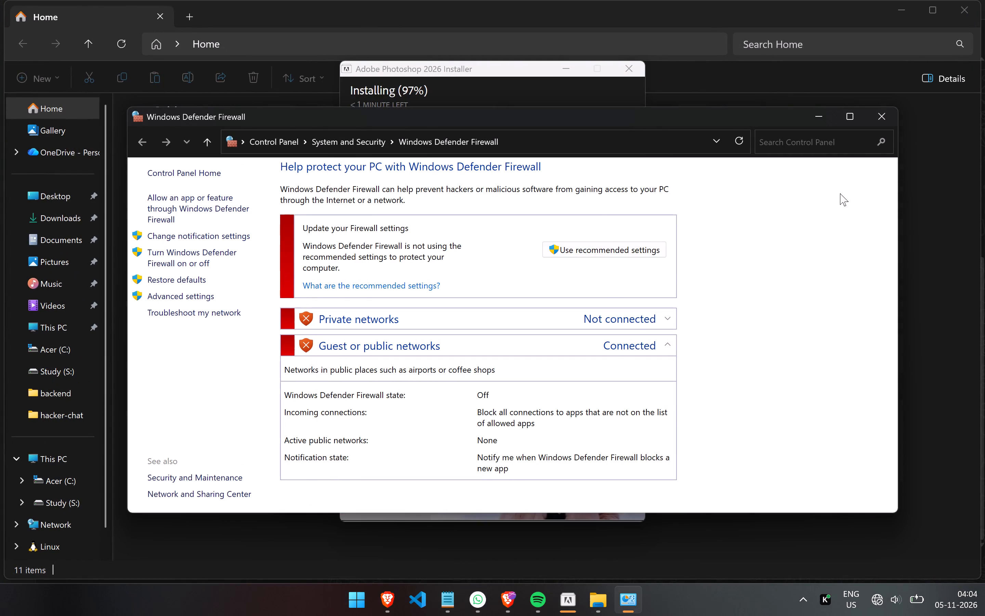
Close the Windows Defender Firewall window to get back to the Adobe Photoshop 2026 installer.
{"action": "left_click", "coordinate": [881, 112]}
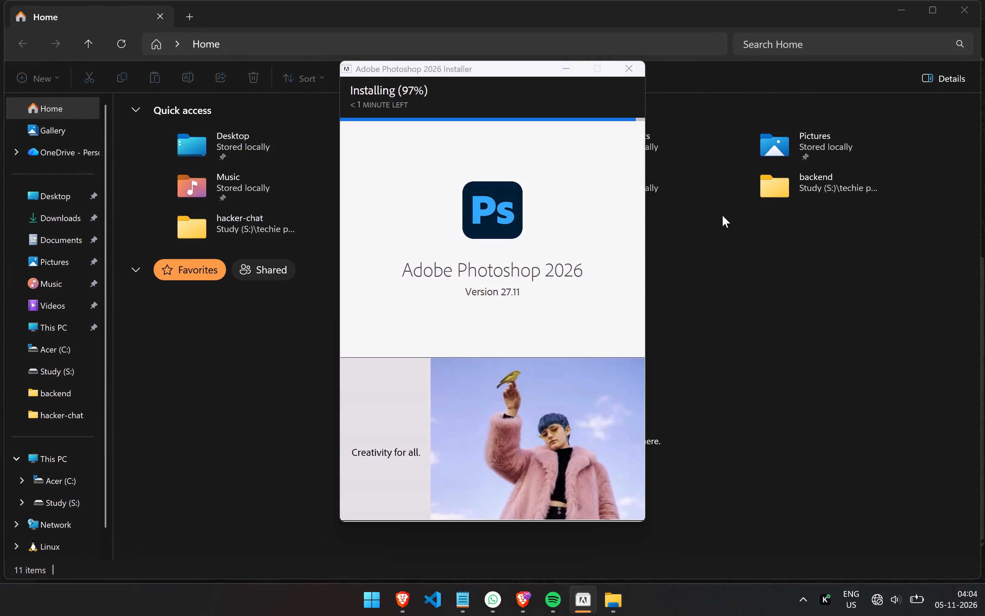
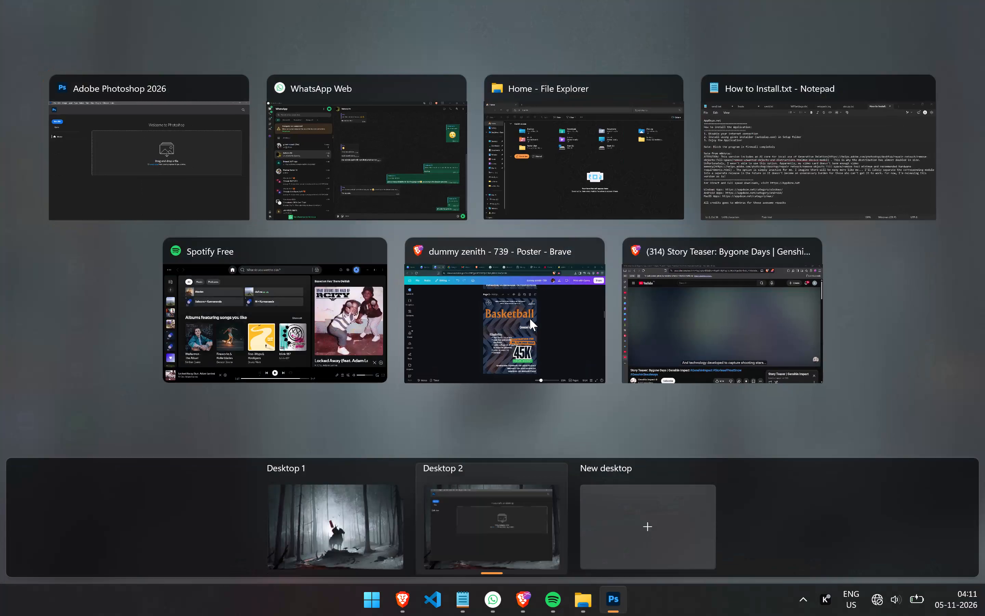
Switch to the Brave window and examine the Cosmos sport background element and its similar elements.
{"action": "key", "text": "super+Tab"}
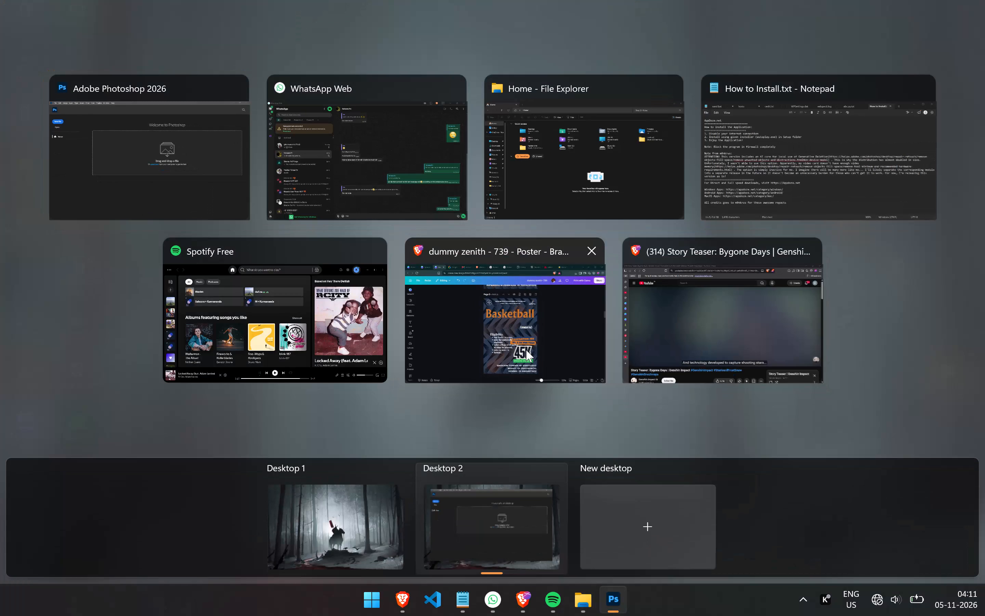
{"action": "left_click", "coordinate": [526, 350]}
{"action": "left_click", "coordinate": [502, 0]}
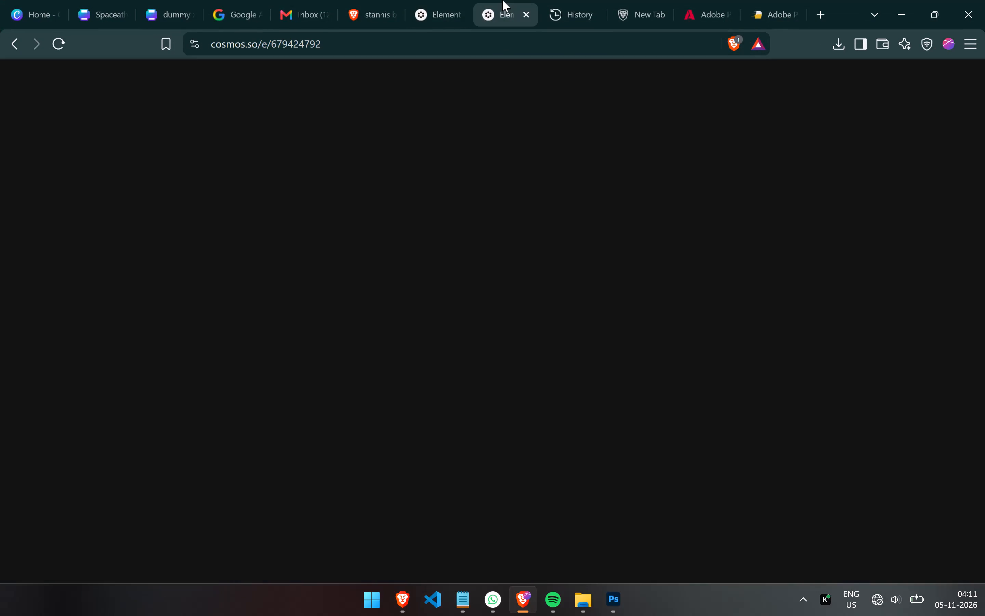
{"action": "scroll", "coordinate": [502, 0], "scroll_direction": "down", "scroll_amount": 4}
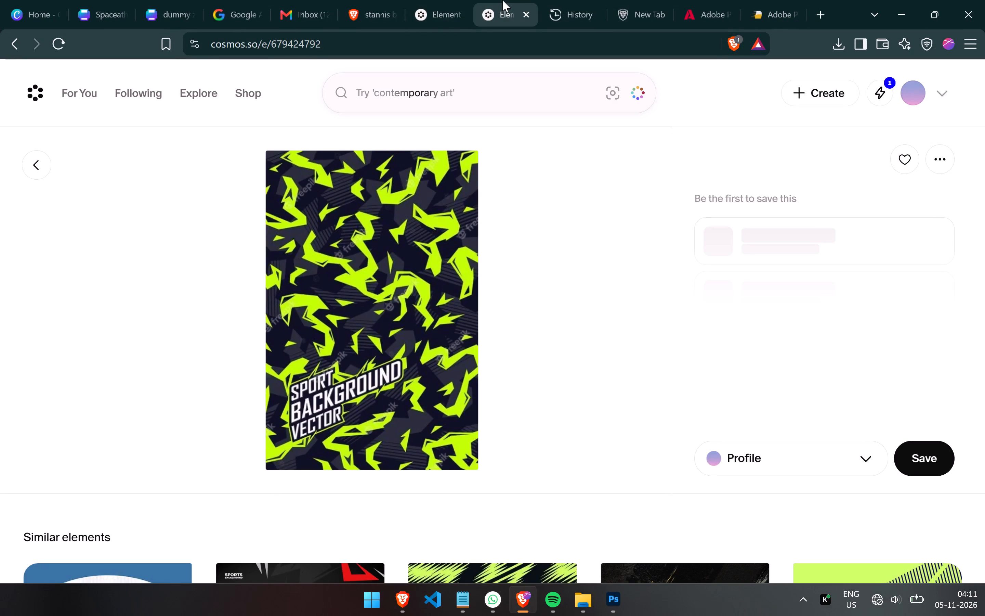
{"action": "scroll", "coordinate": [502, 0], "scroll_direction": "down", "scroll_amount": 2}
{"action": "scroll", "coordinate": [493, 367], "scroll_direction": "down", "scroll_amount": 5}
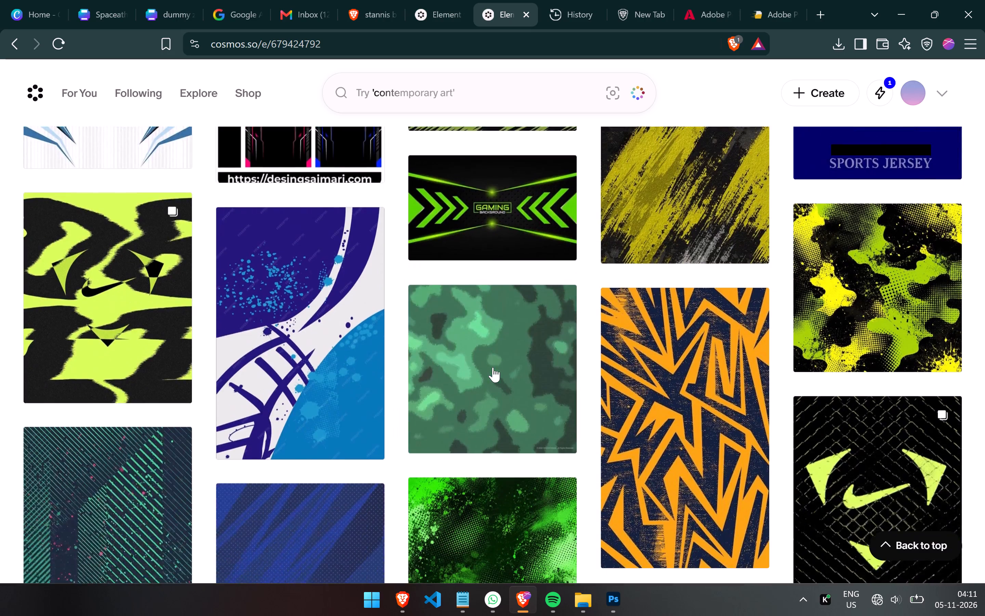
{"action": "scroll", "coordinate": [493, 367], "scroll_direction": "down", "scroll_amount": 2}
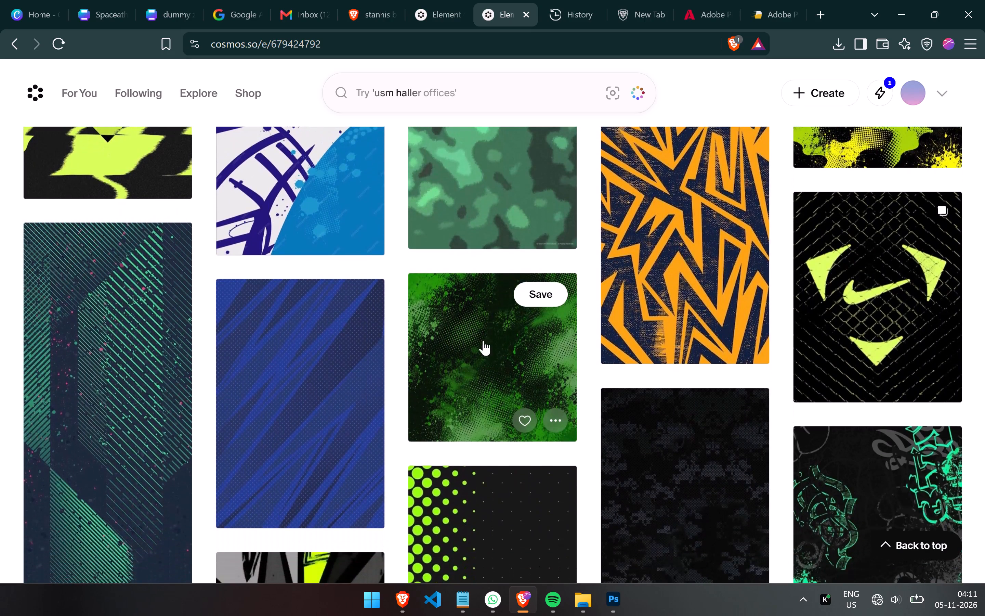
Copy the Sports Fest batter graphic from page 1 of the dummy zenith - 739 Canva design.
{"action": "left_click", "coordinate": [118, 0]}
{"action": "left_click", "coordinate": [157, 0]}
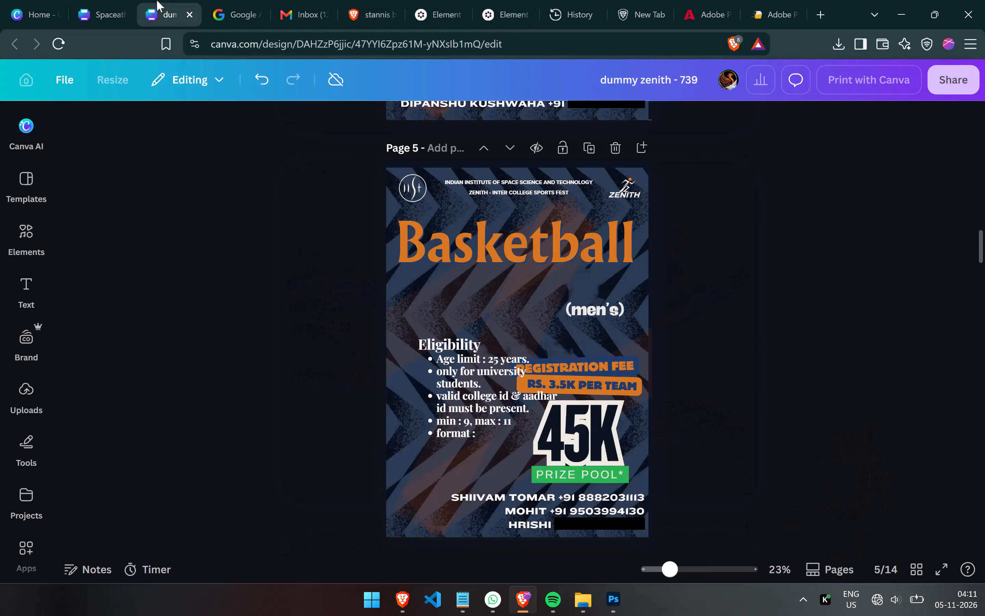
{"action": "scroll", "coordinate": [456, 388], "scroll_direction": "up", "scroll_amount": 13}
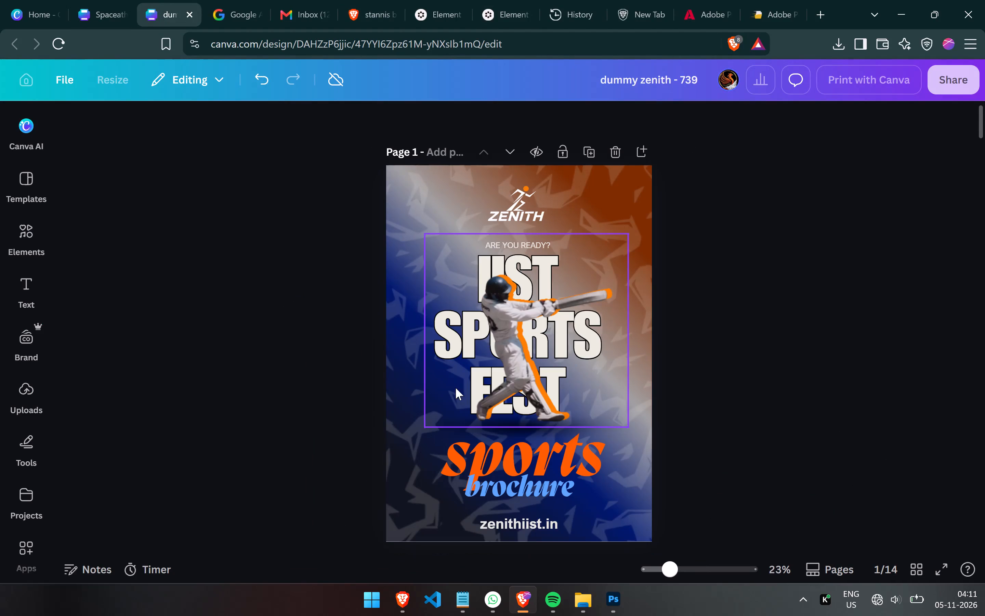
{"action": "left_click", "coordinate": [469, 378]}
{"action": "key", "text": "ctrl+c"}
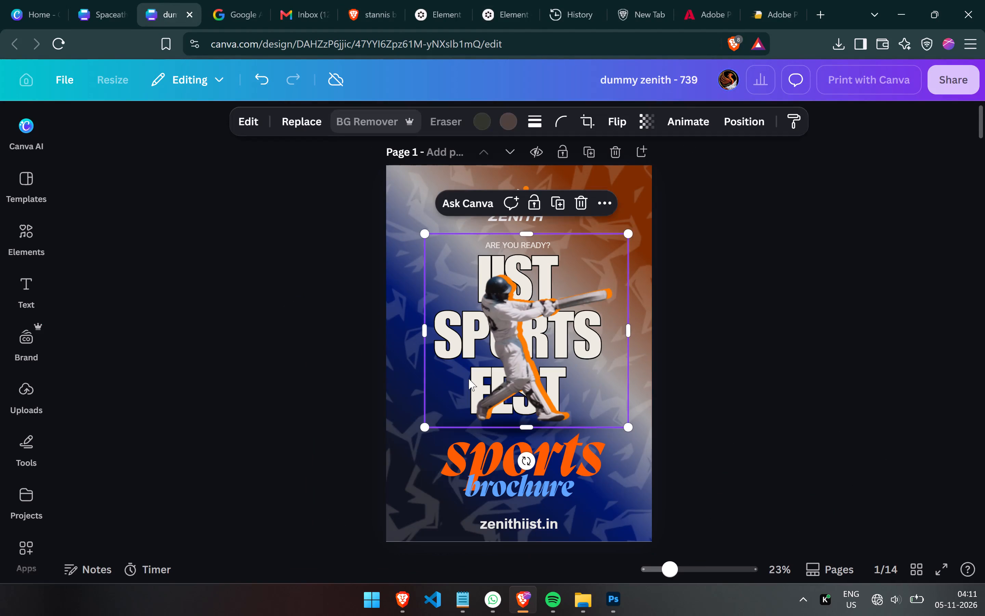
Switch to Photoshop and create a new portrait document, 12 by 16 centimeters, at 118.11 pixels/centimeter with a white background.
{"action": "key", "text": "alt+Tab"}
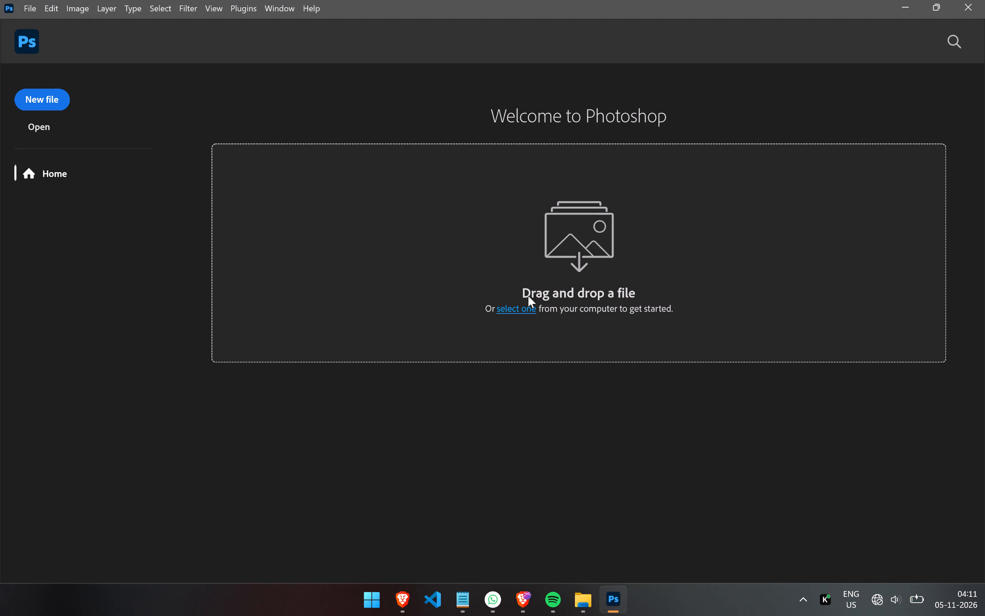
{"action": "left_click", "coordinate": [524, 307]}
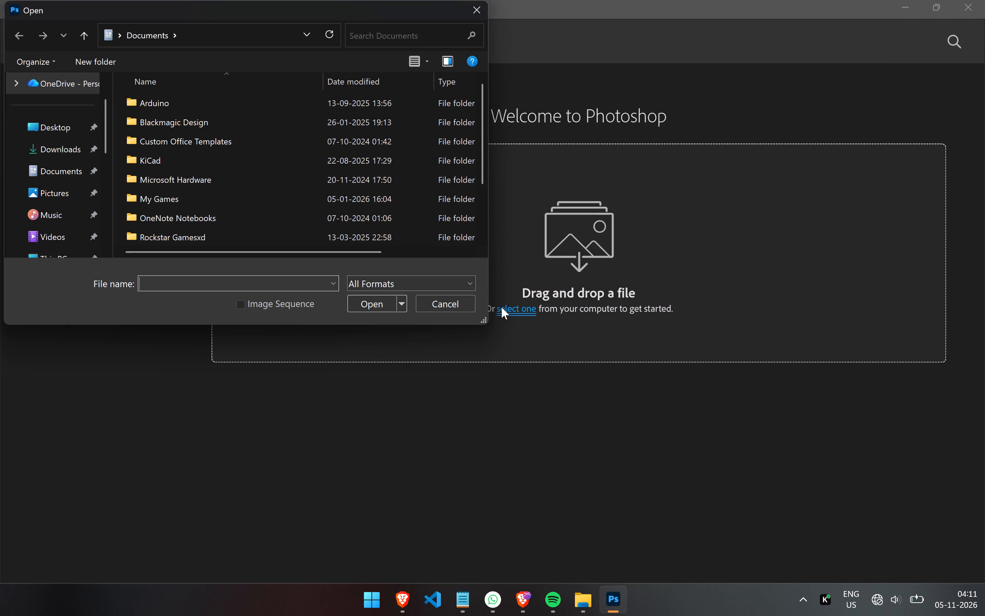
{"action": "key", "text": "Escape"}
{"action": "left_click", "coordinate": [40, 101]}
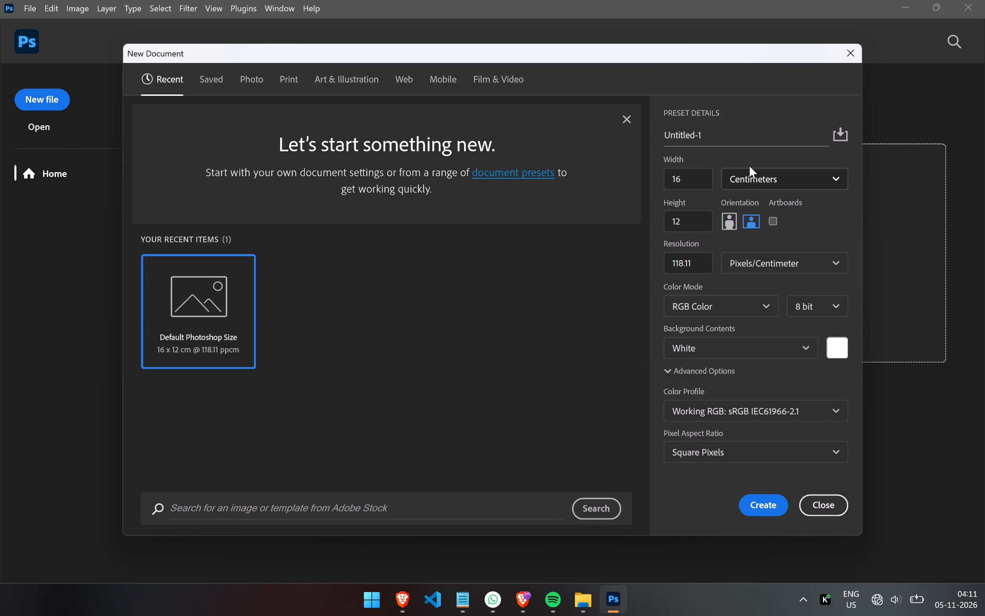
{"action": "left_click", "coordinate": [799, 262]}
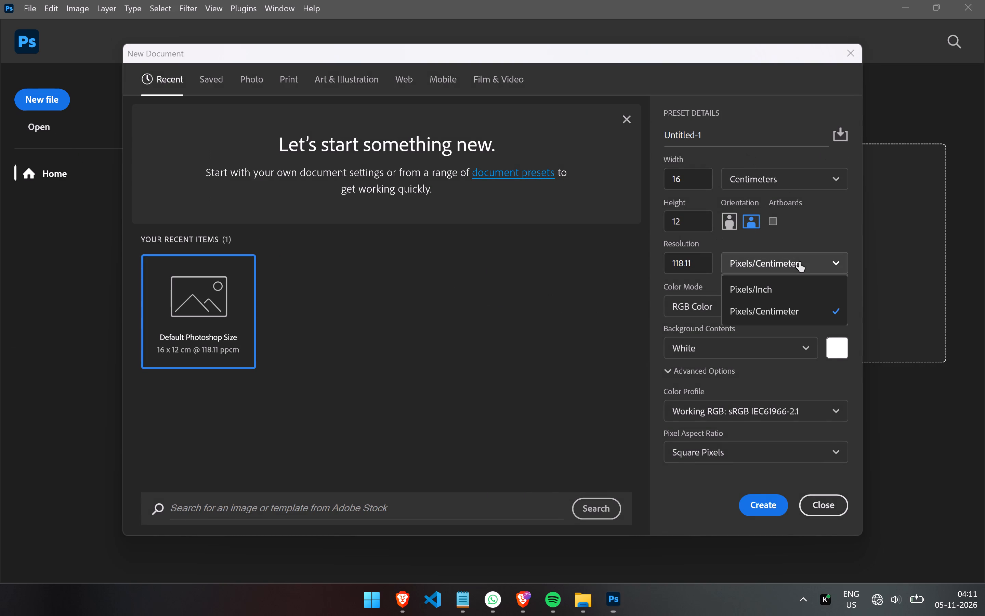
{"action": "left_click", "coordinate": [799, 262]}
{"action": "left_click", "coordinate": [732, 220]}
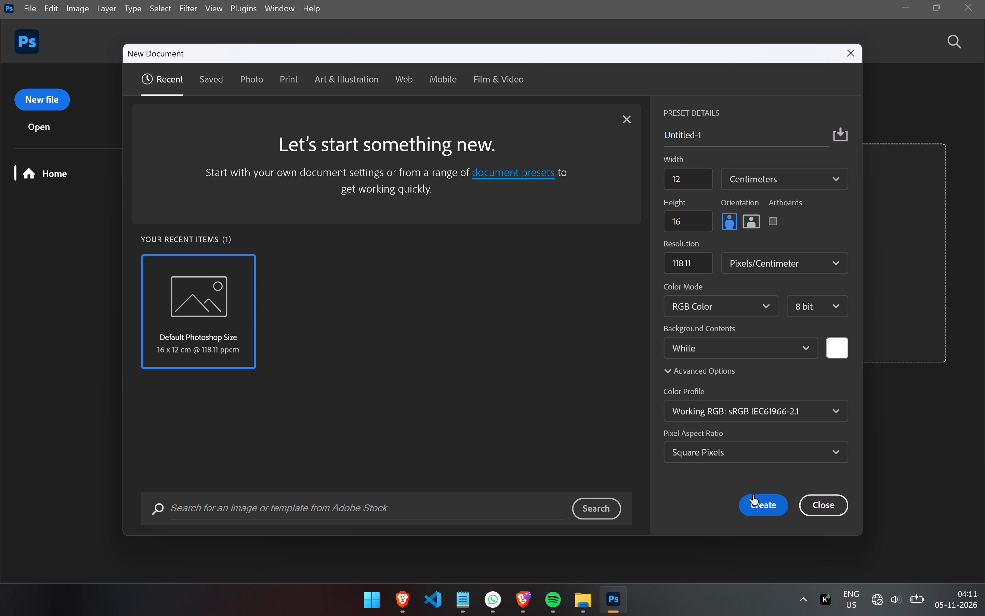
{"action": "left_click", "coordinate": [816, 276]}
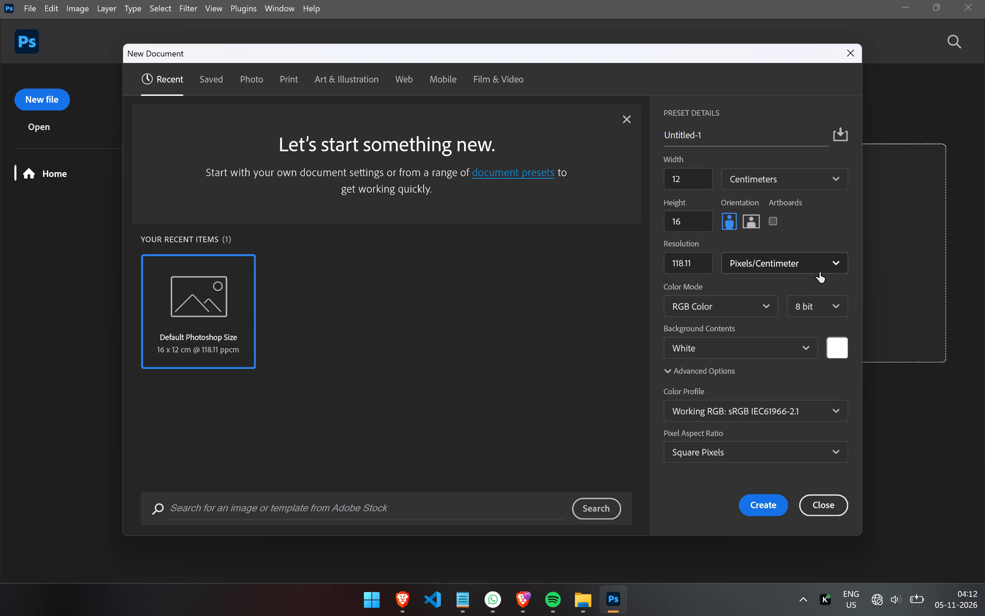
{"action": "left_click", "coordinate": [819, 272]}
{"action": "key", "text": "Escape"}
{"action": "scroll", "coordinate": [793, 422], "scroll_direction": "down", "scroll_amount": 1}
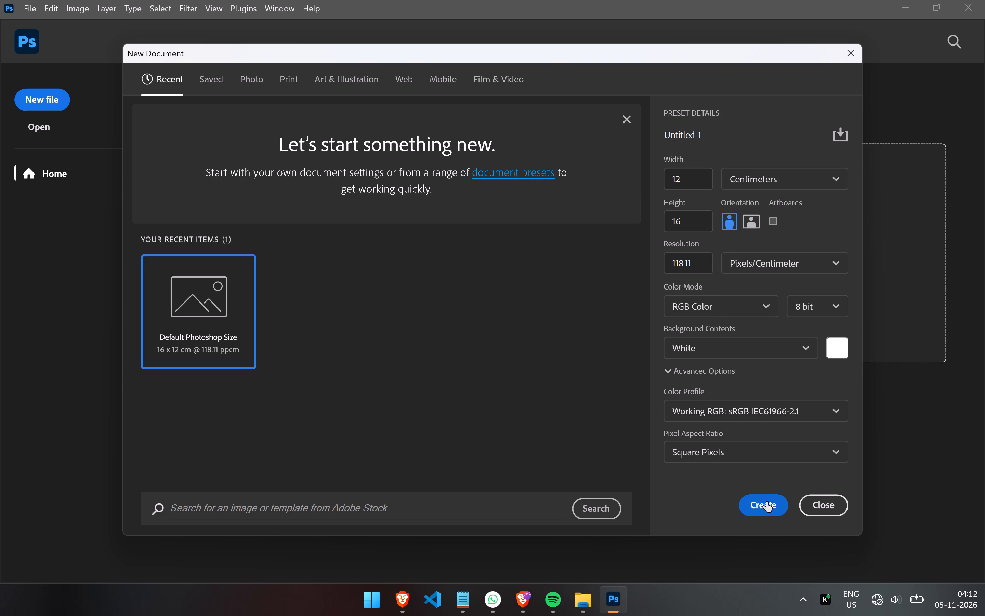
{"action": "left_click", "coordinate": [766, 502]}
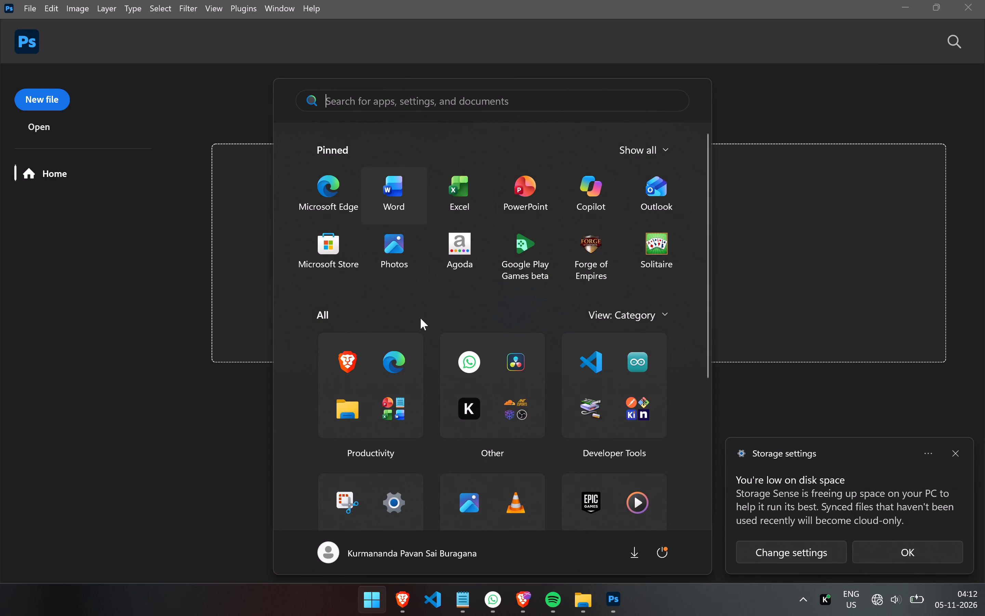
Switch to File Explorer, check the drives under This PC, and look through the folders on Acer (C:).
{"action": "left_click", "coordinate": [580, 614]}
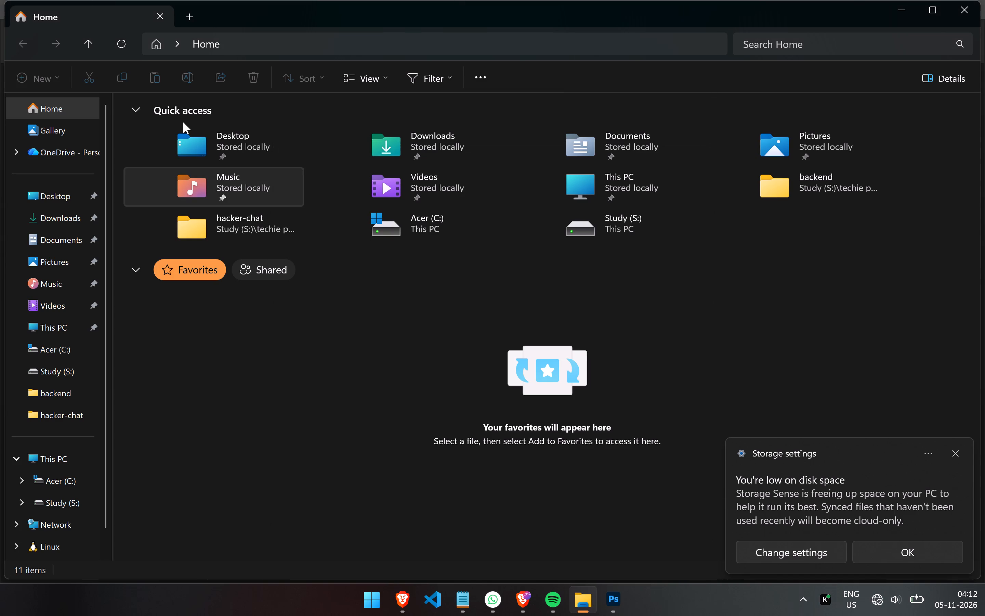
{"action": "left_click", "coordinate": [74, 206]}
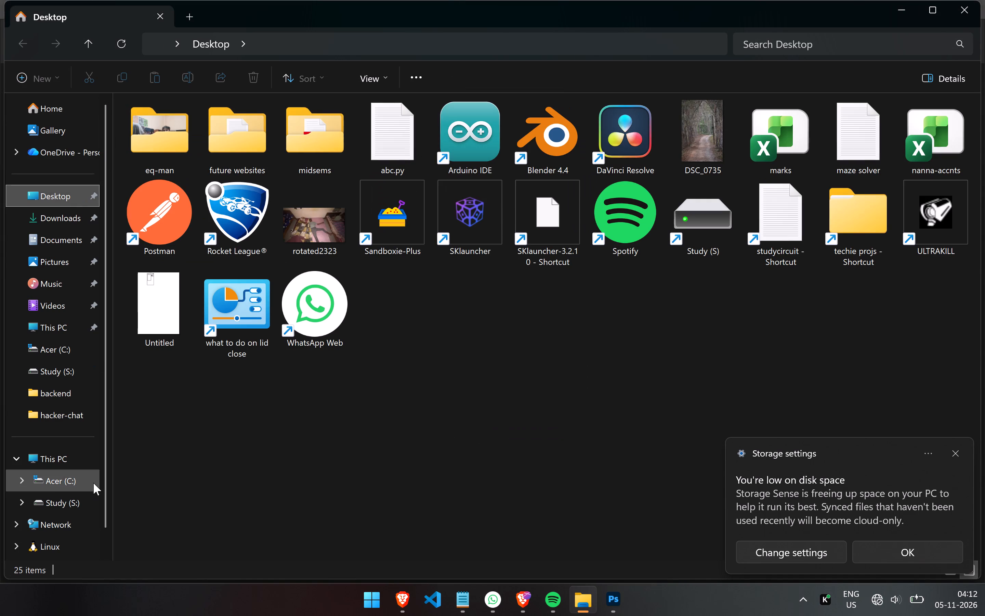
{"action": "left_click", "coordinate": [63, 467]}
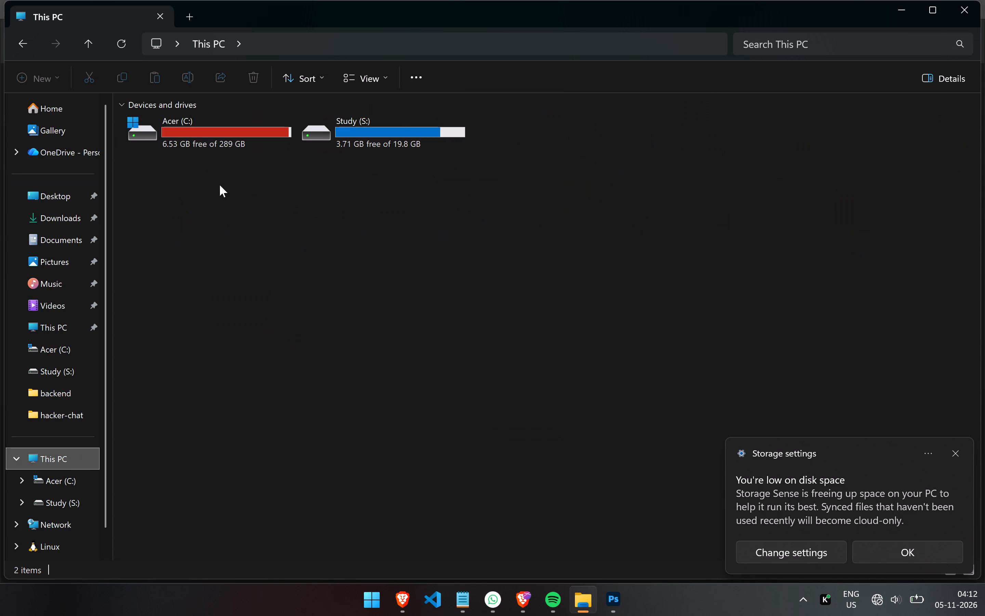
{"action": "double_click", "coordinate": [226, 129]}
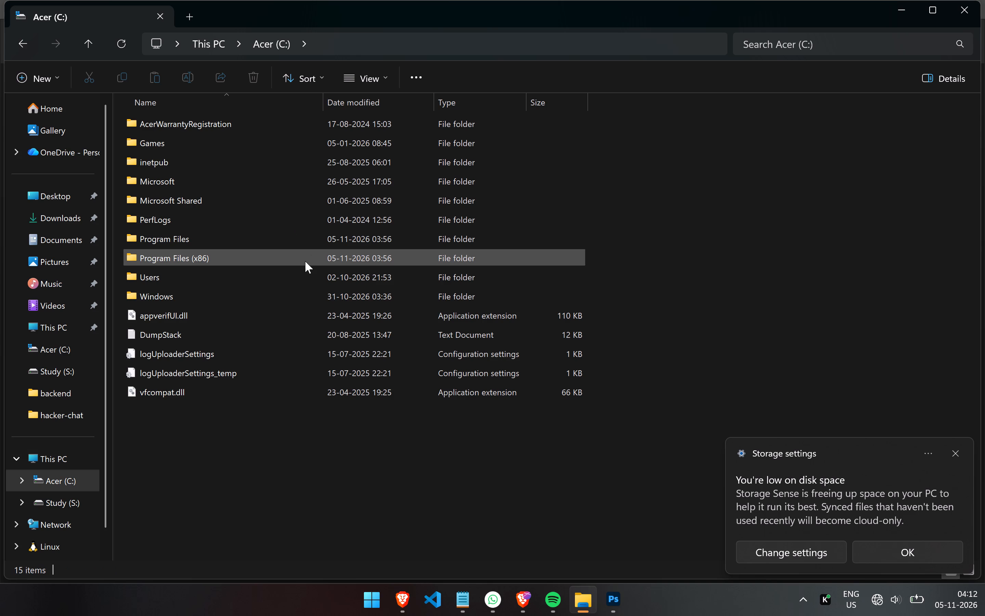
{"action": "left_click", "coordinate": [305, 261]}
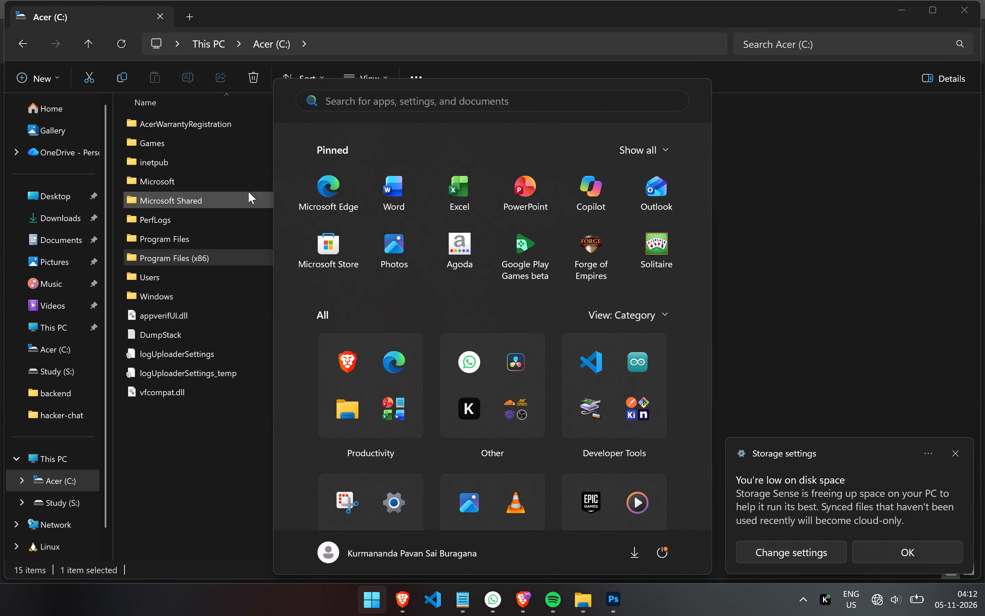
Open Windows Settings, search it for apps, and examine the Default apps list.
{"action": "type", "text": "apps"}
{"action": "key", "text": "Return"}
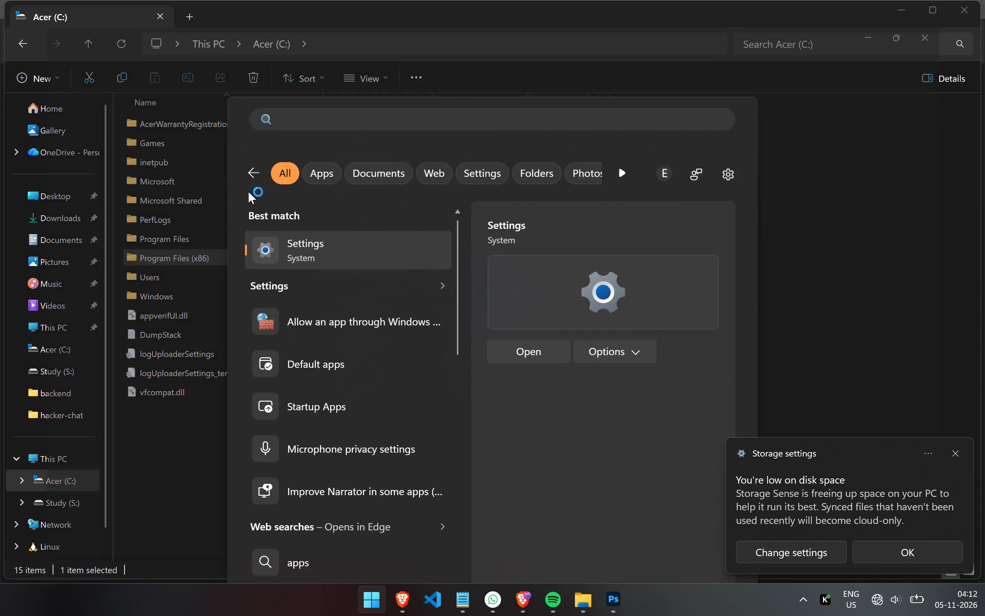
{"action": "scroll", "coordinate": [444, 414], "scroll_direction": "down", "scroll_amount": 3}
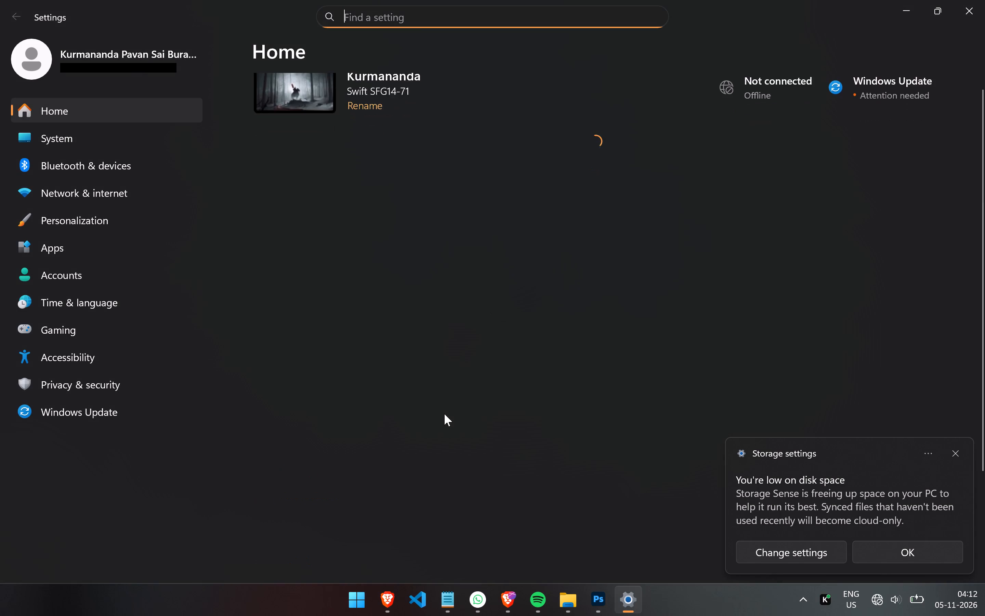
{"action": "scroll", "coordinate": [444, 414], "scroll_direction": "down", "scroll_amount": 7}
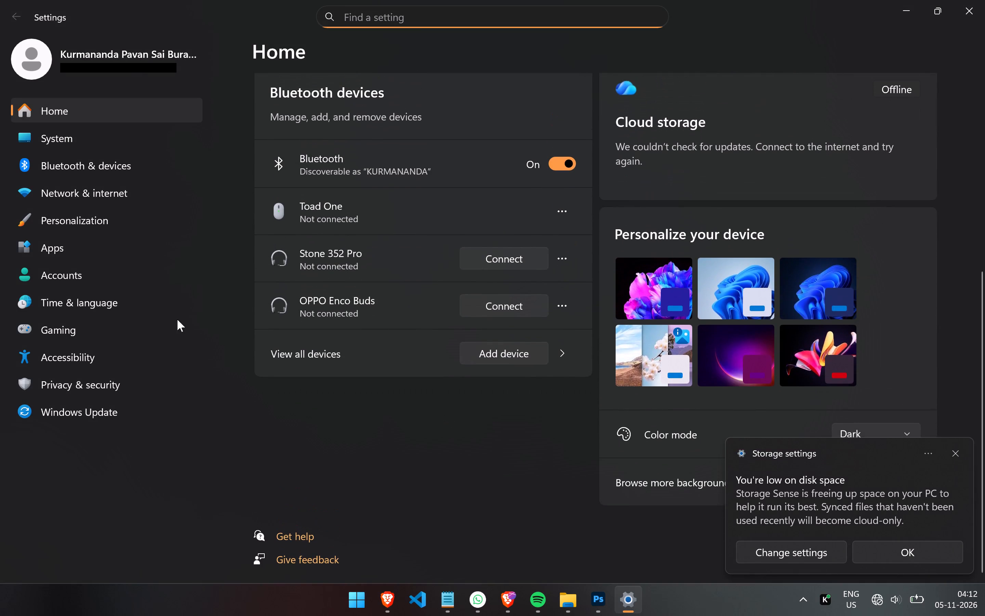
{"action": "type", "text": "apps"}
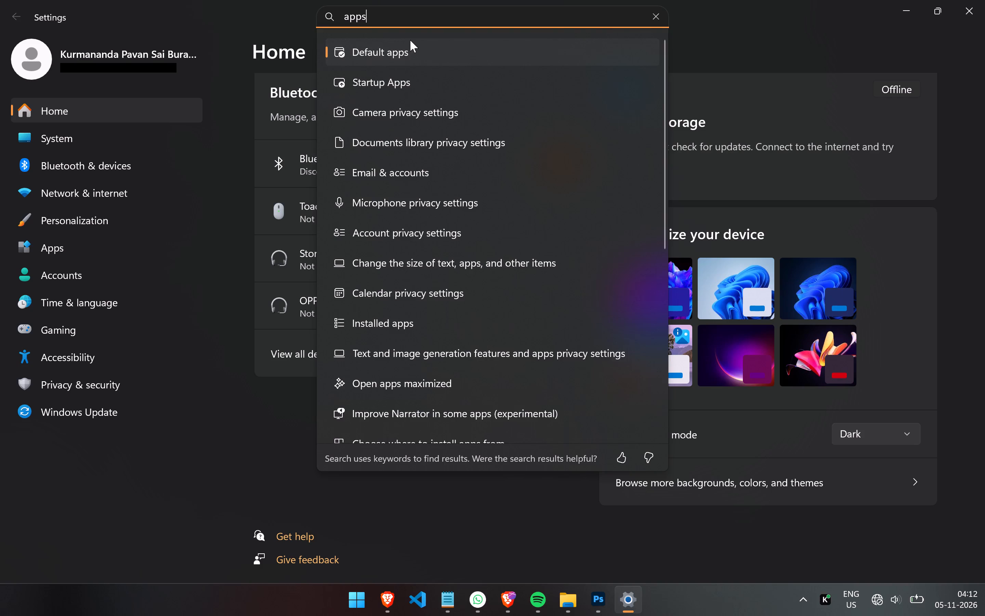
{"action": "left_click", "coordinate": [448, 51]}
{"action": "scroll", "coordinate": [451, 319], "scroll_direction": "down", "scroll_amount": 1}
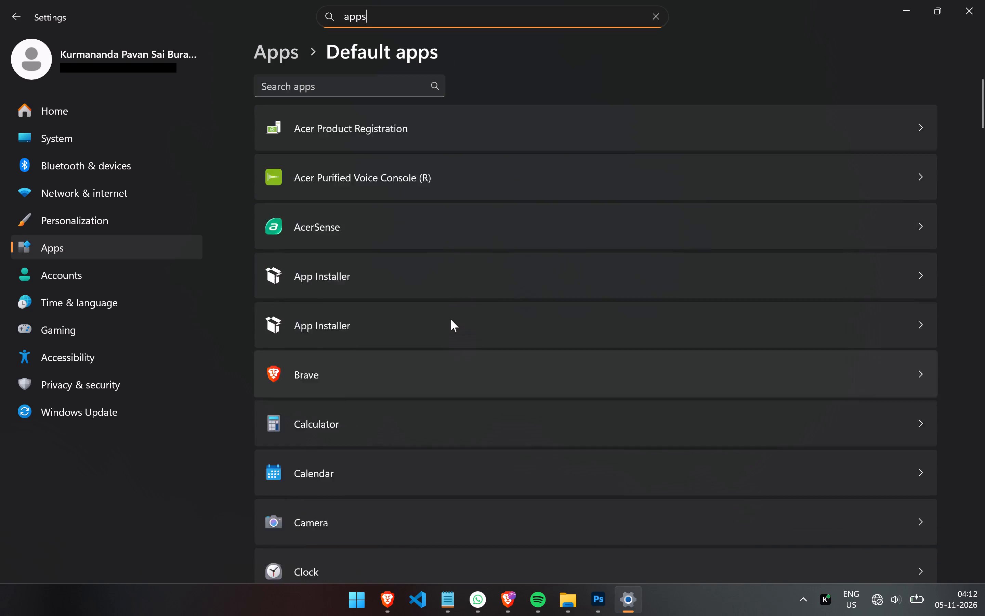
Look through the full Default apps list for the installed programs, from Acer Product Registration to WSL Settings and back.
{"action": "scroll", "coordinate": [451, 319], "scroll_direction": "down", "scroll_amount": 8}
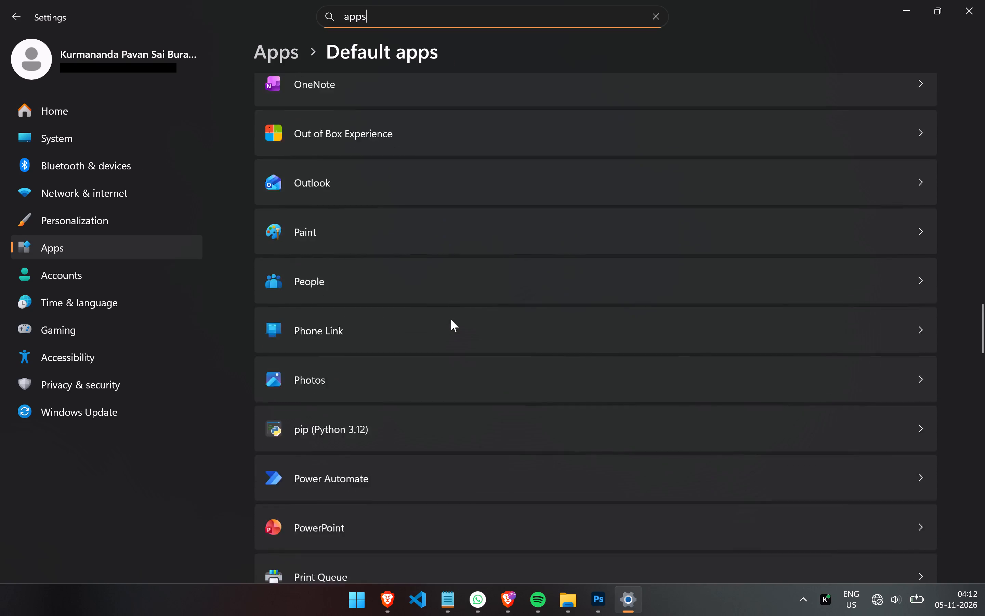
{"action": "scroll", "coordinate": [451, 319], "scroll_direction": "down", "scroll_amount": 4}
{"action": "scroll", "coordinate": [451, 319], "scroll_direction": "up", "scroll_amount": 4}
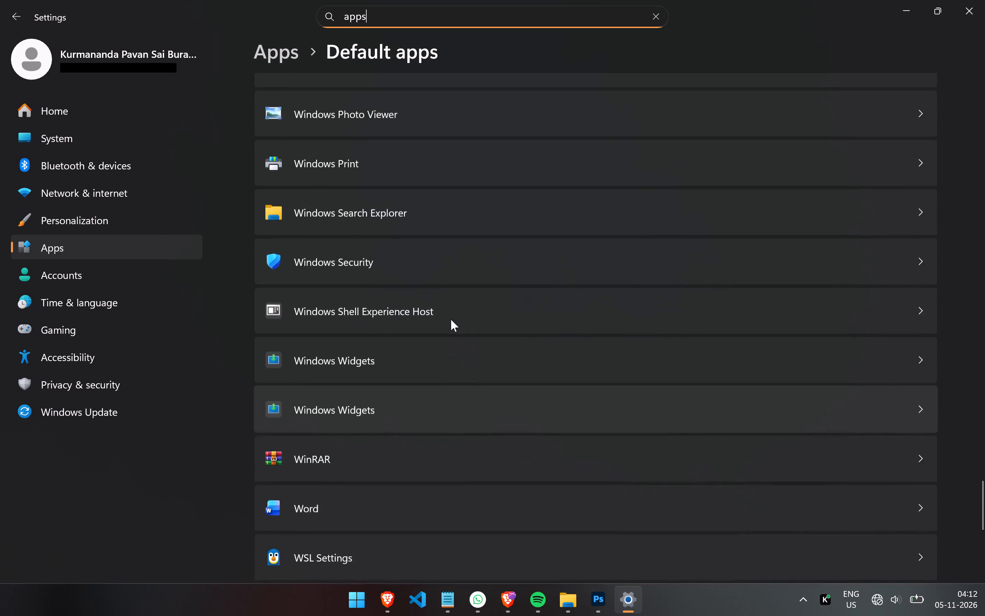
{"action": "scroll", "coordinate": [451, 319], "scroll_direction": "up", "scroll_amount": 7}
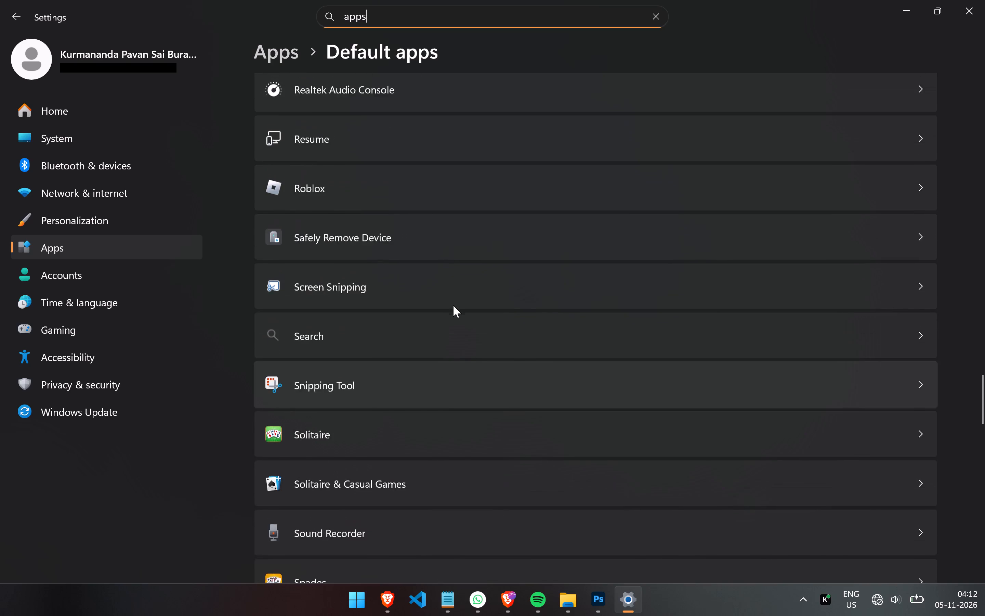
{"action": "scroll", "coordinate": [453, 305], "scroll_direction": "up", "scroll_amount": 8}
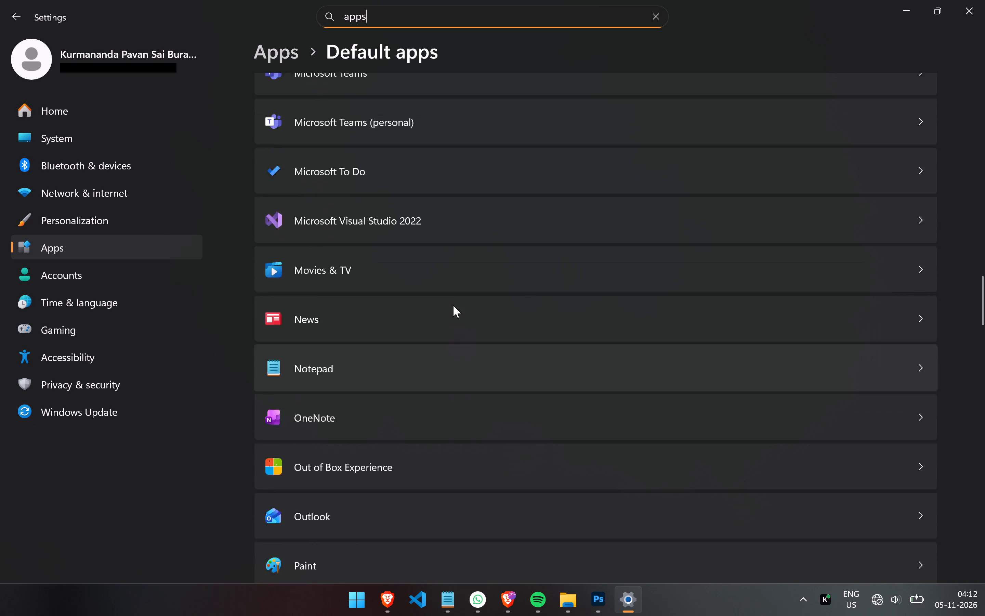
{"action": "scroll", "coordinate": [453, 305], "scroll_direction": "up", "scroll_amount": 9}
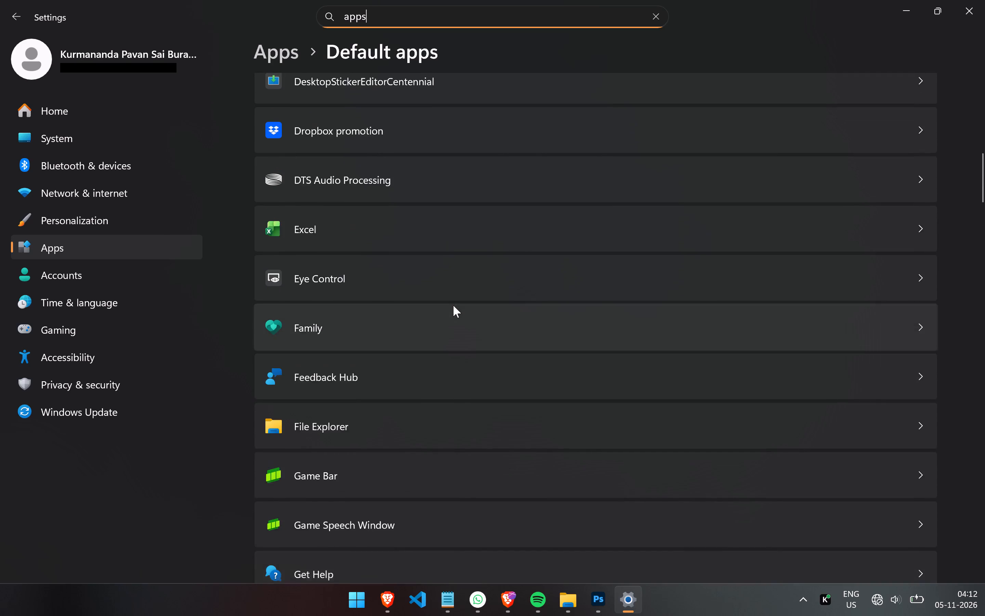
{"action": "scroll", "coordinate": [453, 305], "scroll_direction": "up", "scroll_amount": 4}
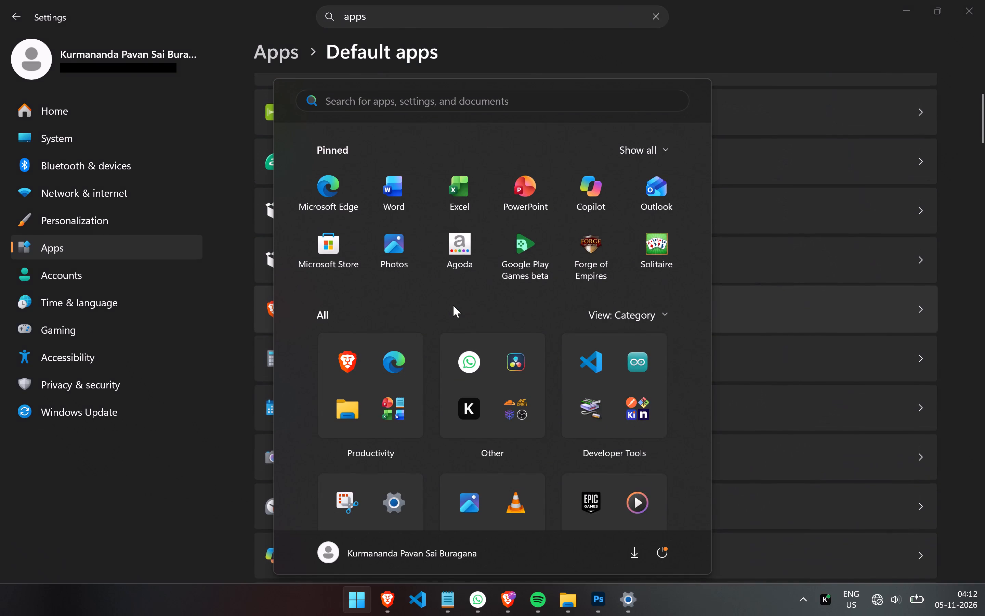
Turn on Wi-Fi in the system's quick settings.
{"action": "left_click", "coordinate": [883, 594]}
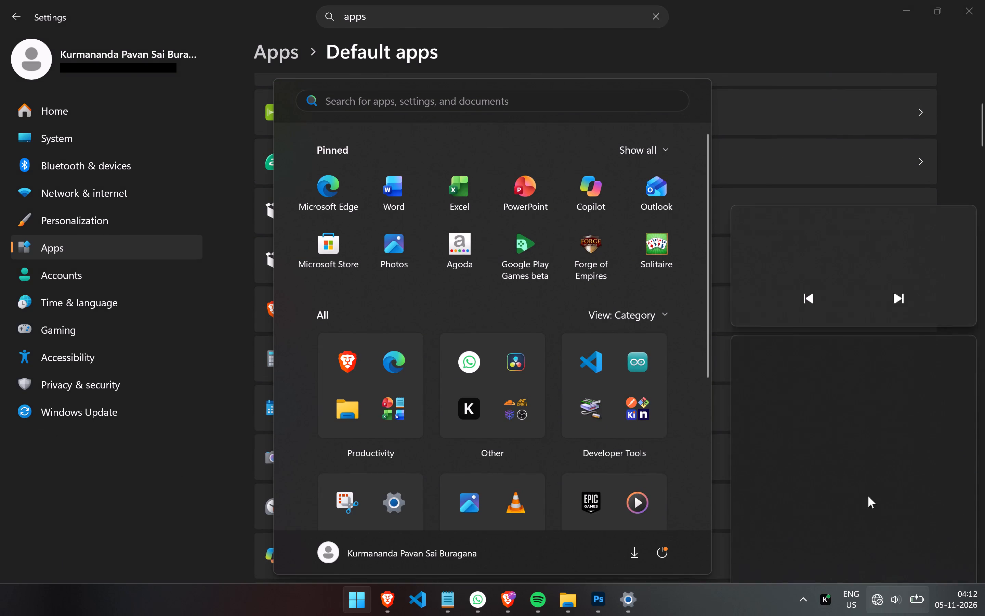
{"action": "left_click", "coordinate": [764, 339]}
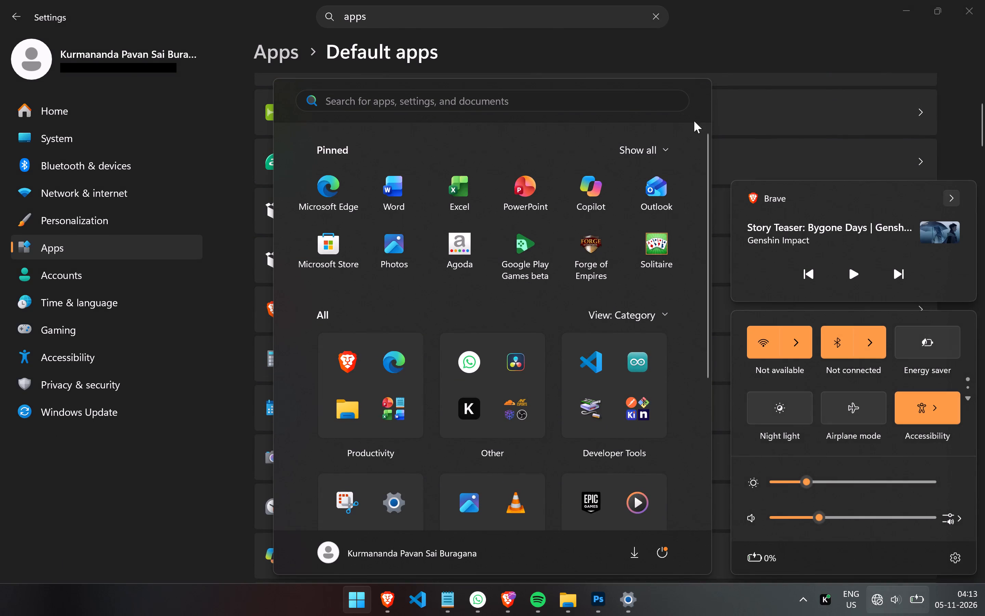
{"action": "scroll", "coordinate": [674, 233], "scroll_direction": "up", "scroll_amount": 3}
{"action": "left_click", "coordinate": [776, 46]}
Search Windows for ste and launch the Steam app.
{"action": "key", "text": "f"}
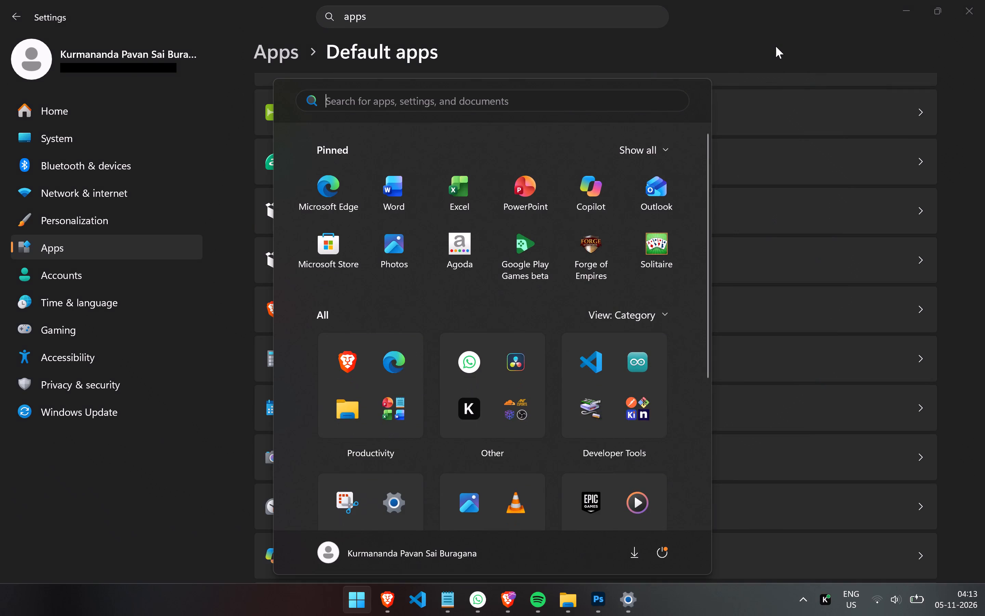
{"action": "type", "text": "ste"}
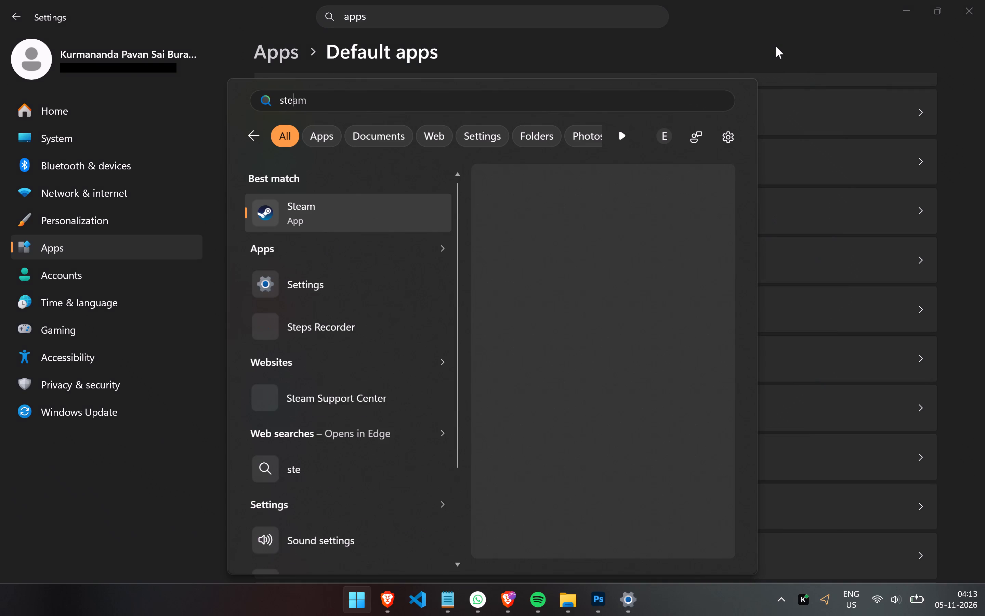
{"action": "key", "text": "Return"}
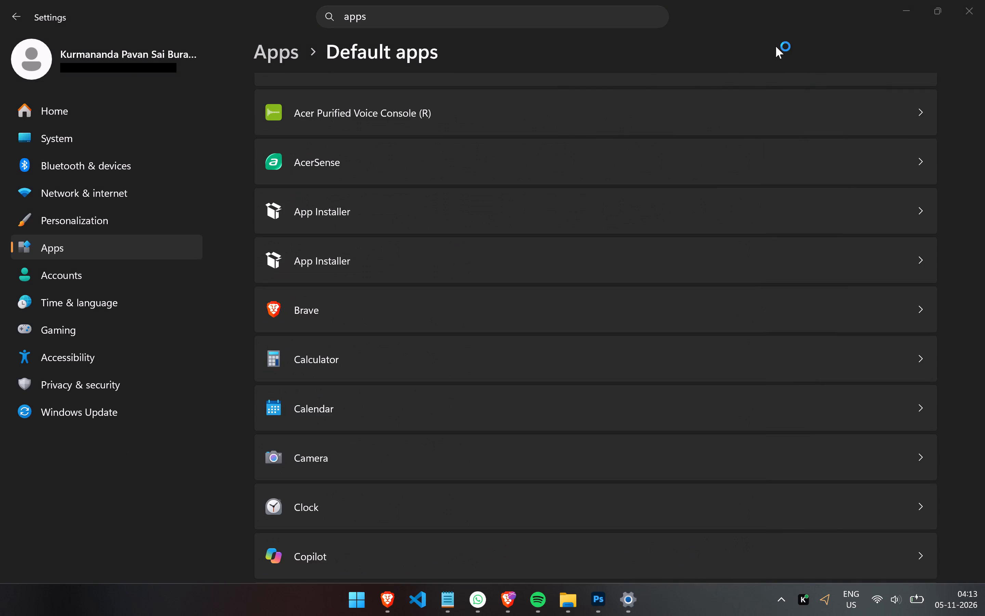
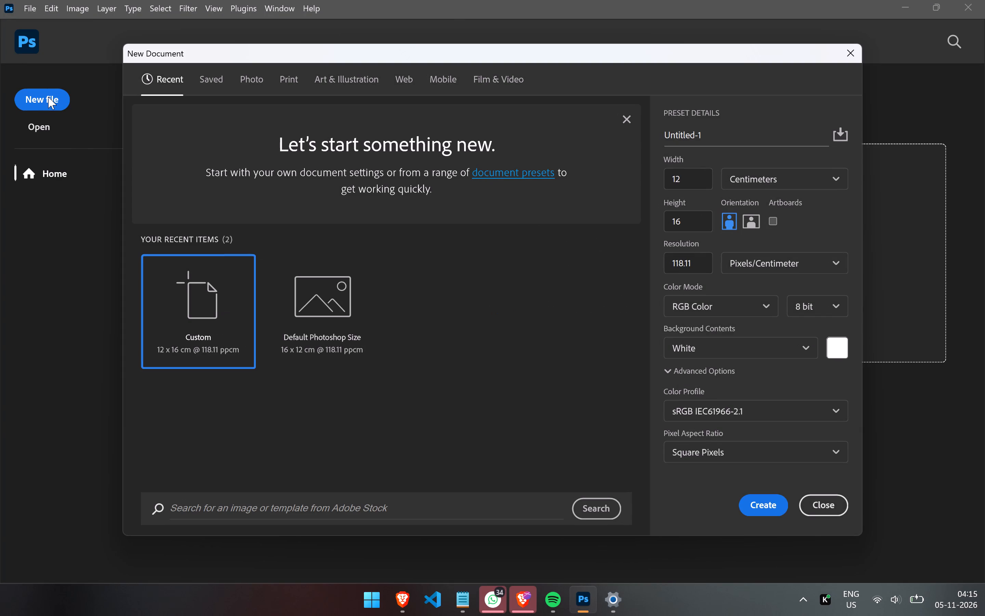
Create a portrait document from the recent Custom preset, 12 x 16 cm at 118.11 ppcm with a white background.
{"action": "left_click", "coordinate": [318, 327]}
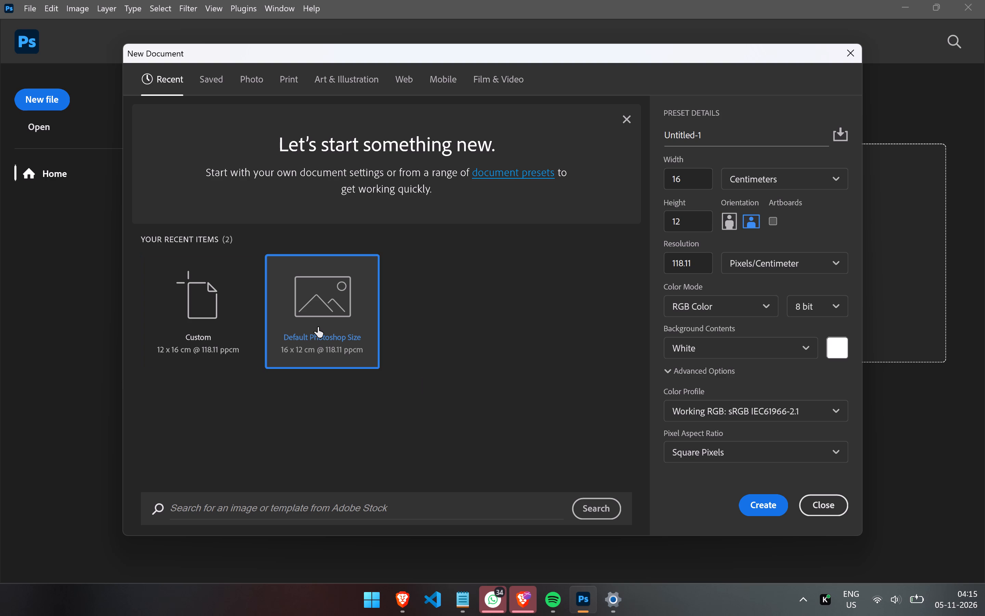
{"action": "left_click", "coordinate": [190, 302]}
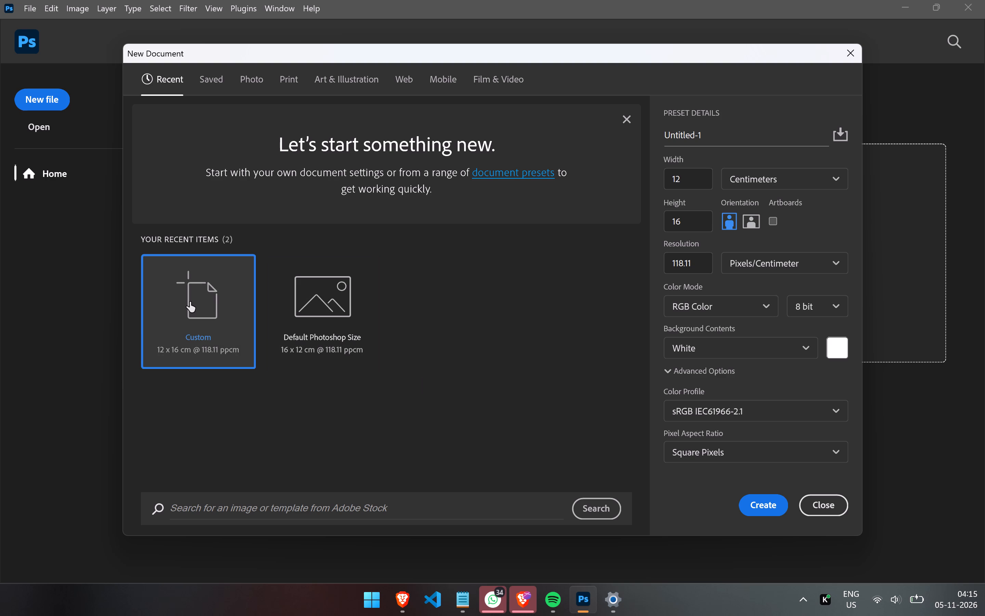
{"action": "left_click", "coordinate": [771, 498]}
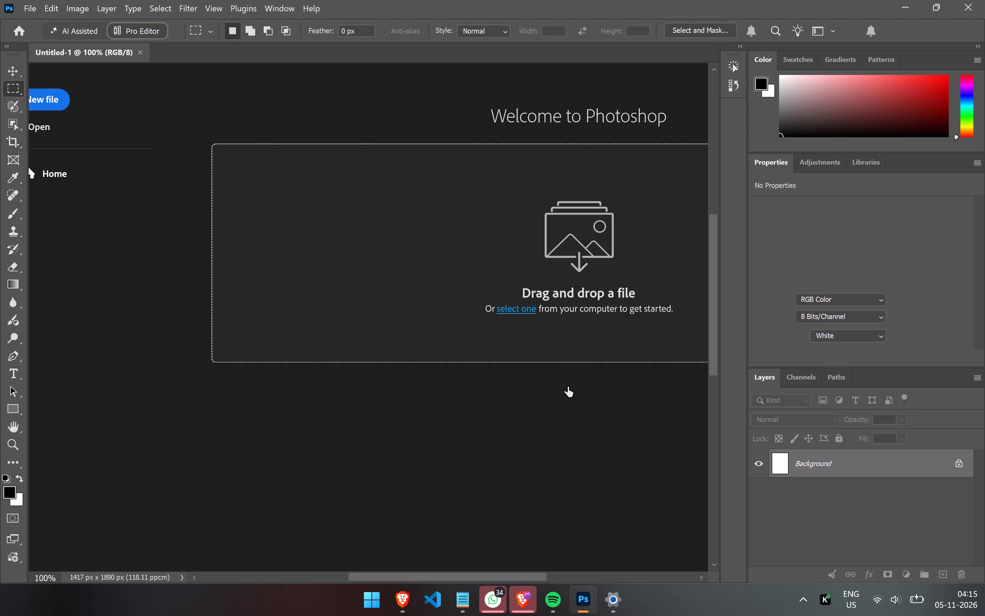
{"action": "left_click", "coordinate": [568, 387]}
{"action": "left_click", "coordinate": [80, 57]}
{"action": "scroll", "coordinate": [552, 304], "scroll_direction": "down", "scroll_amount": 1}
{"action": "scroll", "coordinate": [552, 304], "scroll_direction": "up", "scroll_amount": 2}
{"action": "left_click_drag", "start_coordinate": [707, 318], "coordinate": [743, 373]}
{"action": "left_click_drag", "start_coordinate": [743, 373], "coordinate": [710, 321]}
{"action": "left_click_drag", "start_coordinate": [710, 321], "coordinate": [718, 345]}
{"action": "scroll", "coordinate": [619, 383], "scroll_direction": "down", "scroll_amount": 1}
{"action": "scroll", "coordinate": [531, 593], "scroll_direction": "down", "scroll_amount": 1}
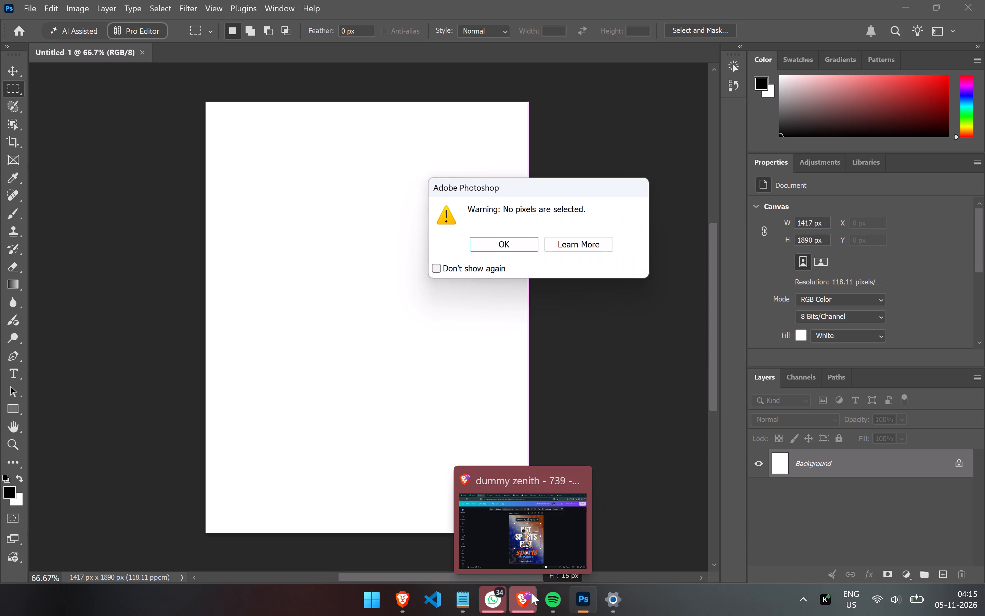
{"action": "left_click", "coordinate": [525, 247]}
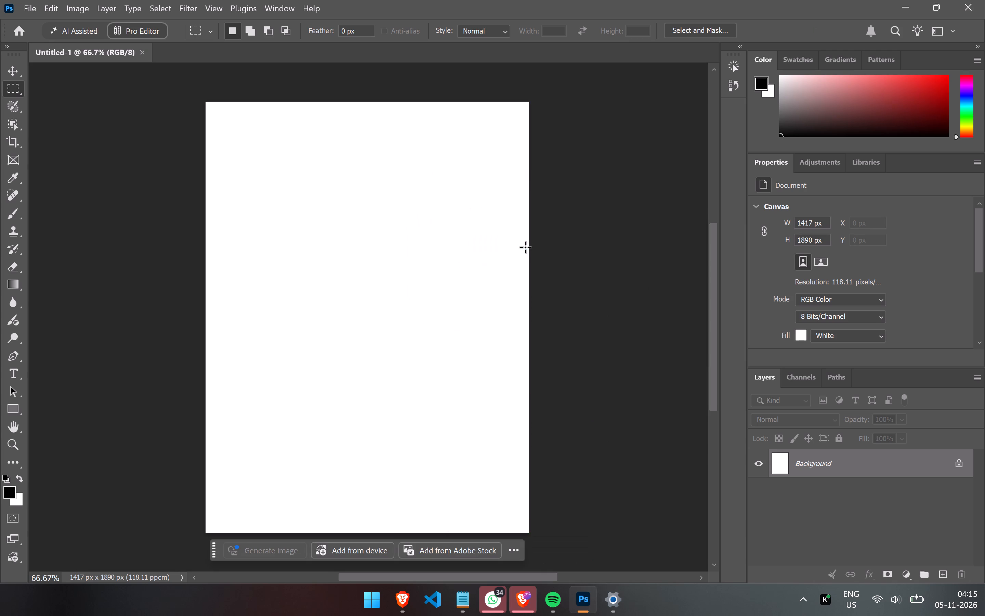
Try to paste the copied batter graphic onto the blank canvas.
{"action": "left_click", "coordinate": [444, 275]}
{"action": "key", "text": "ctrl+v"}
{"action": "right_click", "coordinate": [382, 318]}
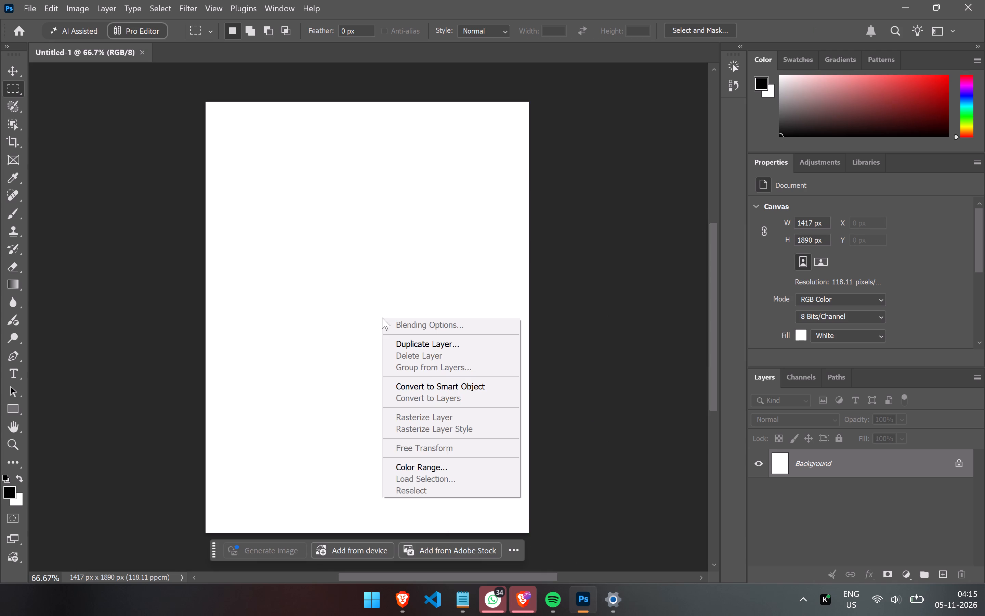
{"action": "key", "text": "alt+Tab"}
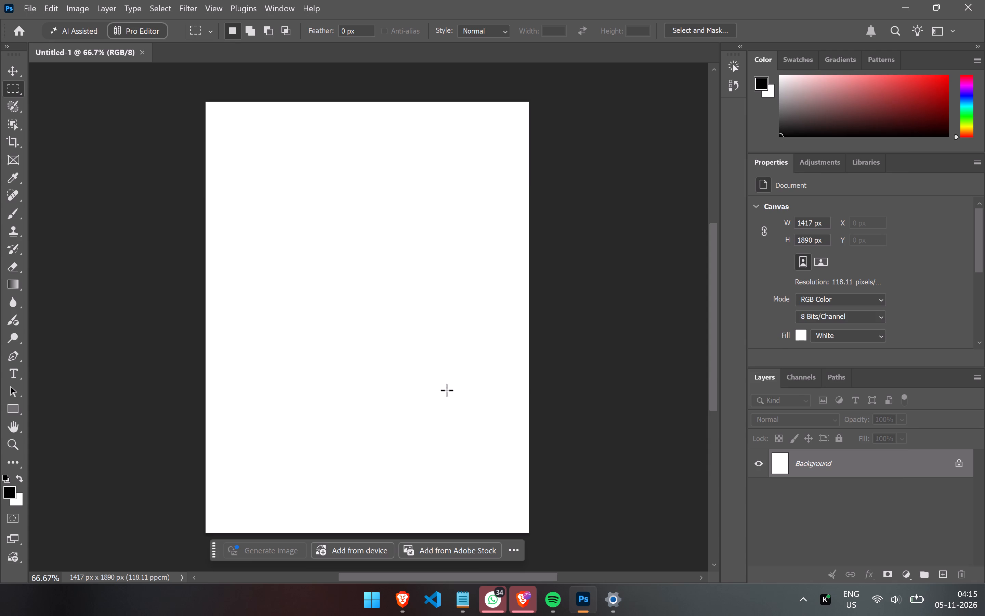
Switch to the Canva design in Brave, download the selected batter graphic as a PNG, and save it in Downloads as dummy zenith - 739.
{"action": "key", "text": "alt+Tab"}
{"action": "key", "text": "alt+Tab"}
{"action": "key", "text": "alt+Tab"}
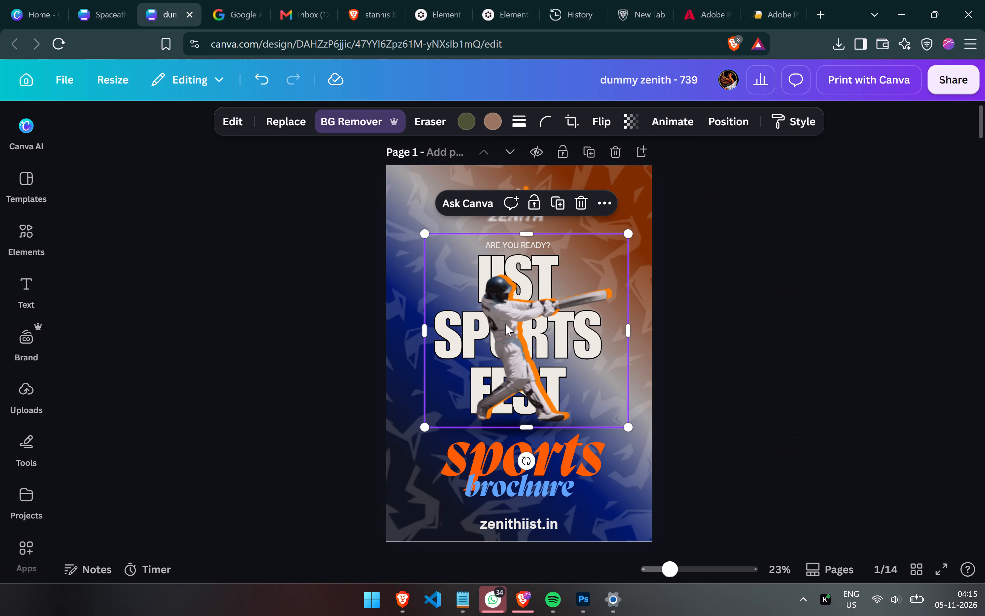
{"action": "right_click", "coordinate": [463, 287]}
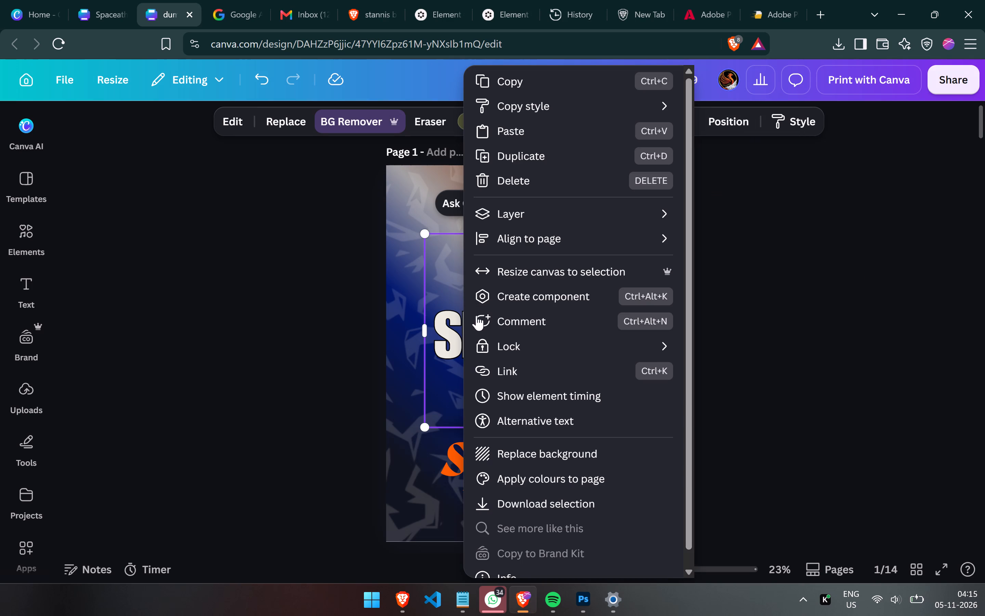
{"action": "scroll", "coordinate": [555, 523], "scroll_direction": "down", "scroll_amount": 5}
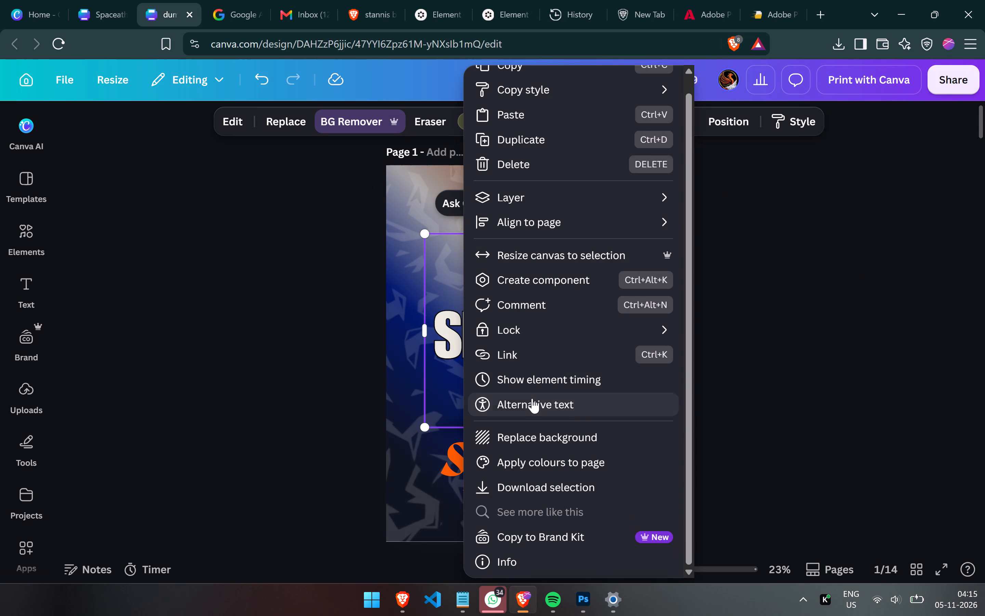
{"action": "left_click", "coordinate": [554, 484]}
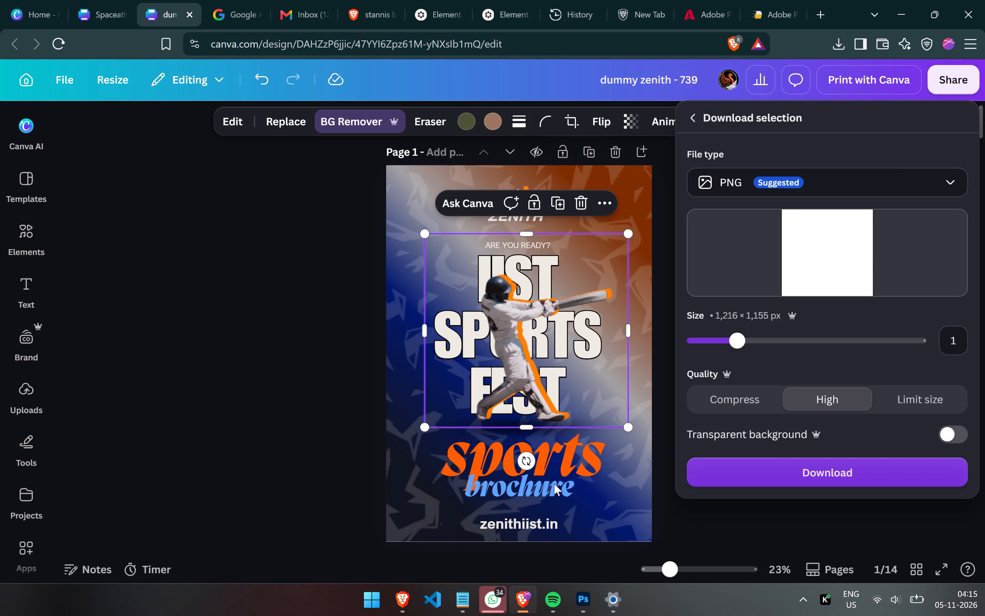
{"action": "left_click", "coordinate": [842, 456]}
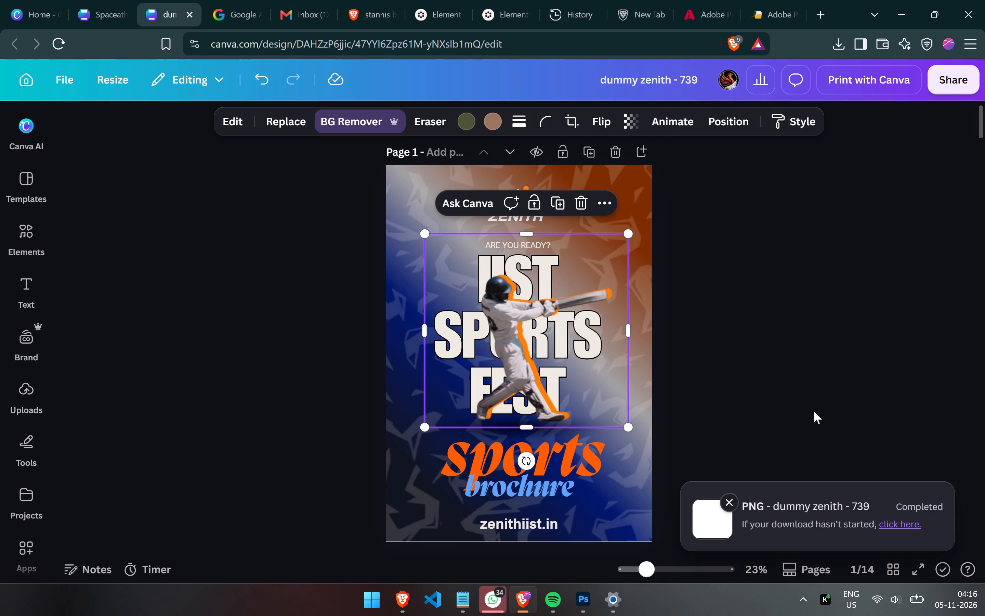
{"action": "key", "text": "alt+Tab"}
{"action": "key", "text": "alt+Tab"}
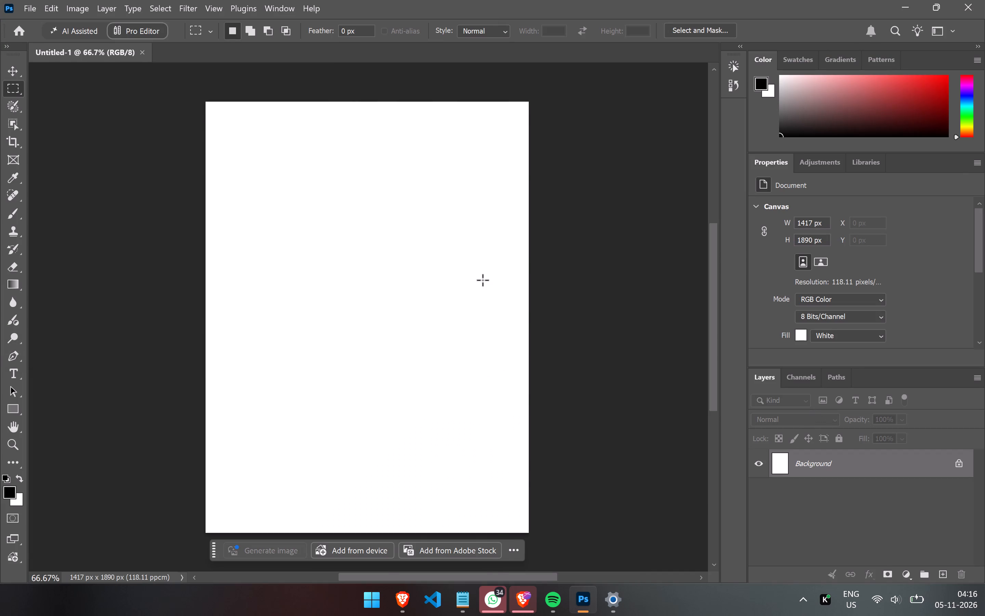
{"action": "left_click", "coordinate": [360, 299]}
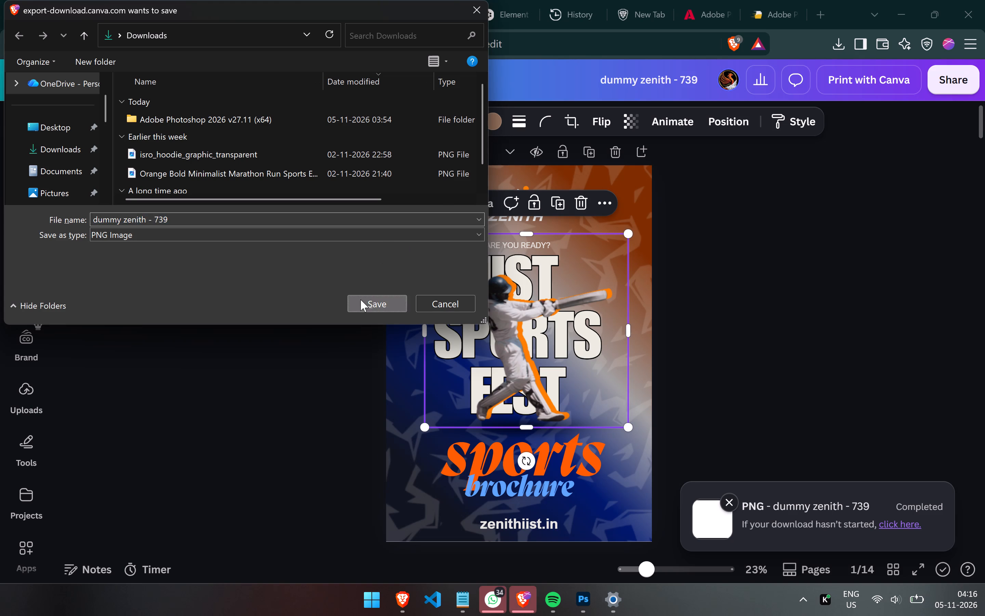
Bring the downloaded dummy zenith - 739 PNG into the blank Photoshop document as a placed image.
{"action": "left_click_drag", "start_coordinate": [739, 77], "coordinate": [378, 312]}
{"action": "key", "text": "alt+Tab"}
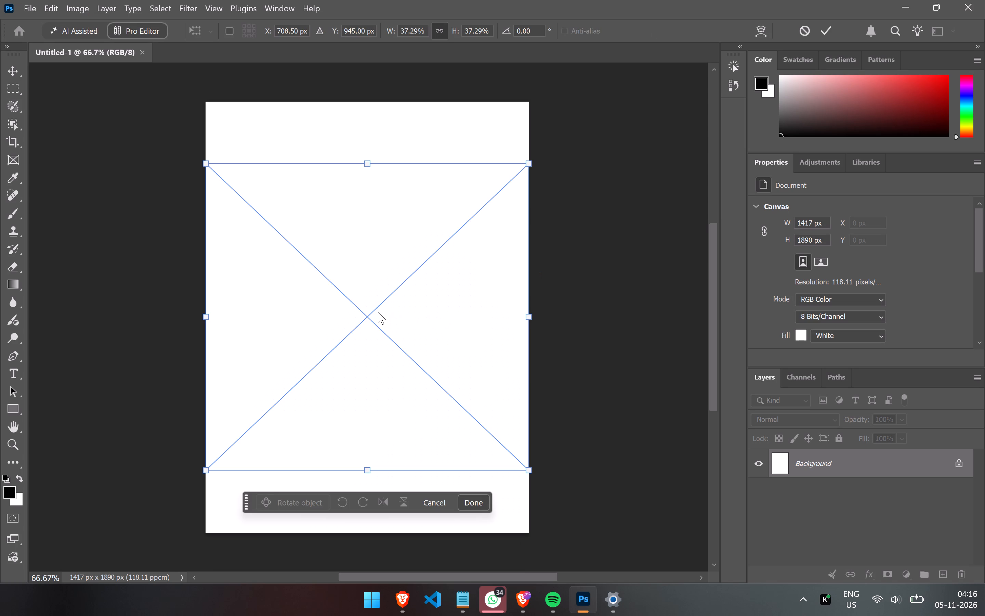
Scale the placed batter image to about 26%, position it near the canvas centre at about X 764, Y 824 px, and commit the placement.
{"action": "left_click_drag", "start_coordinate": [378, 312], "coordinate": [405, 284]}
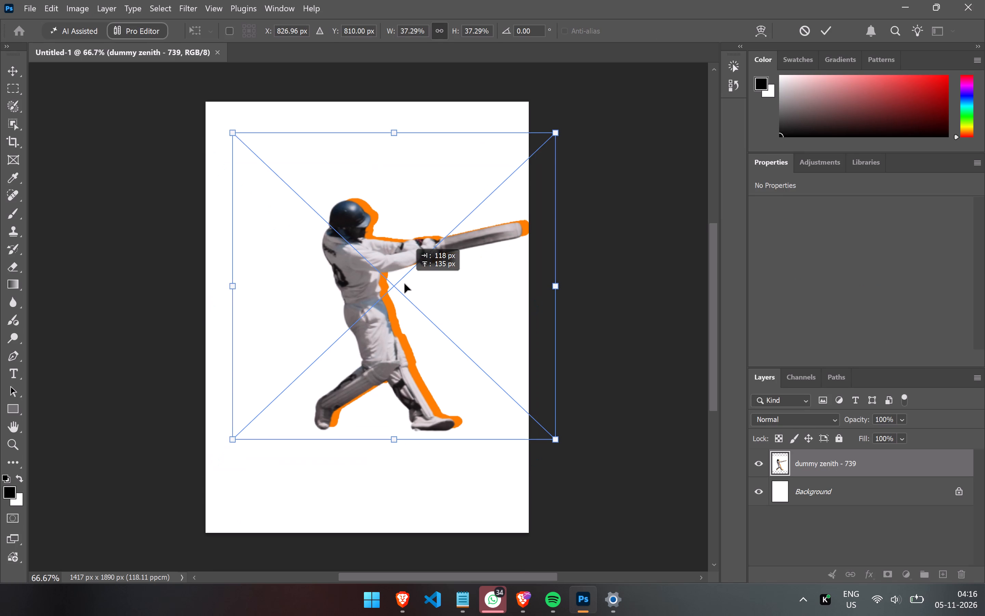
{"action": "left_click_drag", "start_coordinate": [405, 284], "coordinate": [399, 284]}
{"action": "left_click_drag", "start_coordinate": [556, 442], "coordinate": [511, 412]}
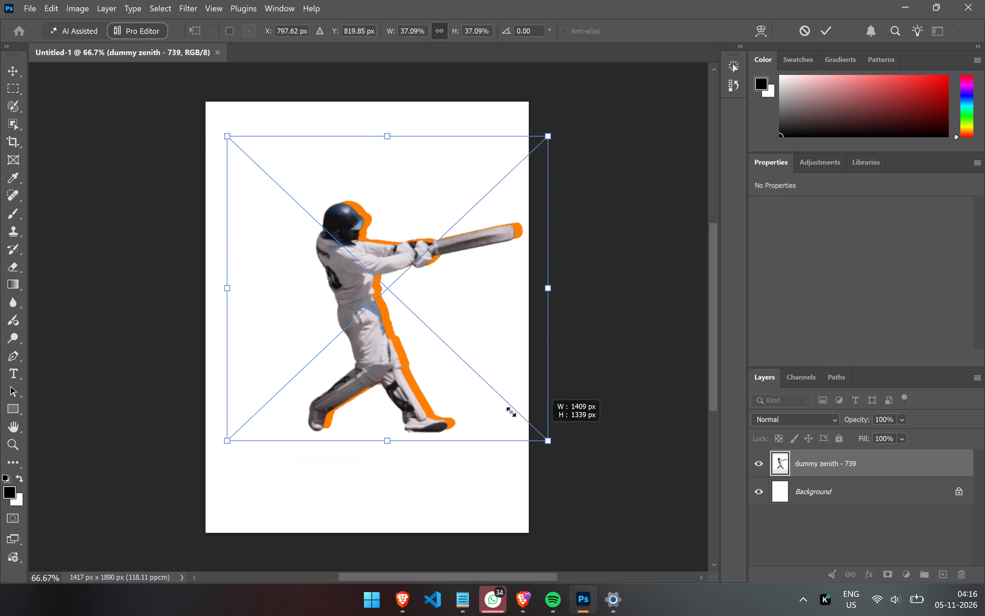
{"action": "left_click_drag", "start_coordinate": [511, 412], "coordinate": [448, 355]}
{"action": "left_click_drag", "start_coordinate": [308, 237], "coordinate": [350, 285]}
{"action": "left_click", "coordinate": [296, 124]}
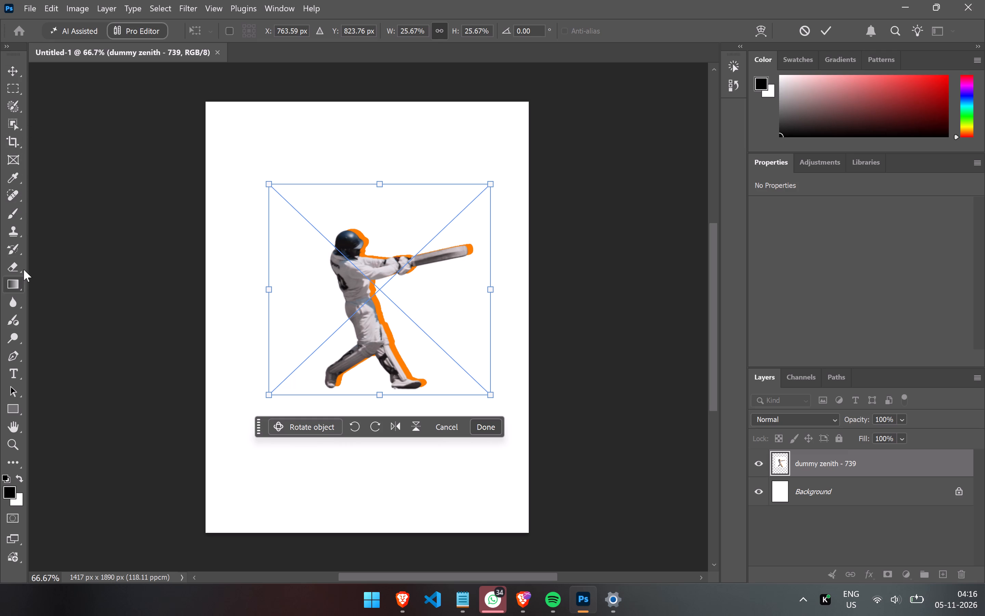
{"action": "left_click", "coordinate": [19, 302]}
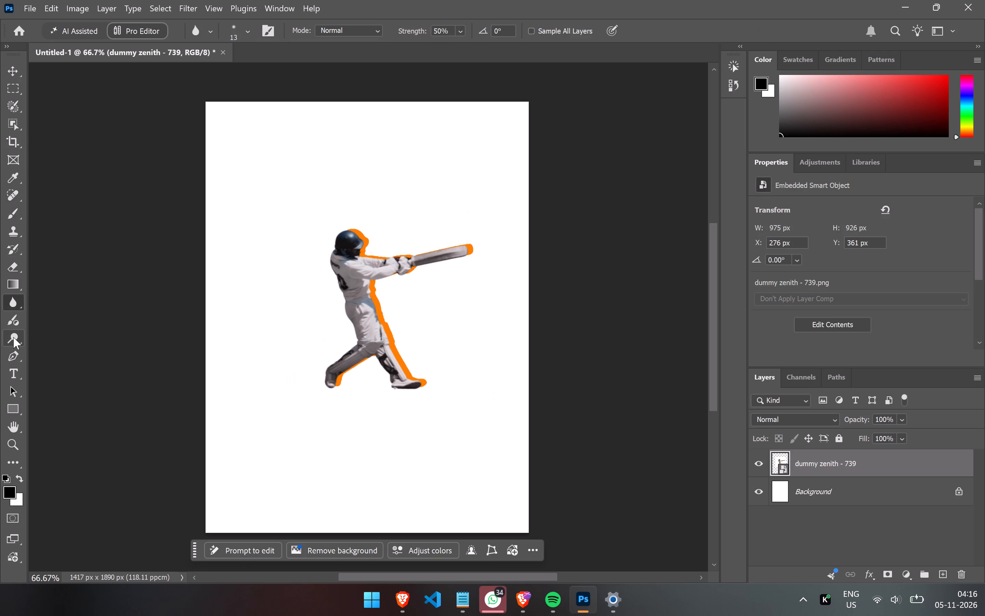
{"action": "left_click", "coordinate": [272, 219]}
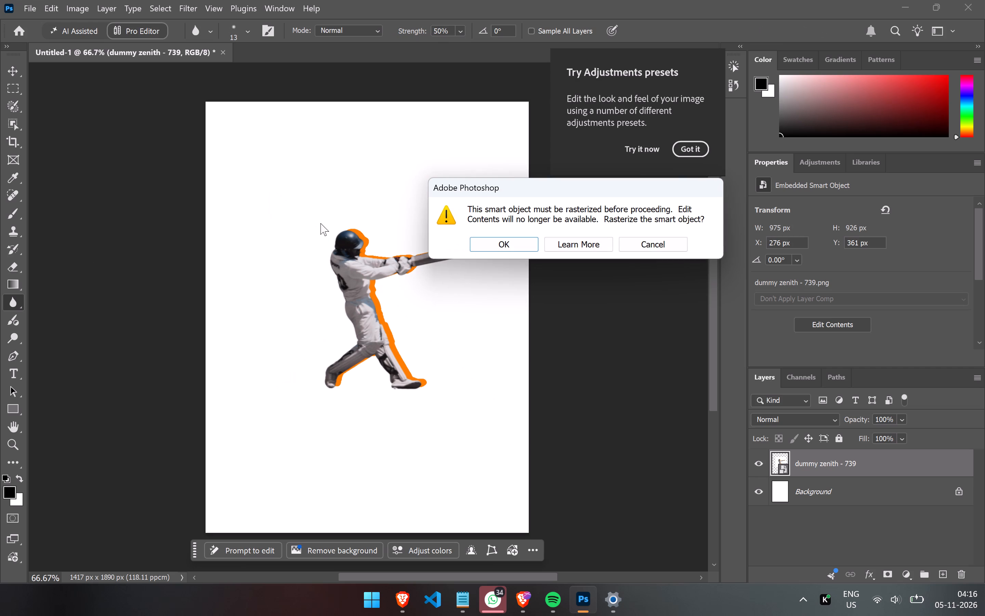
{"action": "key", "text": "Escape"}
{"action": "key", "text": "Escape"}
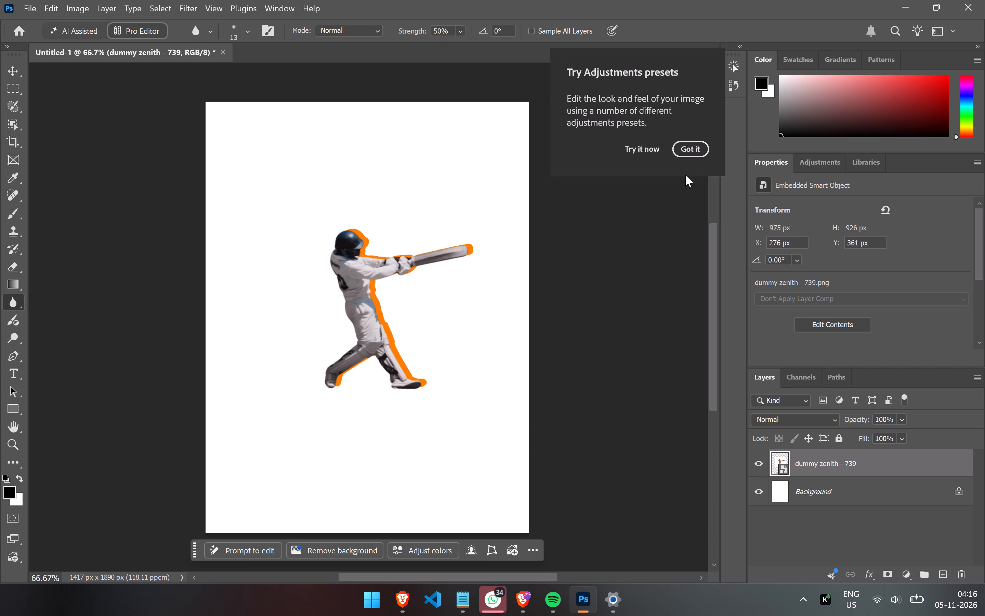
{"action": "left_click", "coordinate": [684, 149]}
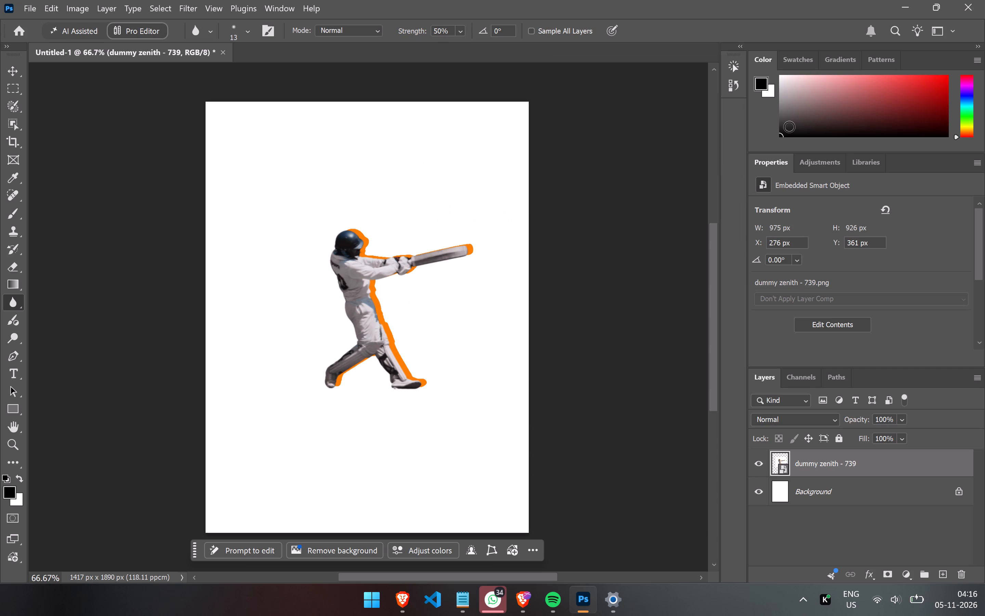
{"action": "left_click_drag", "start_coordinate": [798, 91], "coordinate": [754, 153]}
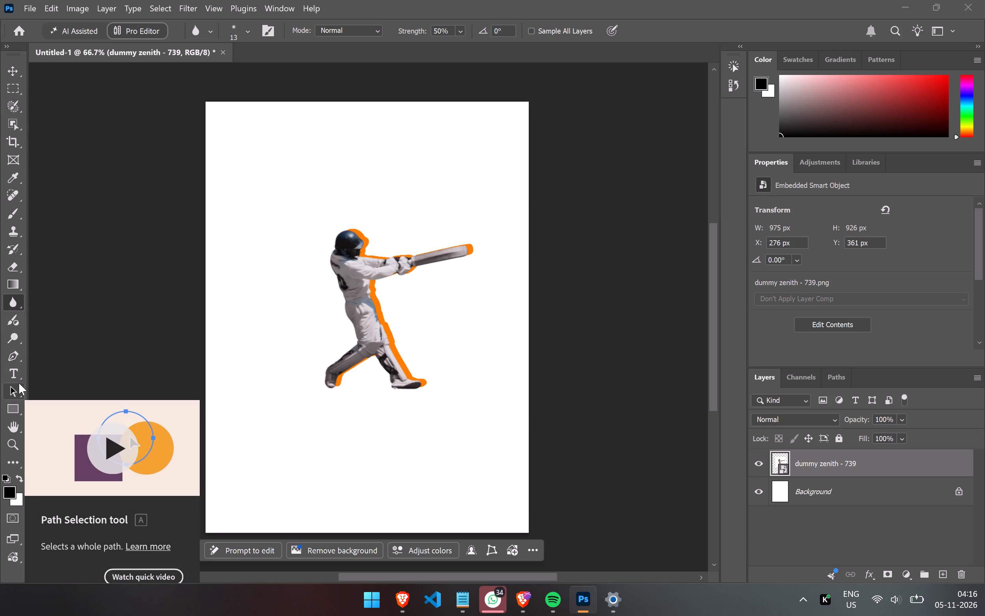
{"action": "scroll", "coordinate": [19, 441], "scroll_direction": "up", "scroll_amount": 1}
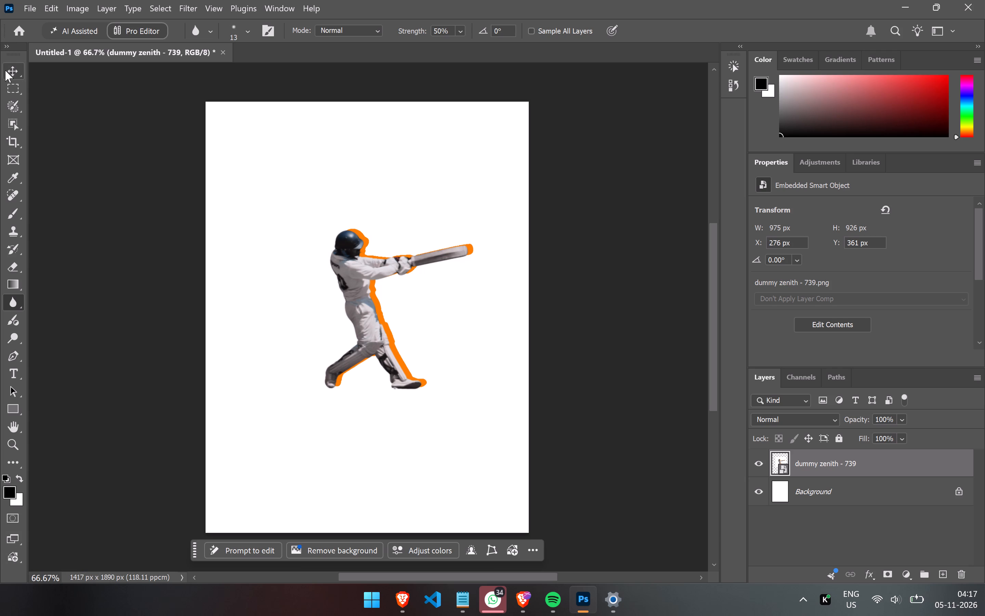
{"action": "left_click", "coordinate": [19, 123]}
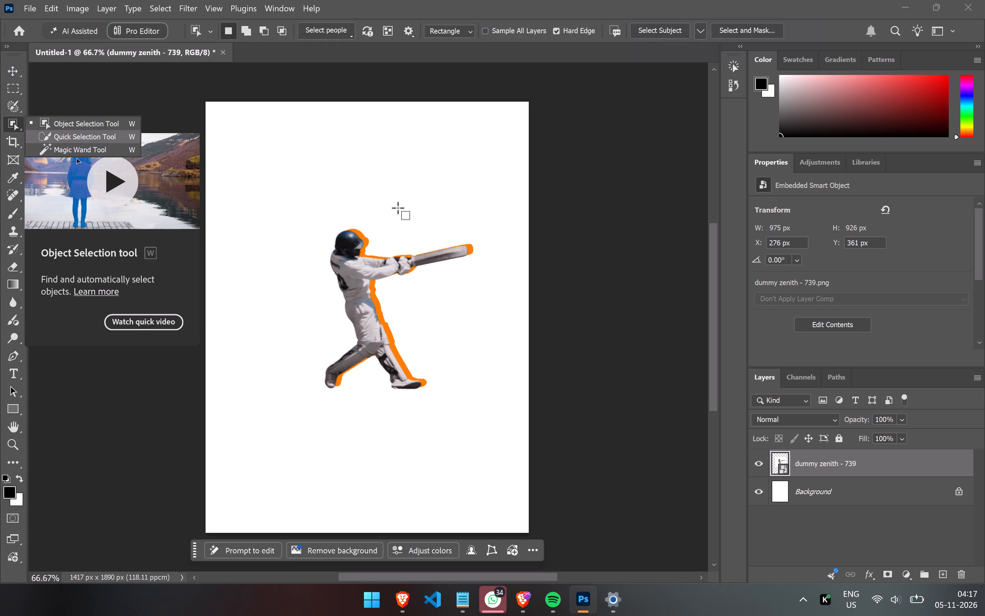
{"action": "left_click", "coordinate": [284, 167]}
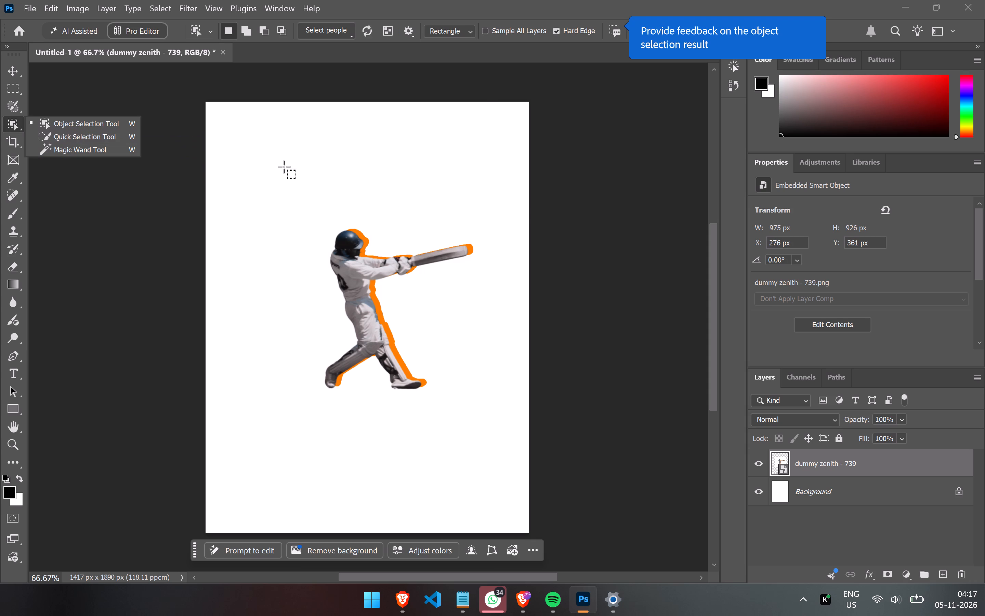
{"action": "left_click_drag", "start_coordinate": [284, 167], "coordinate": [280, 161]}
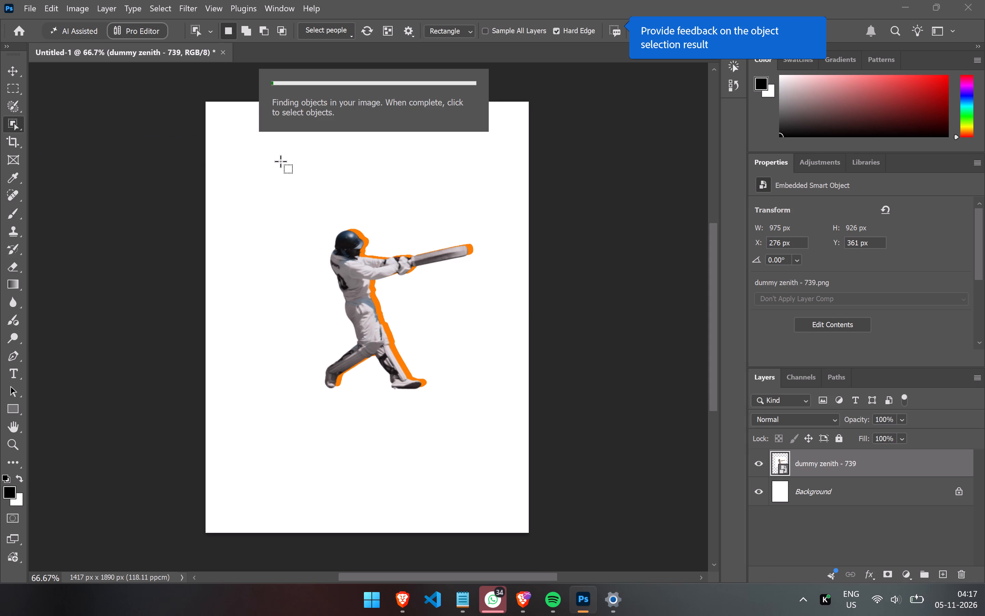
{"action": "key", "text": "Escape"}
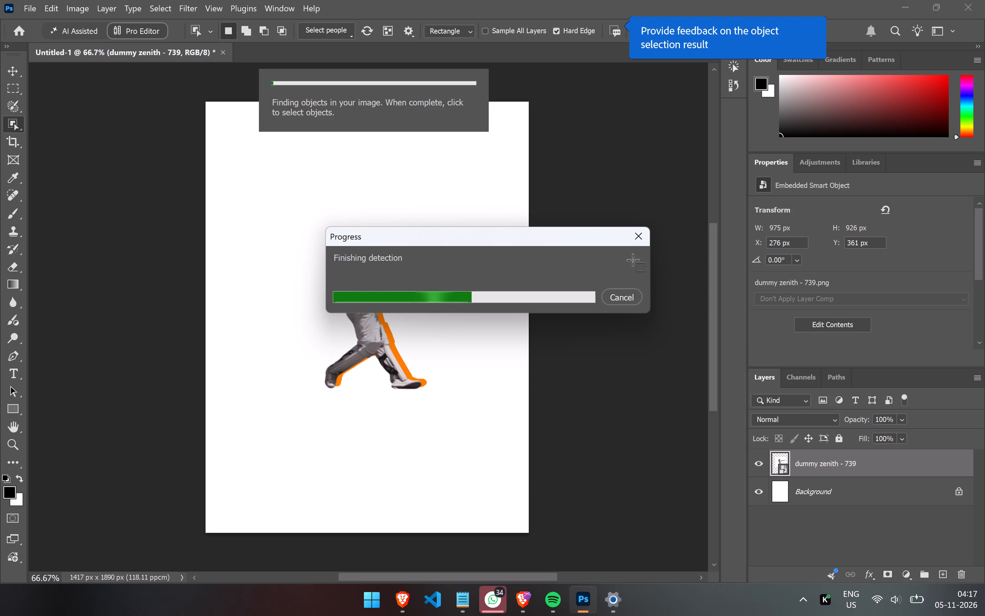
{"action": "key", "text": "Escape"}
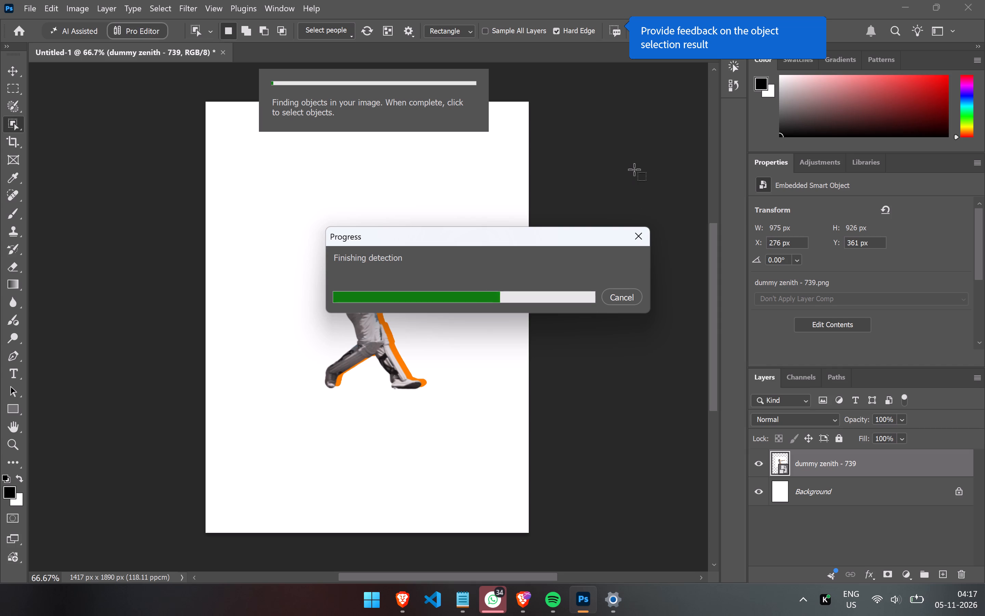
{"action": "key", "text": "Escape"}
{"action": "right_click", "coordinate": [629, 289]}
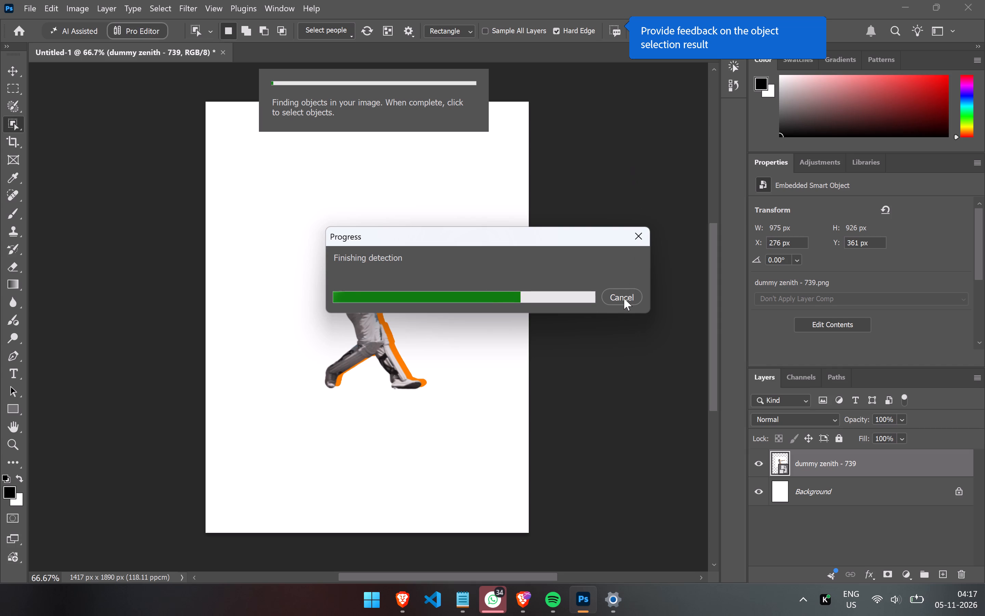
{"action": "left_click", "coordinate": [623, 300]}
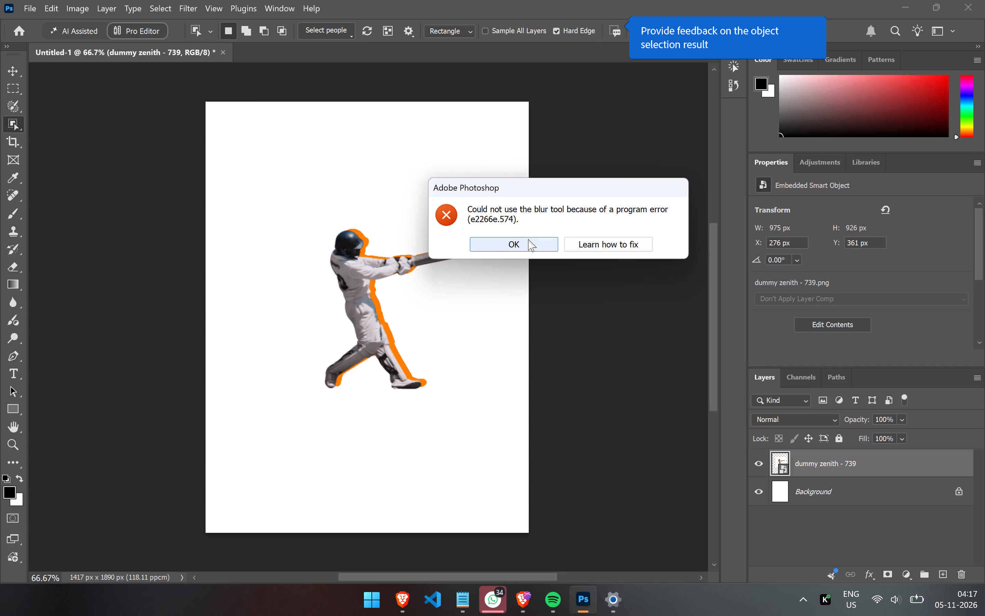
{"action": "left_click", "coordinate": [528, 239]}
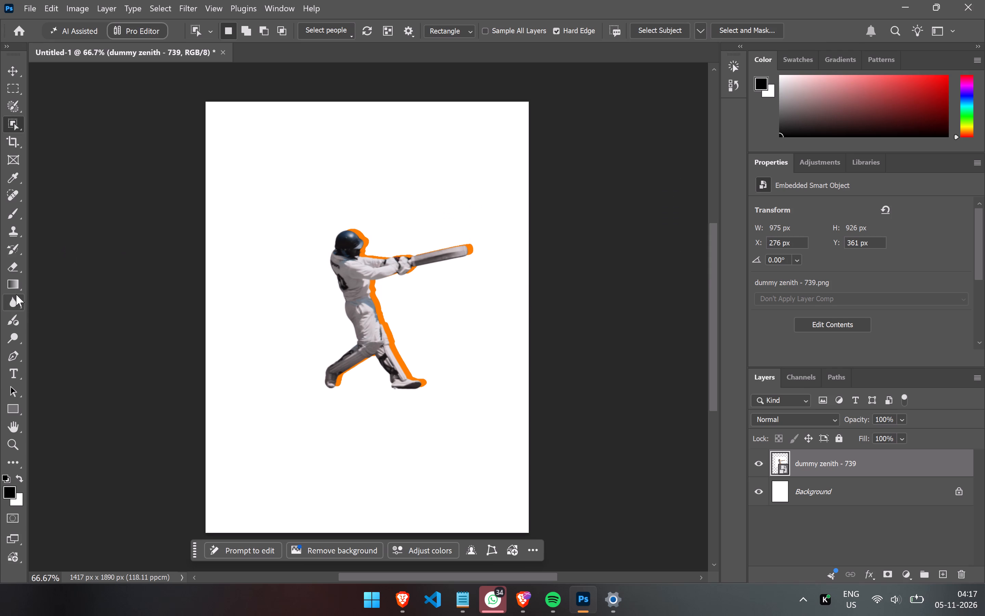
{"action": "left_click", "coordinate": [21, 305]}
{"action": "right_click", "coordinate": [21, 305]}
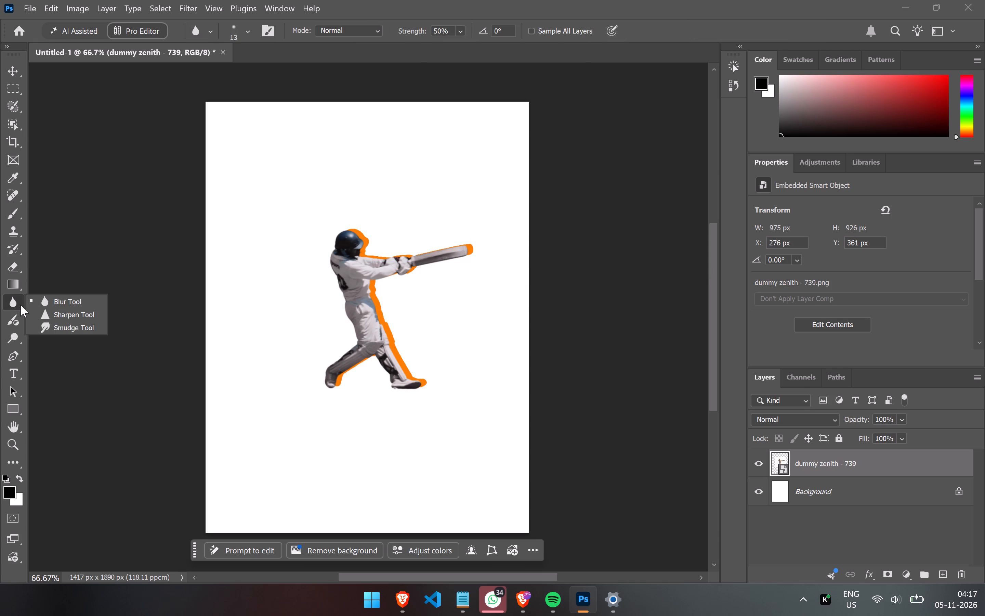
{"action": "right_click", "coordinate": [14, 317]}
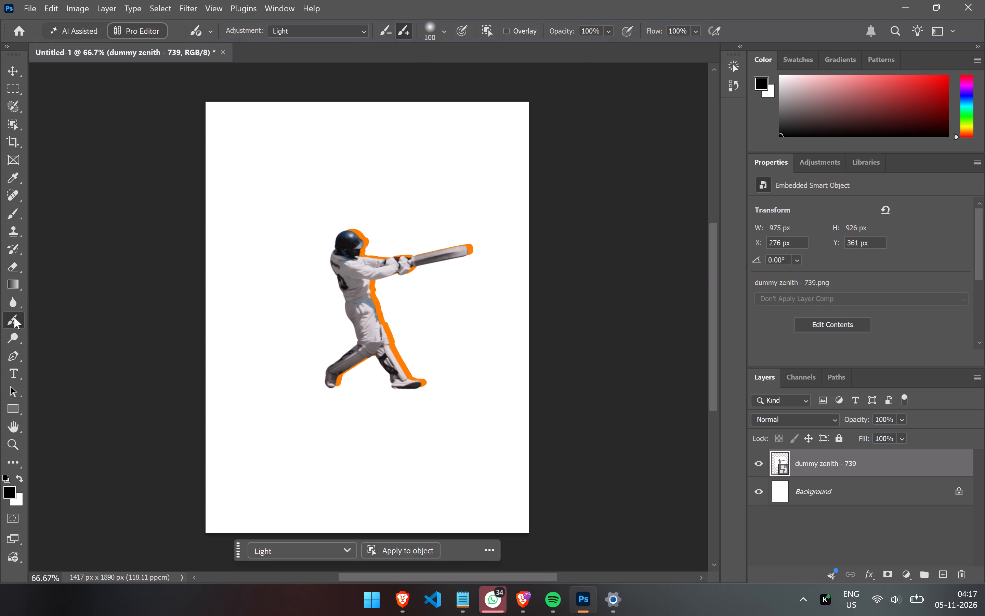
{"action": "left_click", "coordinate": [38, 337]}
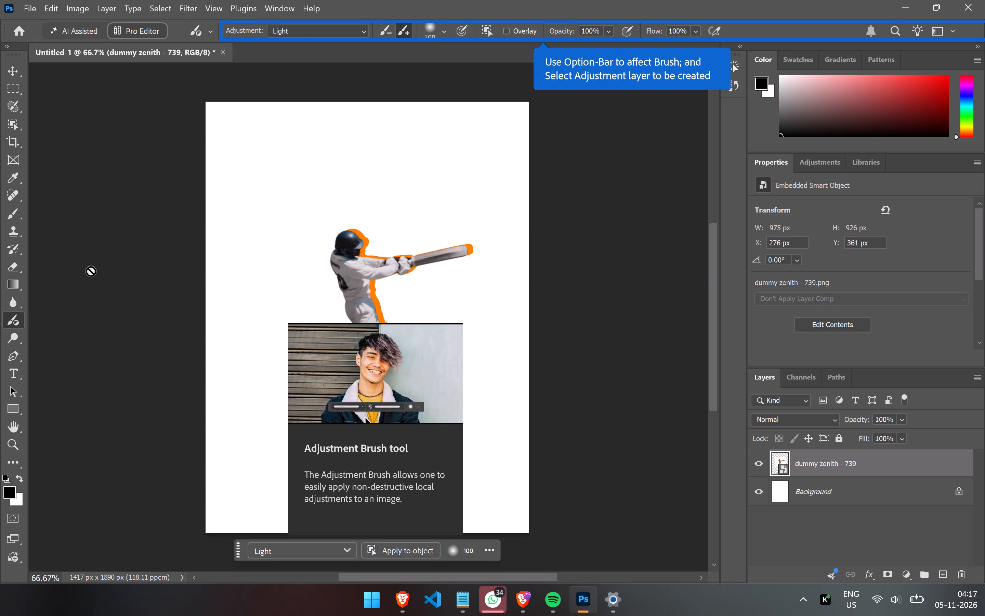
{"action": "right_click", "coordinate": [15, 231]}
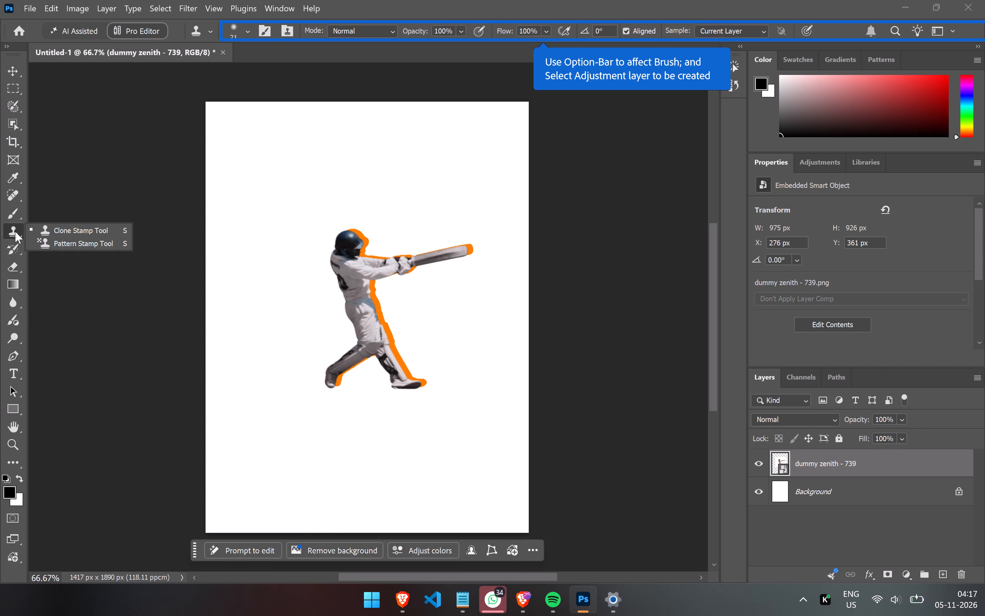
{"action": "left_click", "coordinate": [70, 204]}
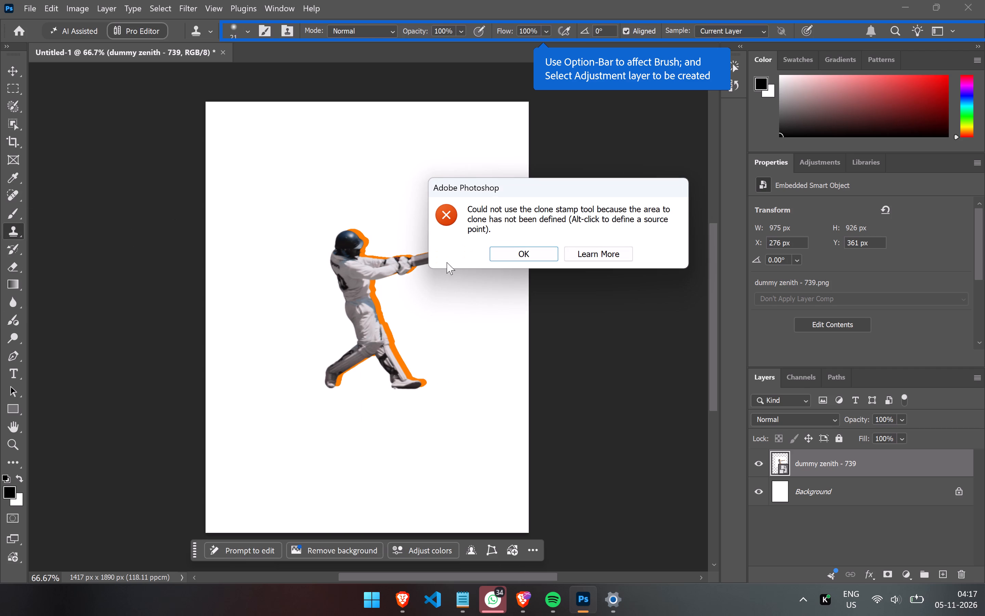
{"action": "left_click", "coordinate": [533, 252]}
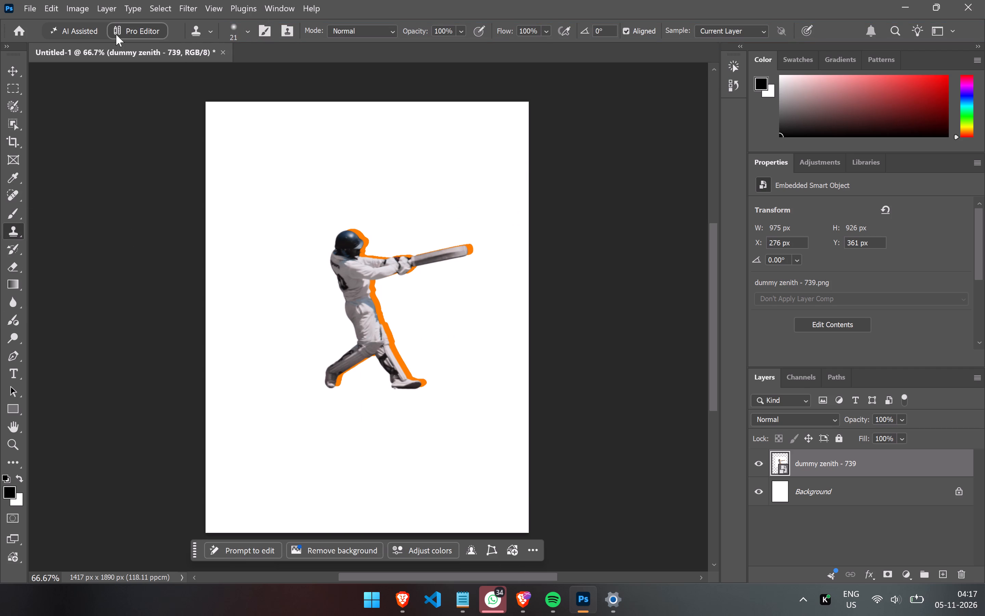
Expand the set of editing tools into a two-column layout.
{"action": "left_click", "coordinate": [7, 44]}
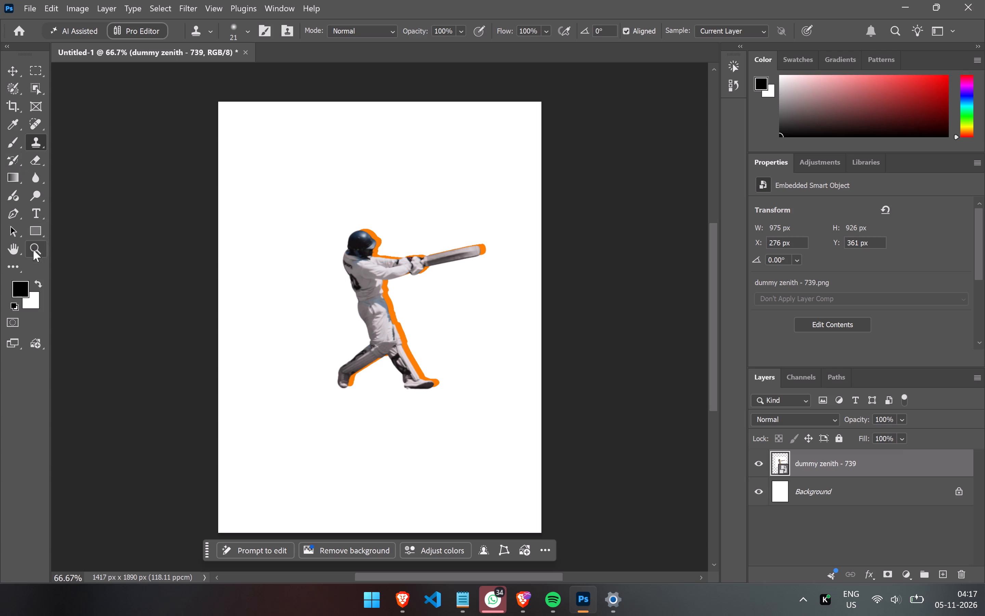
{"action": "left_click", "coordinate": [16, 264]}
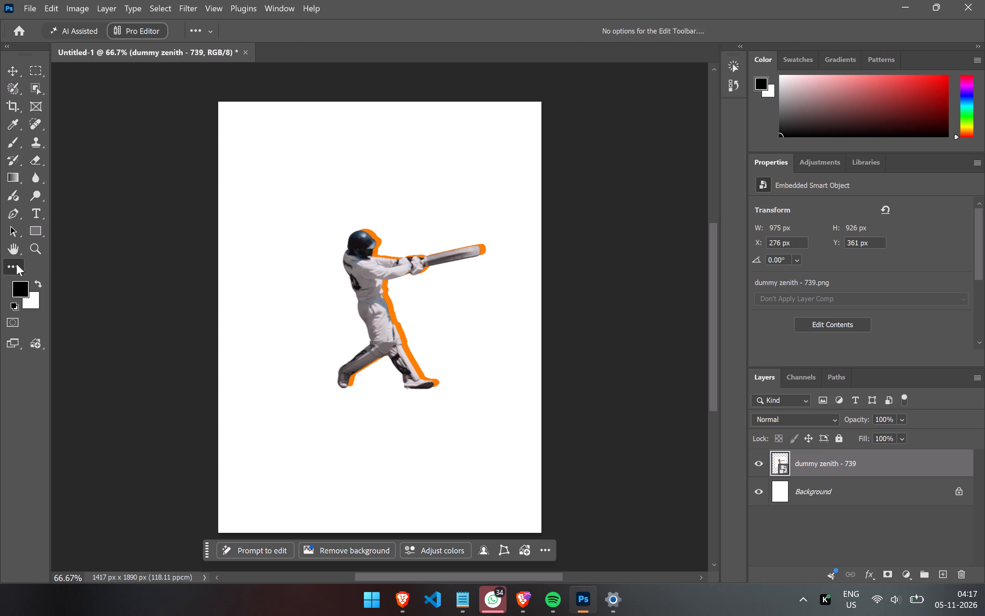
{"action": "left_click", "coordinate": [16, 264]}
Rasterize the dummy zenith - 739 layer with the Paint Bucket tool and fill the whole area around the batter with the black foreground colour.
{"action": "right_click", "coordinate": [18, 181]}
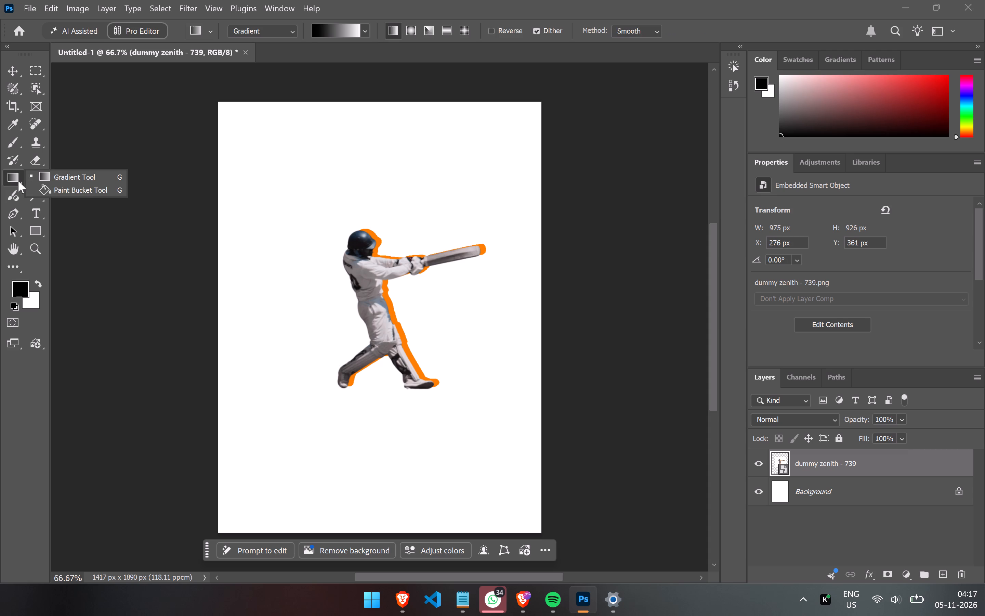
{"action": "right_click", "coordinate": [18, 181]}
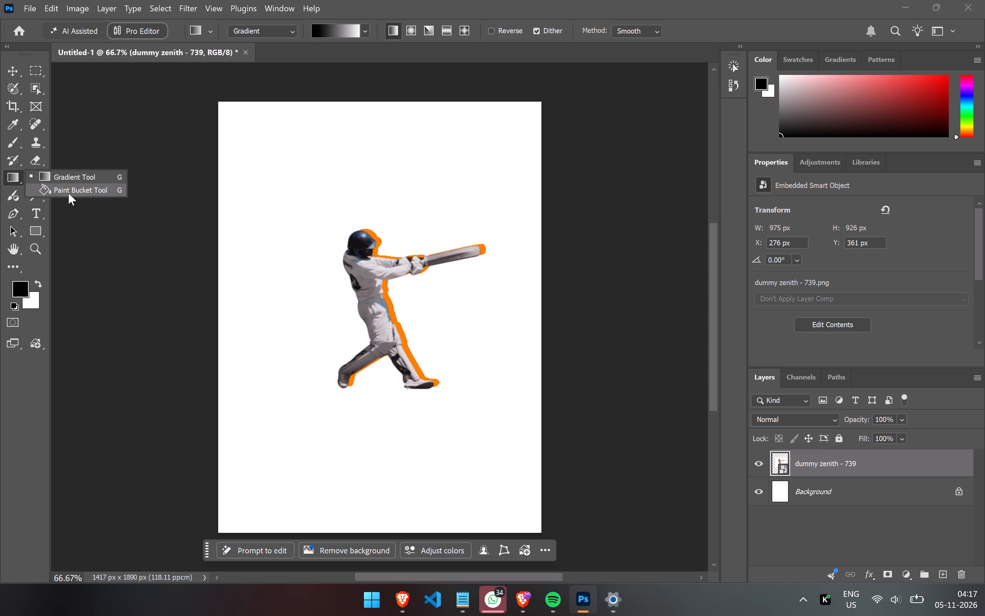
{"action": "left_click", "coordinate": [68, 193]}
{"action": "left_click", "coordinate": [276, 211]}
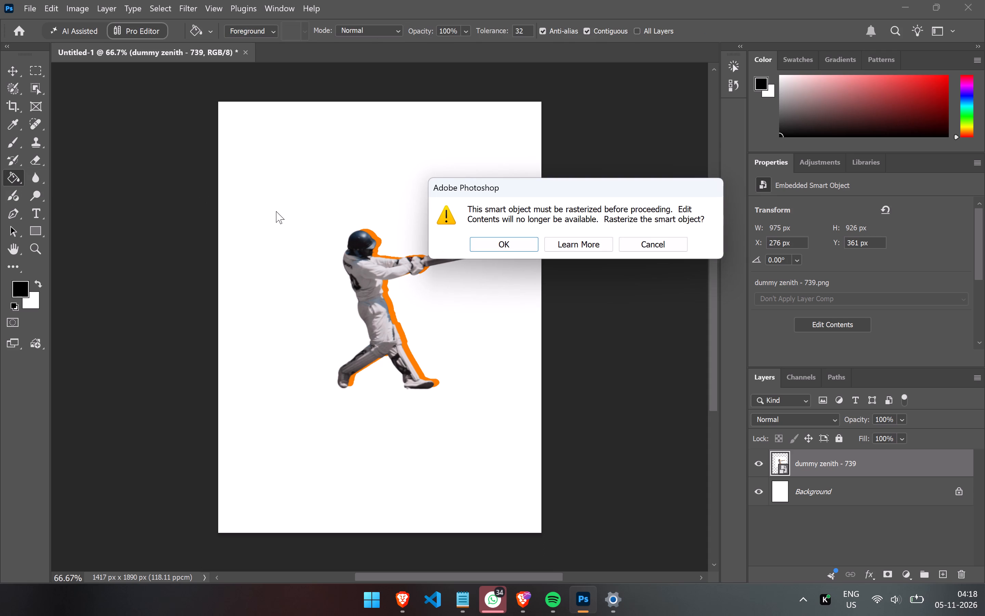
{"action": "left_click", "coordinate": [515, 244]}
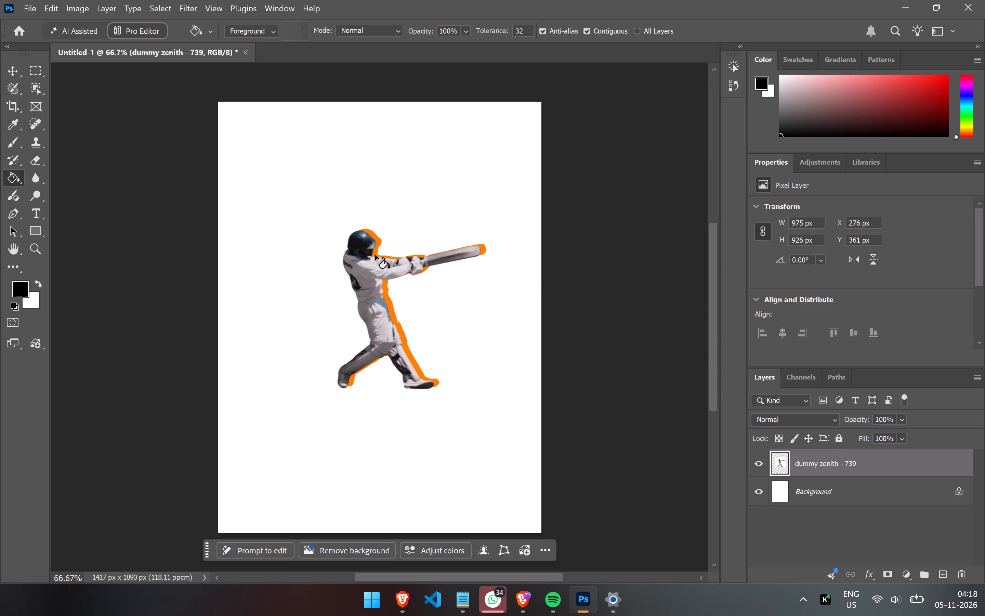
{"action": "left_click", "coordinate": [260, 374]}
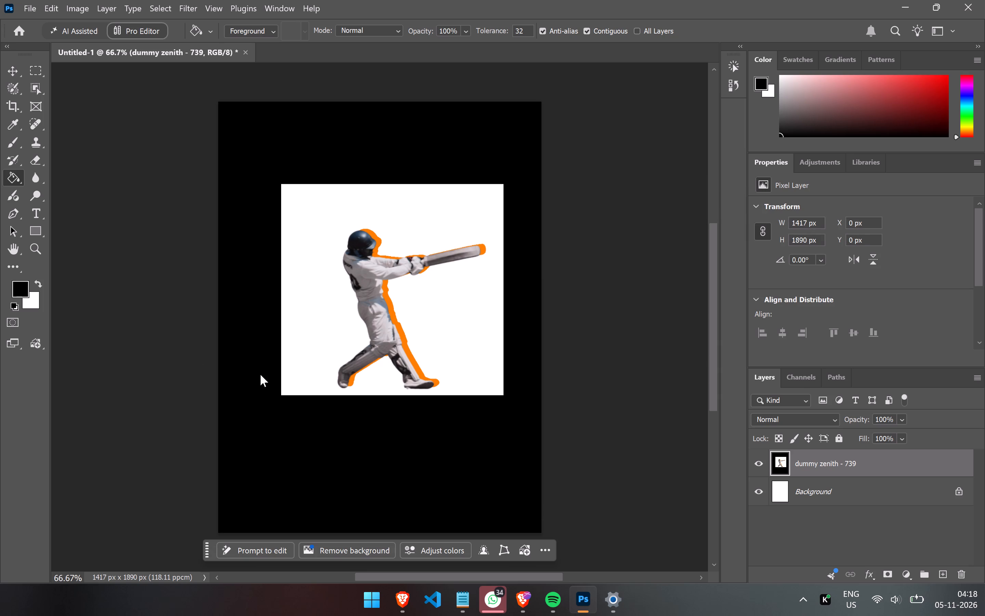
{"action": "left_click", "coordinate": [304, 355]}
{"action": "left_click", "coordinate": [459, 190]}
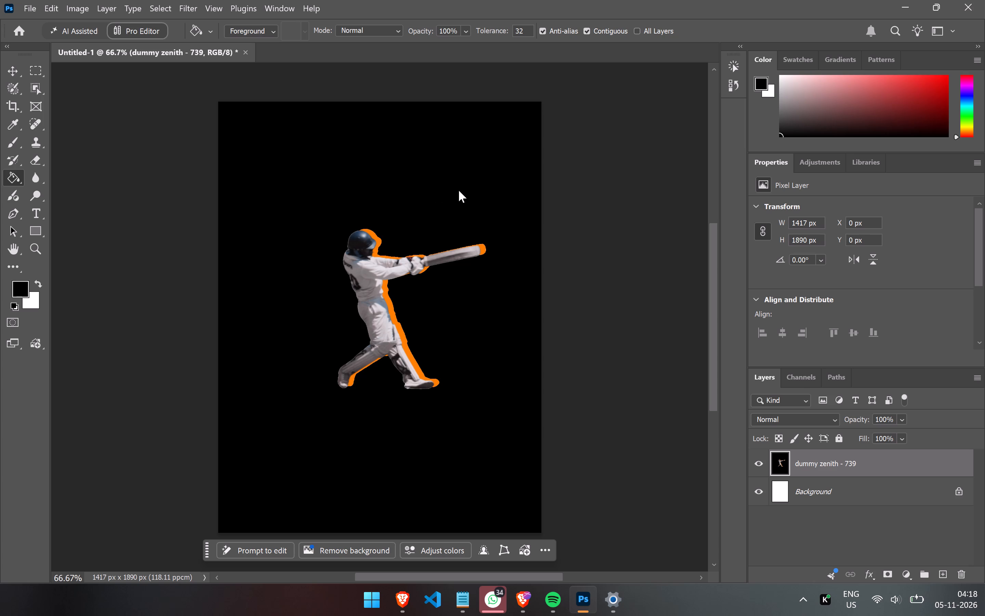
{"action": "key", "text": "Escape"}
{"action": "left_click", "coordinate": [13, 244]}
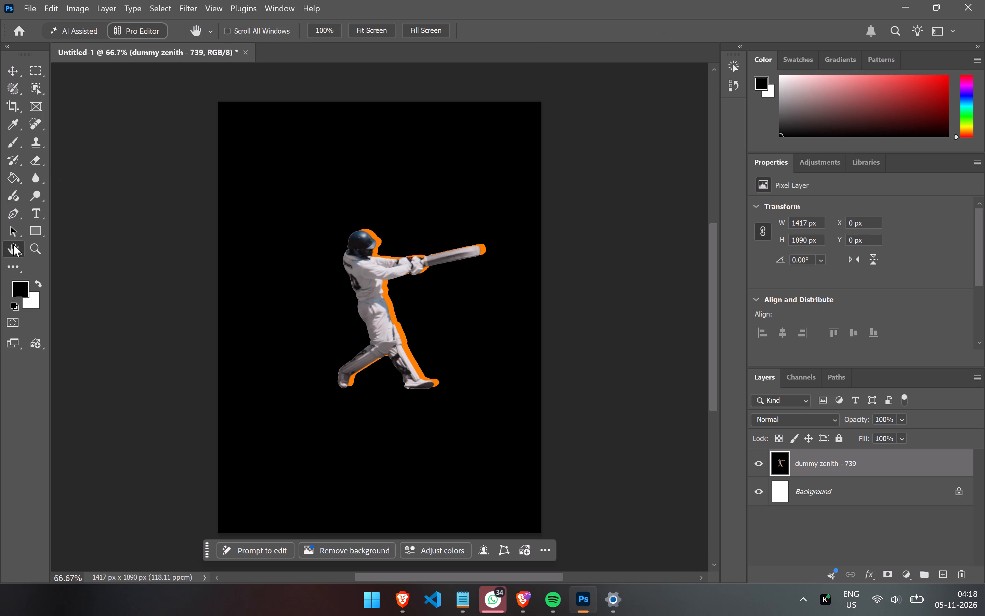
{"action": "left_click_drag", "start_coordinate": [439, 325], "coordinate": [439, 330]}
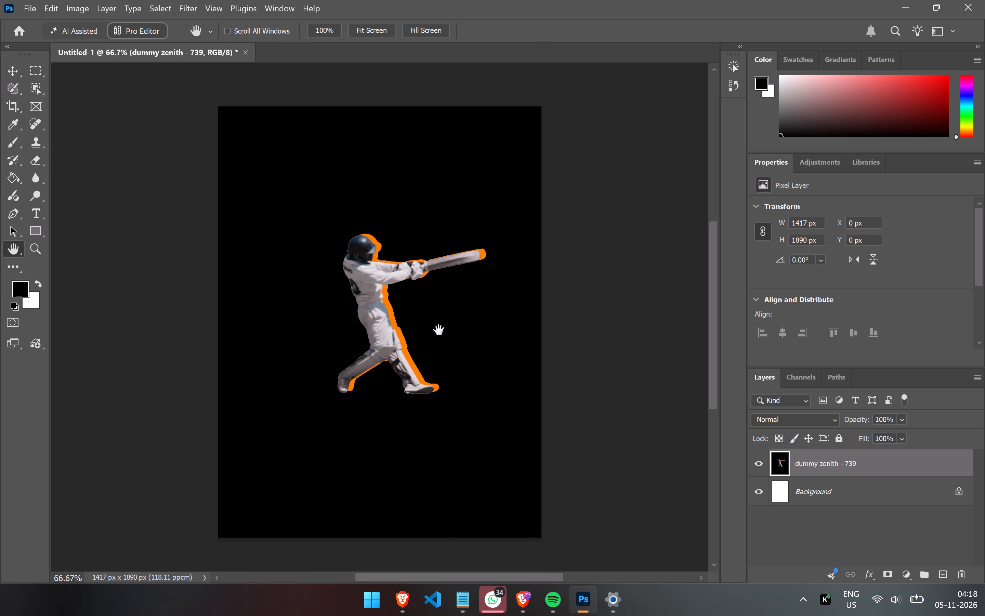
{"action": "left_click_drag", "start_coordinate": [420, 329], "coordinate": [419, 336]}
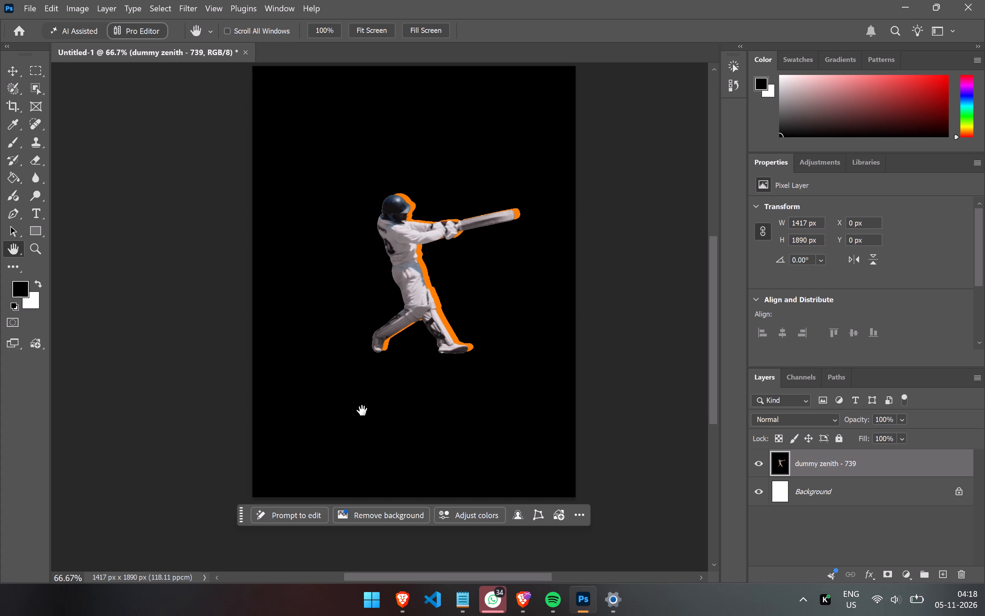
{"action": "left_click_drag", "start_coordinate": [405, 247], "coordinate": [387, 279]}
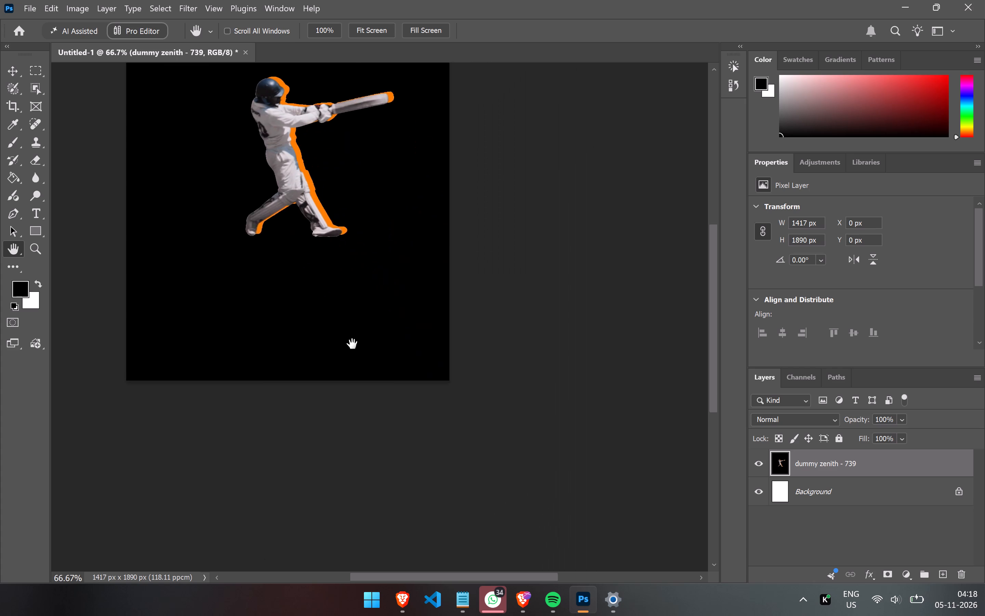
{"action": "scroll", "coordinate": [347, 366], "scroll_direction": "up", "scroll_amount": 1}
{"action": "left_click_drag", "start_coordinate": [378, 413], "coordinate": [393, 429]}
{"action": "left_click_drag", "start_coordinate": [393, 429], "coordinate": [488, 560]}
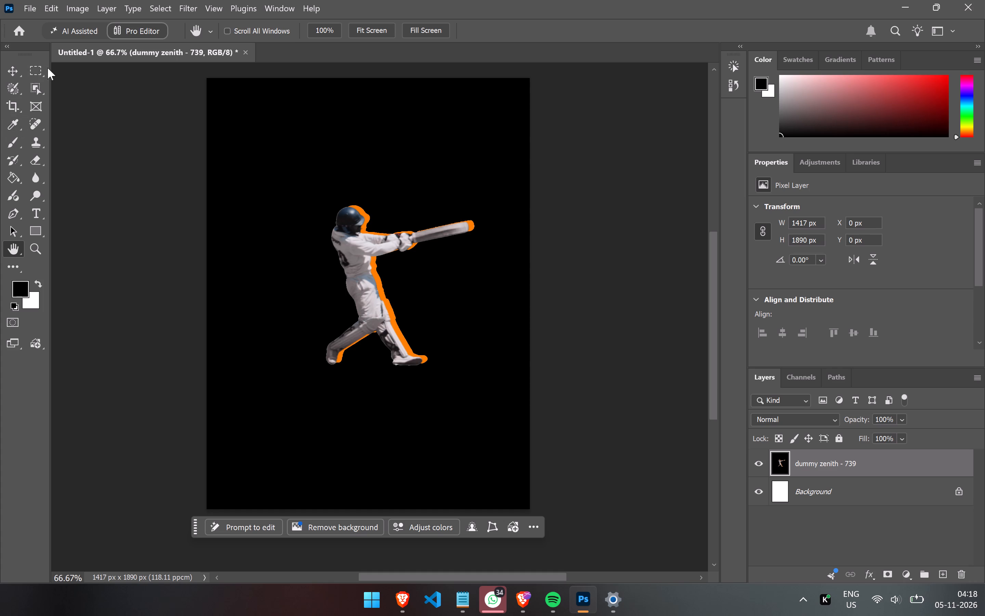
Switch to the Cosmos page in Brave, search for "sports poster", and browse the results for design references.
{"action": "key", "text": "alt+Tab"}
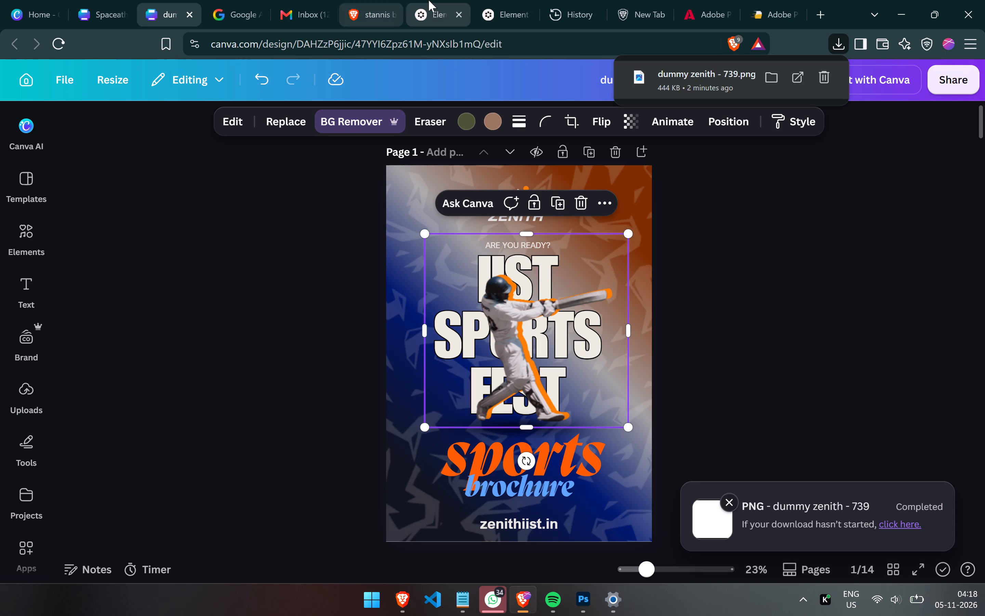
{"action": "left_click", "coordinate": [444, 0]}
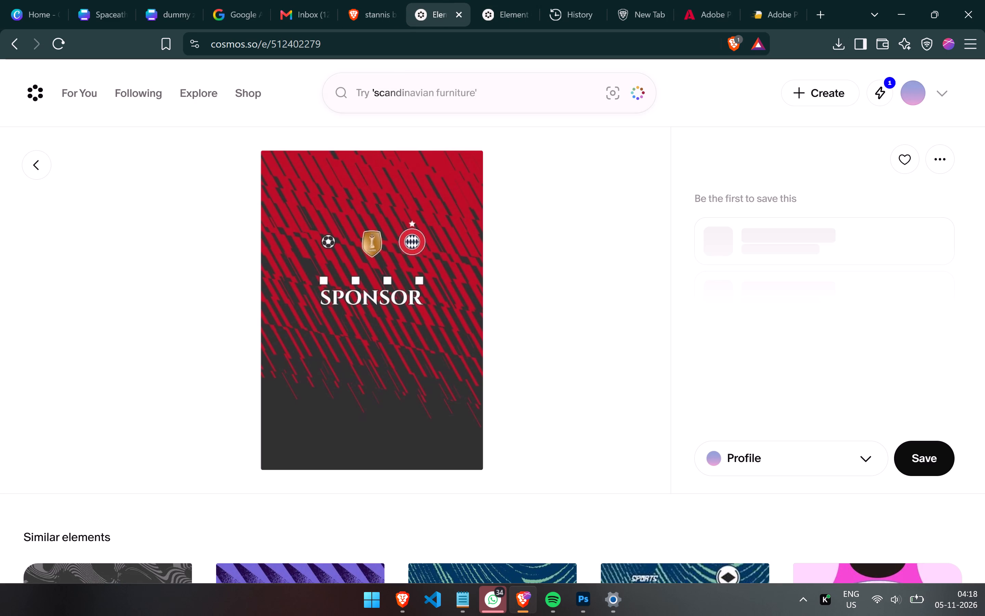
{"action": "left_click", "coordinate": [403, 93]}
{"action": "type", "text": "sports"}
{"action": "key", "text": "space"}
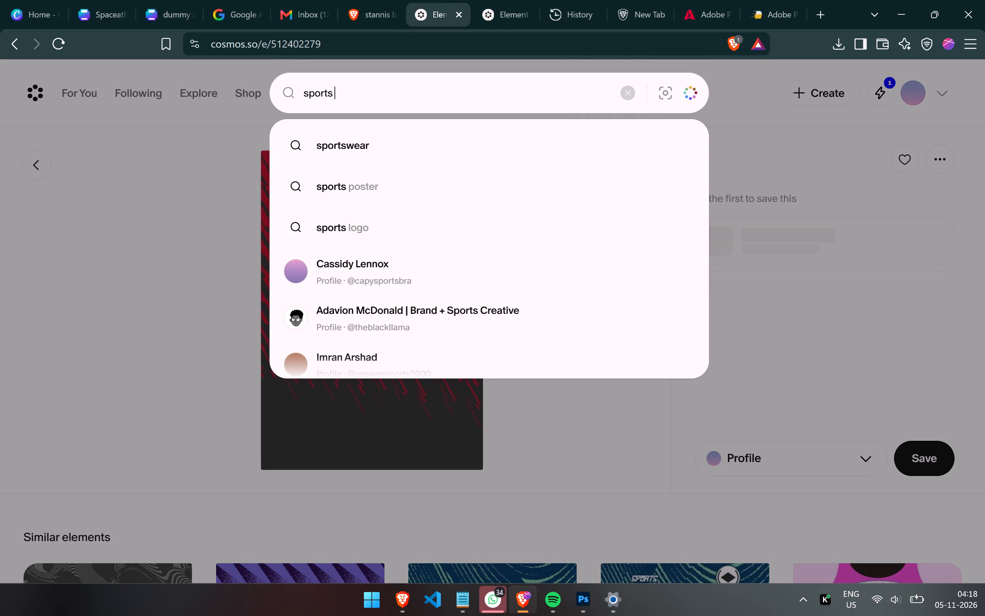
{"action": "type", "text": "poster"}
{"action": "key", "text": "Return"}
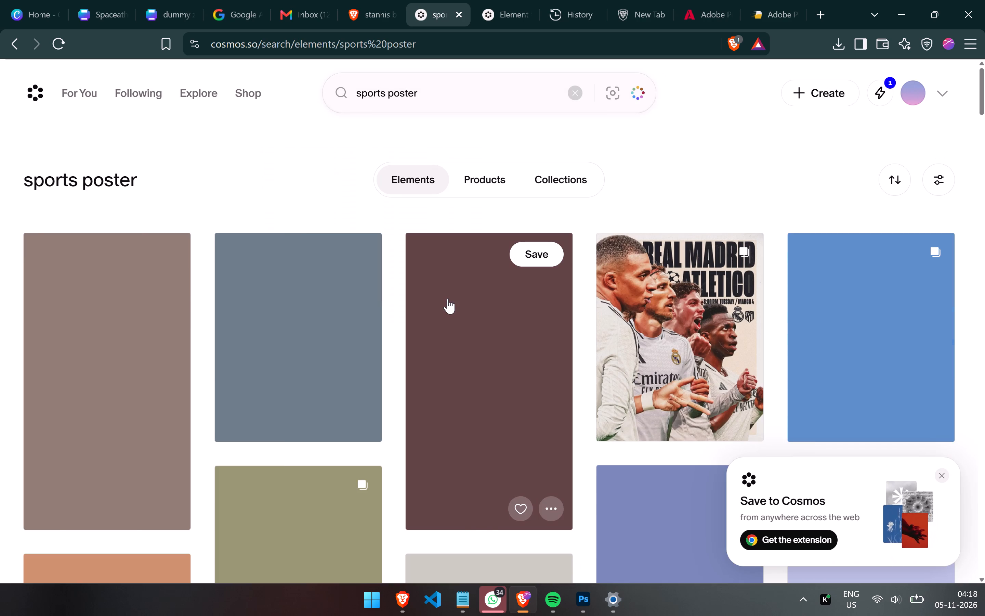
{"action": "scroll", "coordinate": [448, 299], "scroll_direction": "down", "scroll_amount": 2}
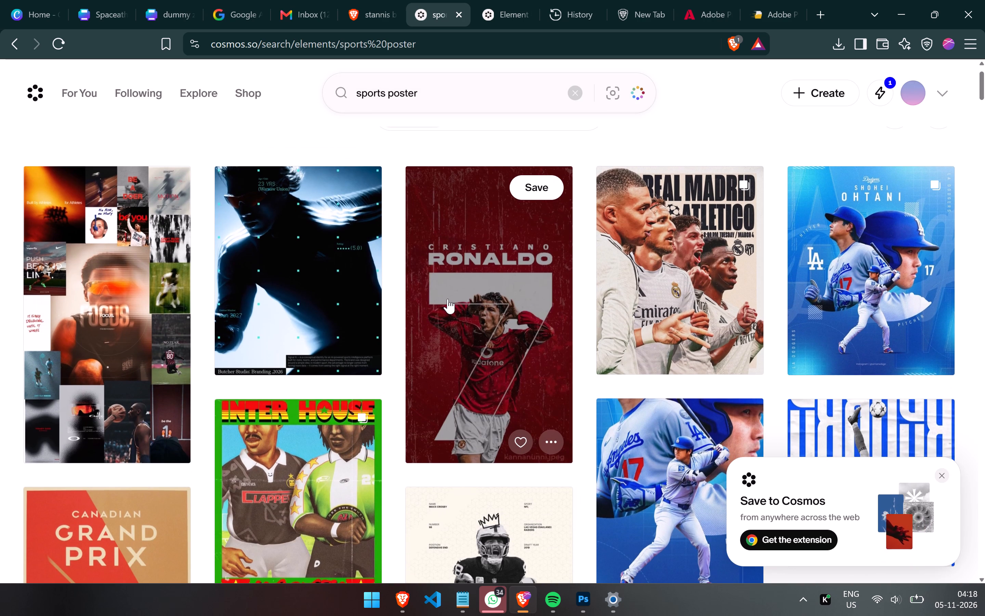
Browse further through the "sports poster" results on Cosmos for design references.
{"action": "scroll", "coordinate": [448, 299], "scroll_direction": "down", "scroll_amount": 1}
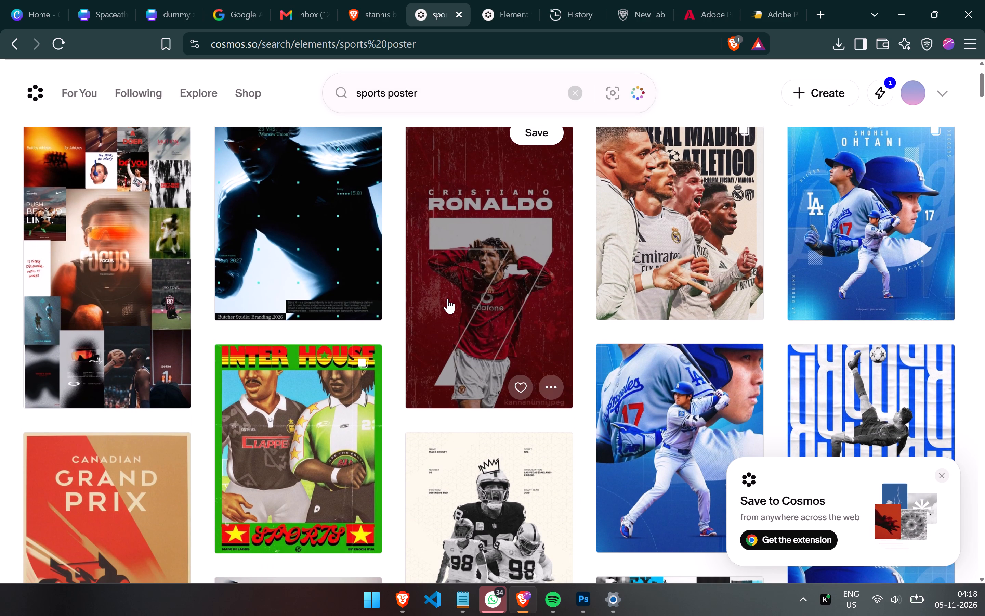
{"action": "scroll", "coordinate": [448, 299], "scroll_direction": "down", "scroll_amount": 1}
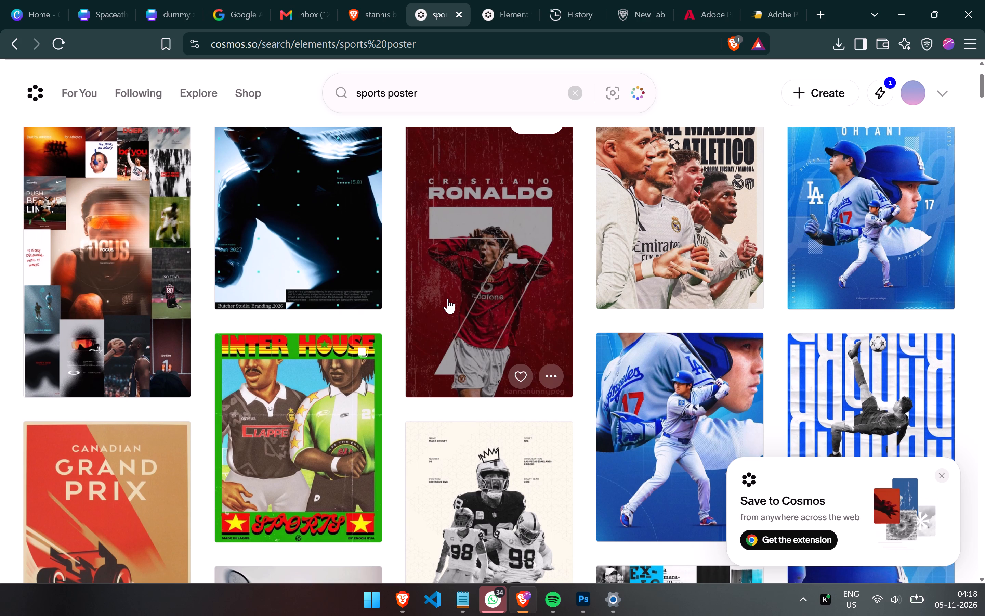
{"action": "scroll", "coordinate": [448, 299], "scroll_direction": "down", "scroll_amount": 5}
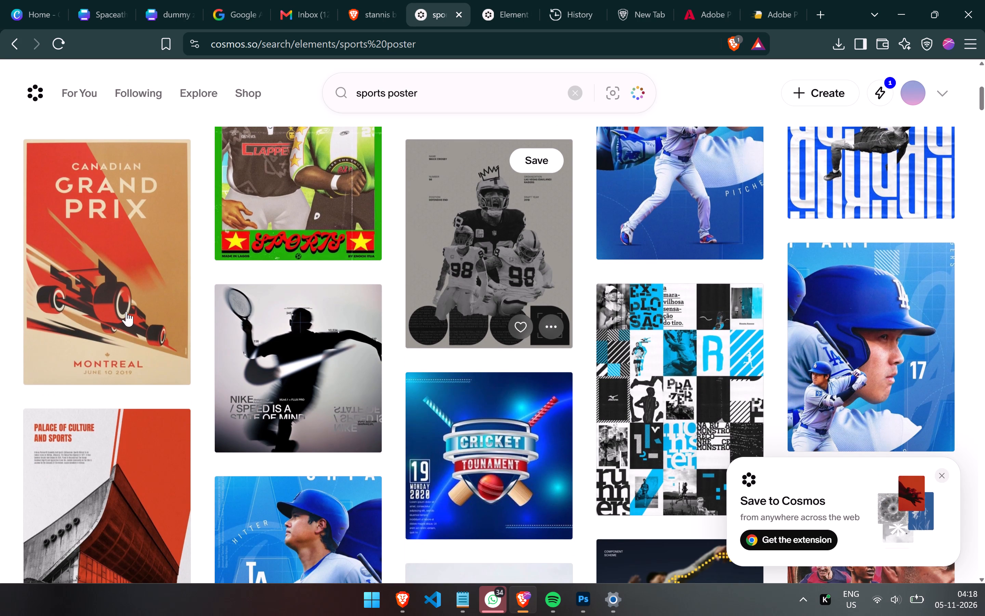
{"action": "scroll", "coordinate": [140, 233], "scroll_direction": "down", "scroll_amount": 1}
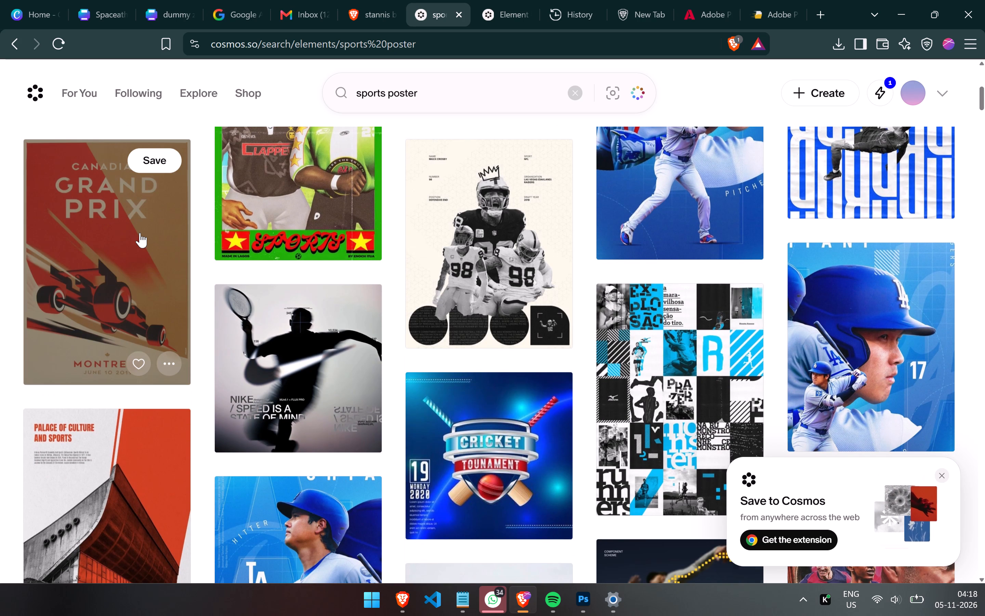
{"action": "scroll", "coordinate": [140, 233], "scroll_direction": "down", "scroll_amount": 2}
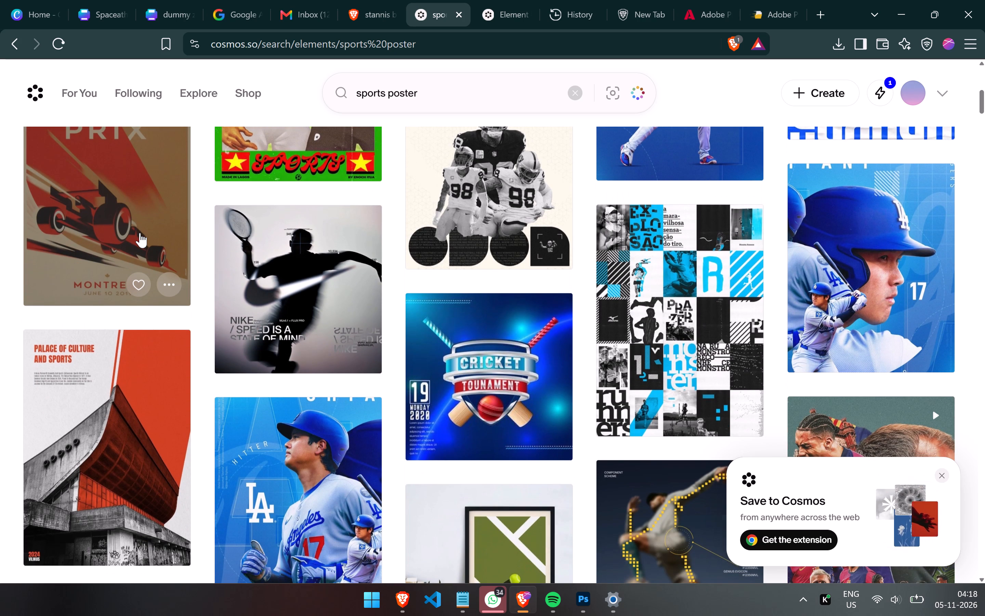
{"action": "scroll", "coordinate": [140, 233], "scroll_direction": "down", "scroll_amount": 1}
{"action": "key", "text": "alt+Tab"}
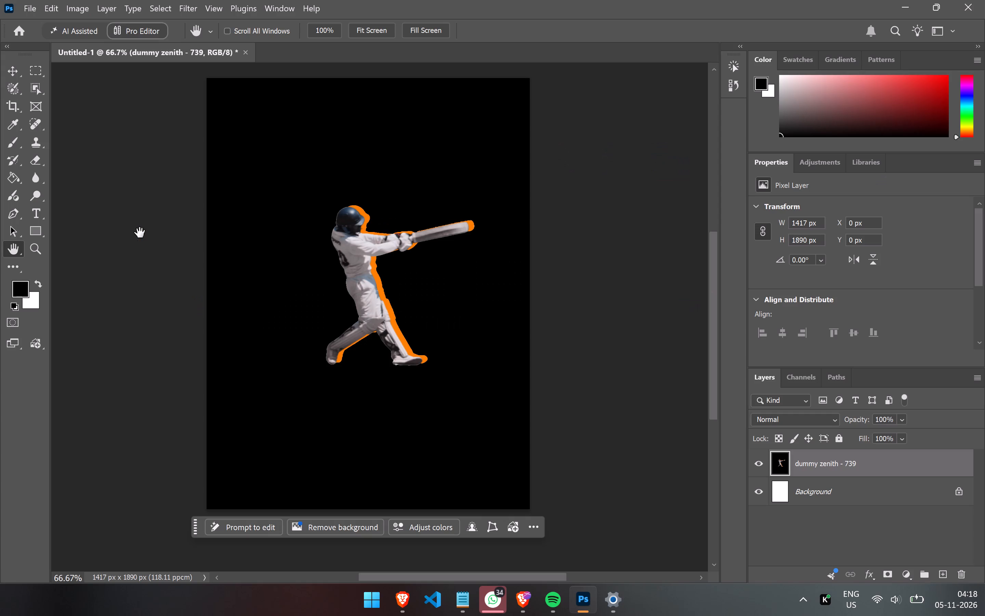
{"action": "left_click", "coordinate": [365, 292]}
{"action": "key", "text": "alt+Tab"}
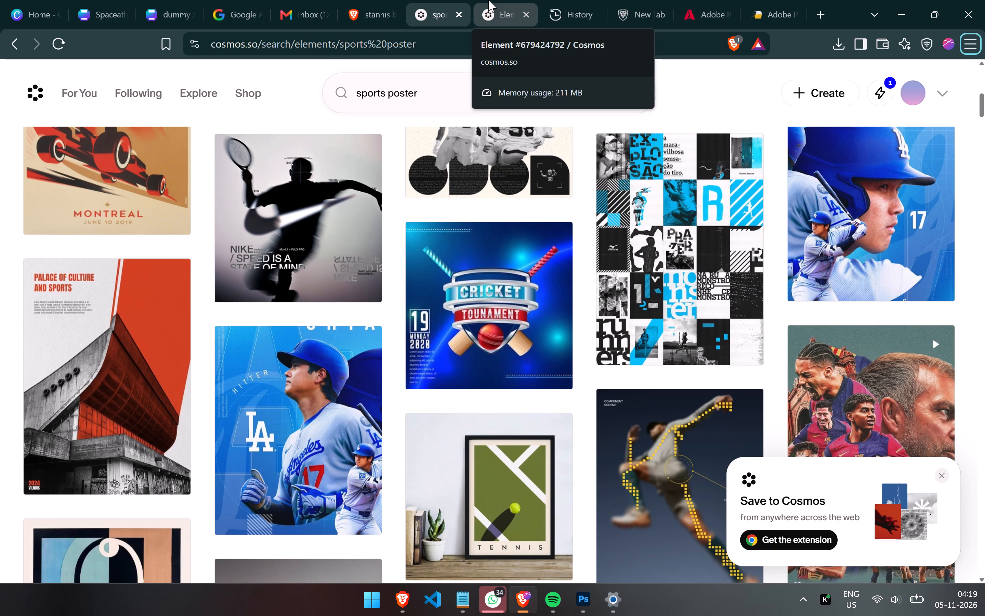
Switch to the dummy zenith - 739 design in Canva and duplicate page 1 of the brochure.
{"action": "left_click", "coordinate": [152, 0]}
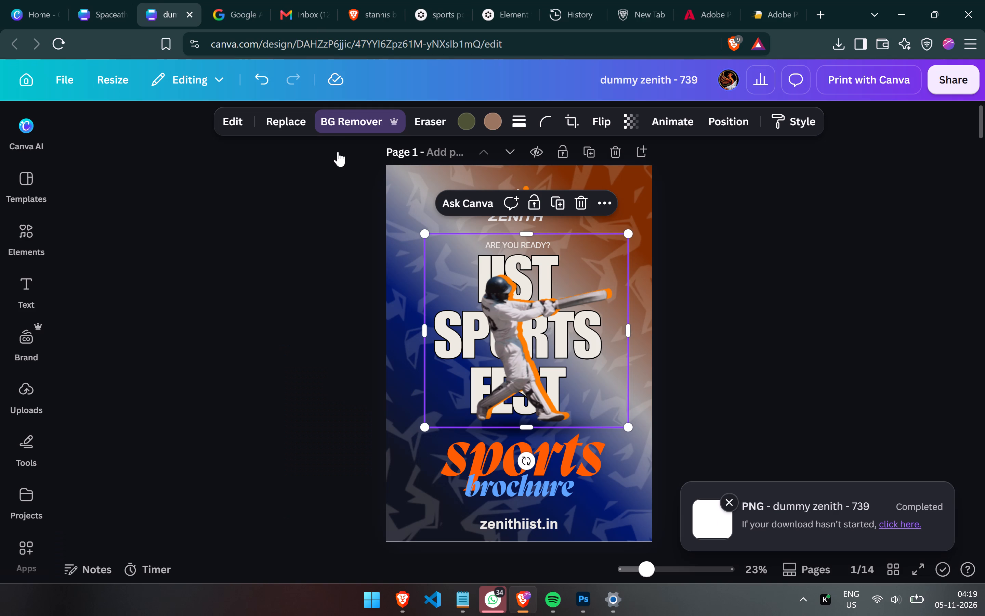
{"action": "left_click", "coordinate": [228, 121]}
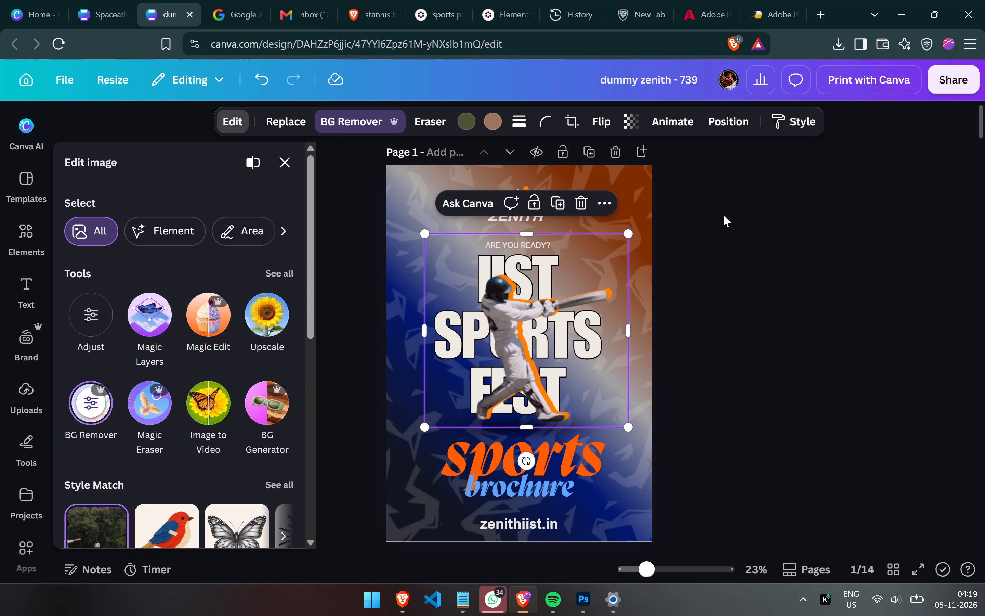
{"action": "left_click", "coordinate": [584, 154]}
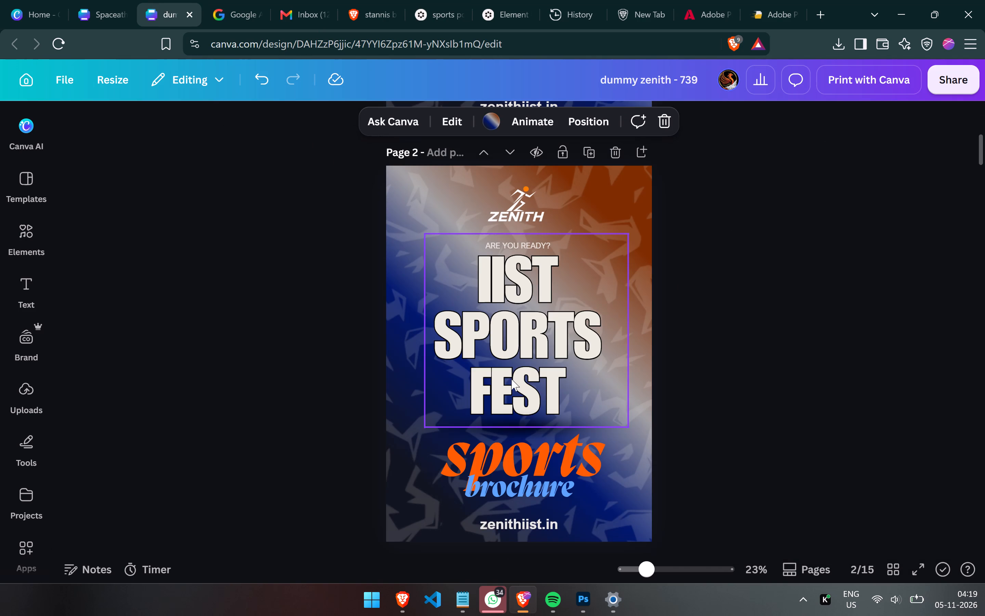
Copy the batter image from page 1, paste it twice onto the duplicated page 2, and shift the topmost copy slightly to the right.
{"action": "left_click", "coordinate": [811, 299]}
{"action": "scroll", "coordinate": [811, 299], "scroll_direction": "up", "scroll_amount": 3}
{"action": "left_click", "coordinate": [538, 217]}
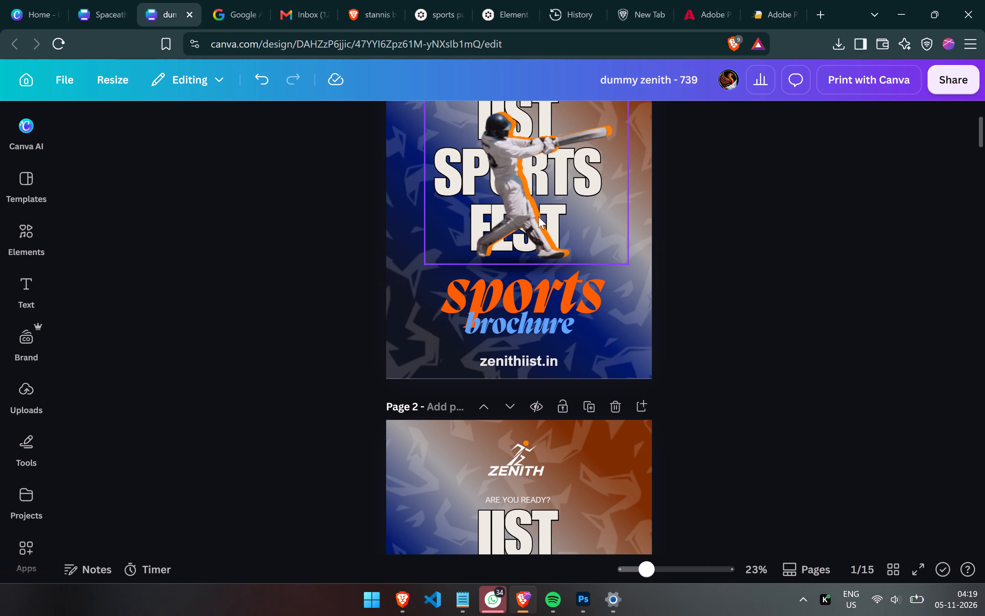
{"action": "key", "text": "ctrl+c"}
{"action": "left_click", "coordinate": [534, 514]}
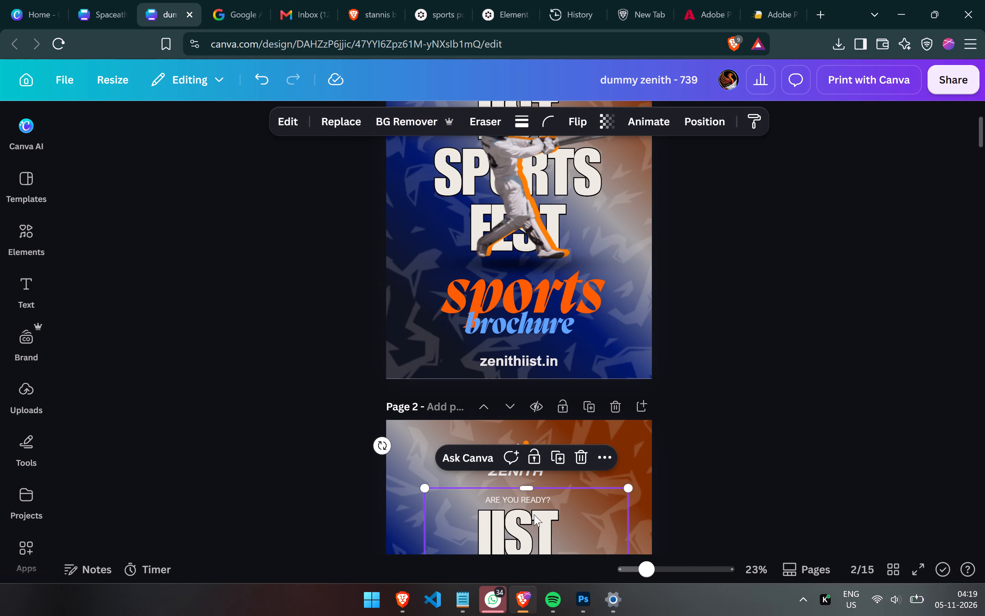
{"action": "key", "text": "ctrl+v"}
{"action": "scroll", "coordinate": [534, 514], "scroll_direction": "down", "scroll_amount": 3}
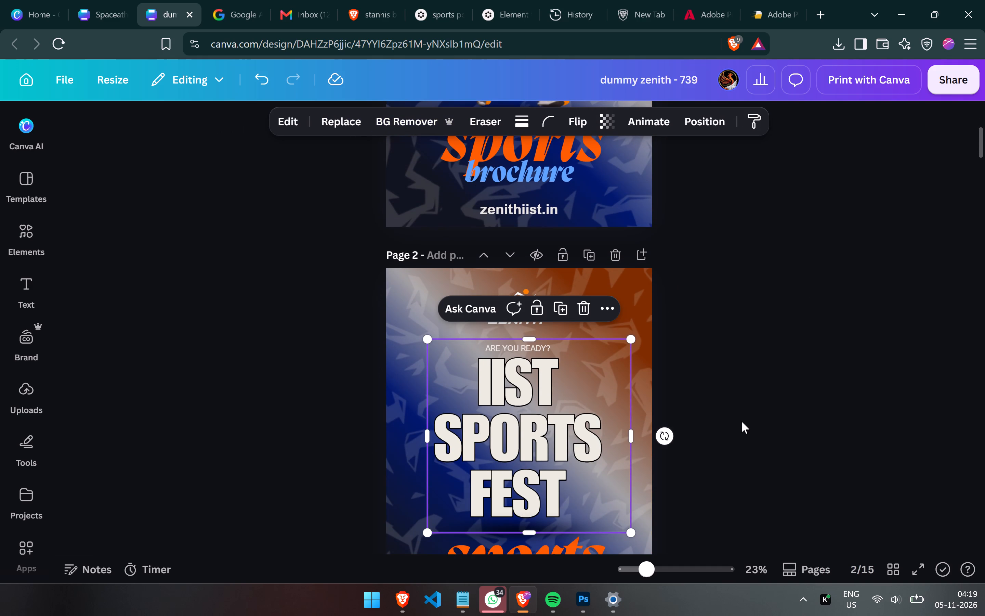
{"action": "left_click", "coordinate": [782, 399]}
{"action": "key", "text": "ctrl+v"}
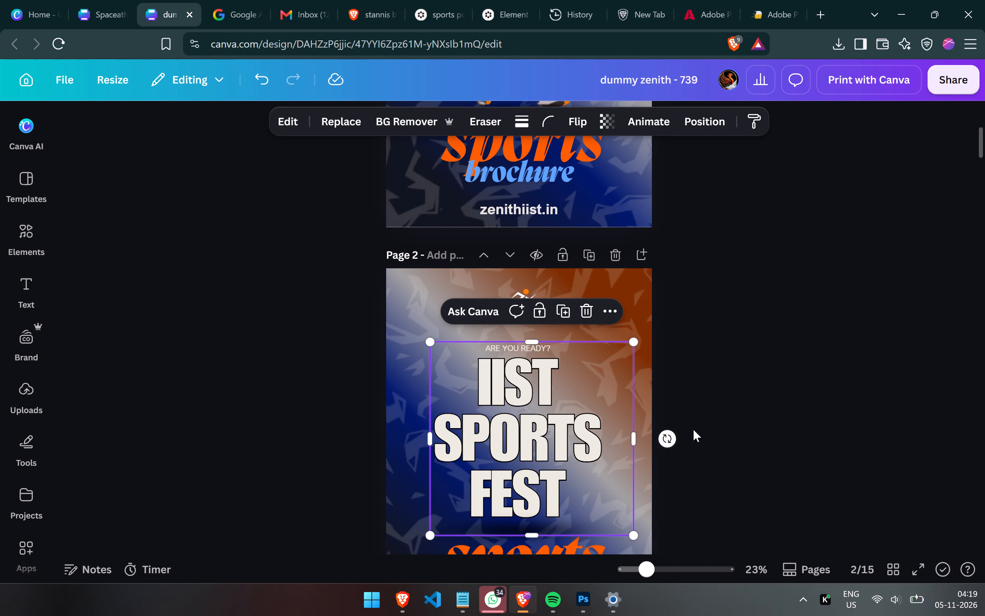
{"action": "left_click", "coordinate": [647, 308]}
{"action": "left_click", "coordinate": [563, 432]}
{"action": "left_click_drag", "start_coordinate": [563, 432], "coordinate": [568, 433]}
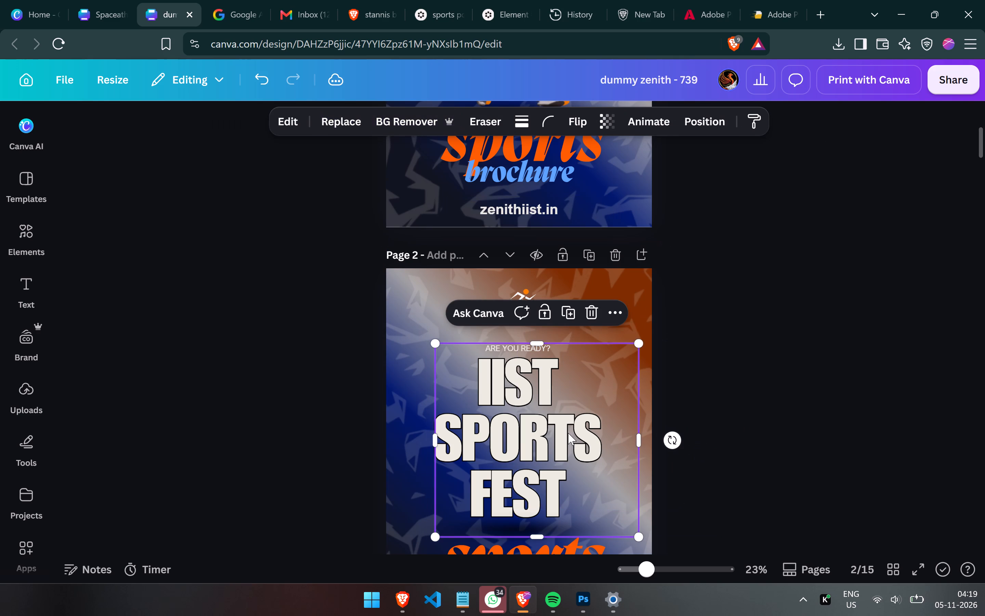
Open the image editing options for the pasted batter on page 2 and look through the available tools, filters and apps.
{"action": "left_click", "coordinate": [285, 120]}
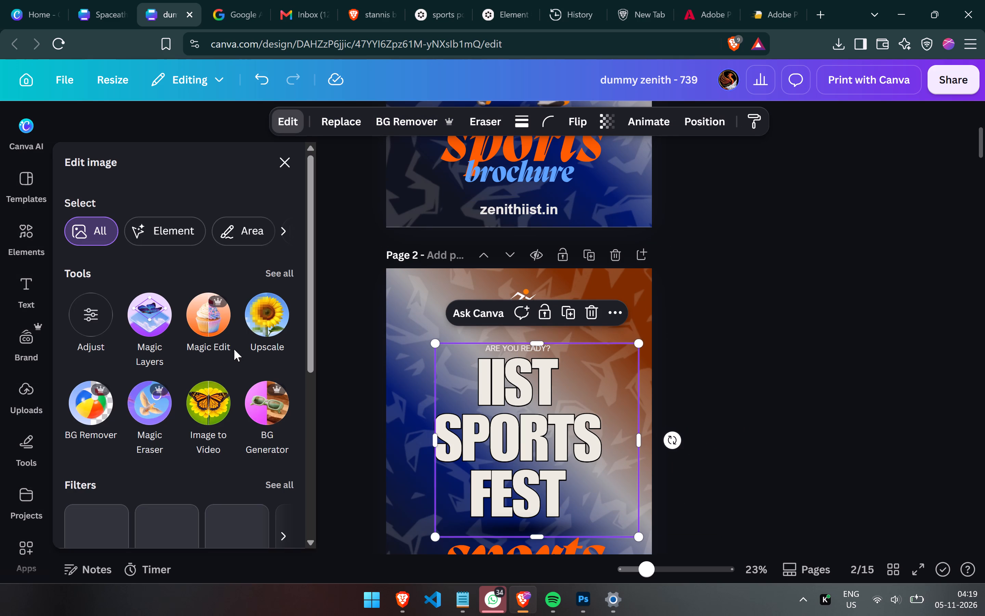
{"action": "scroll", "coordinate": [223, 378], "scroll_direction": "down", "scroll_amount": 2}
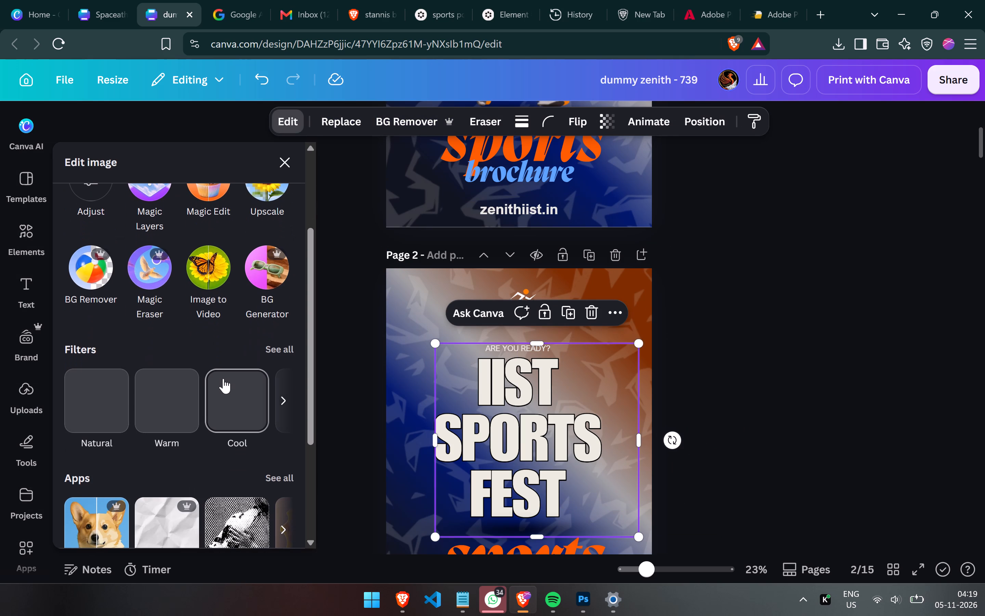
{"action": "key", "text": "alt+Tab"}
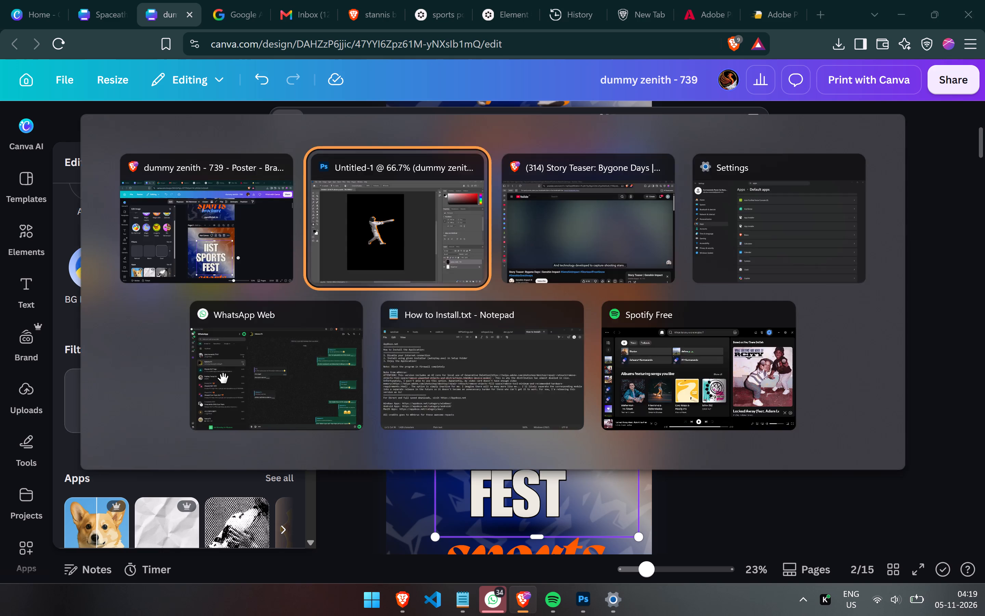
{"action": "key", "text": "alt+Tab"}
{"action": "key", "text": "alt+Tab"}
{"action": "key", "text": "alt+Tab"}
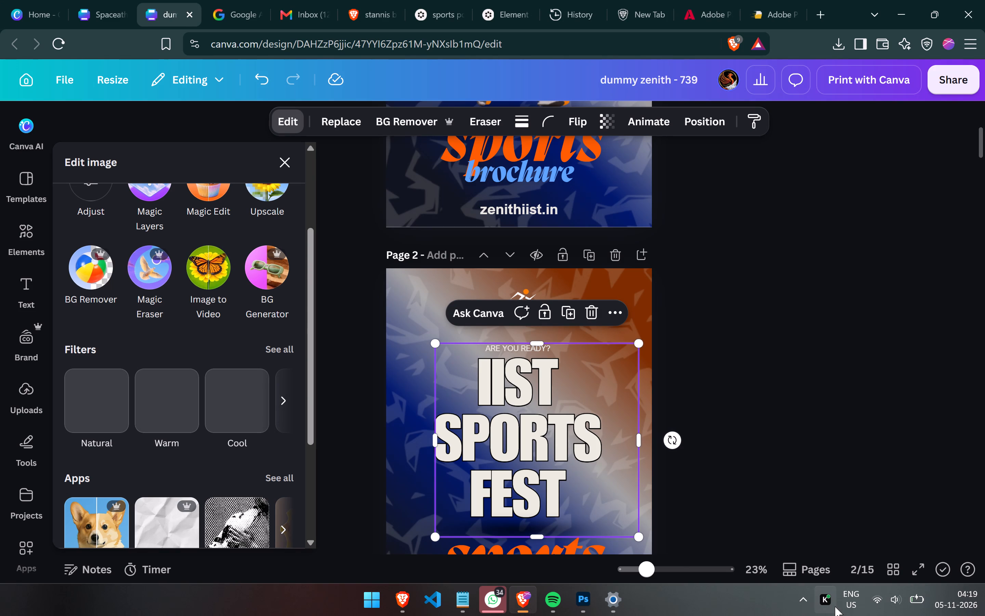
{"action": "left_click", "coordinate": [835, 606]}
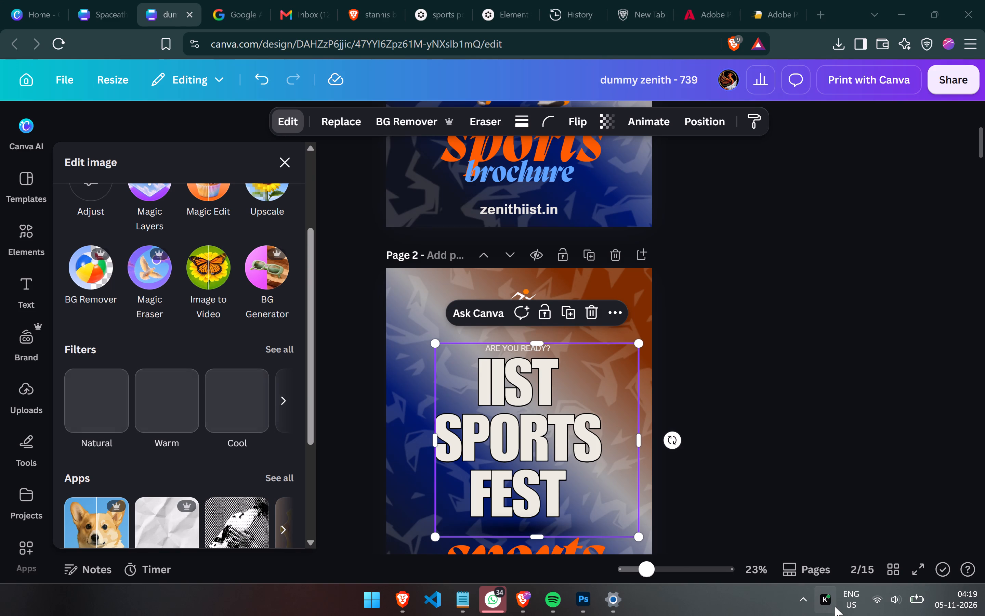
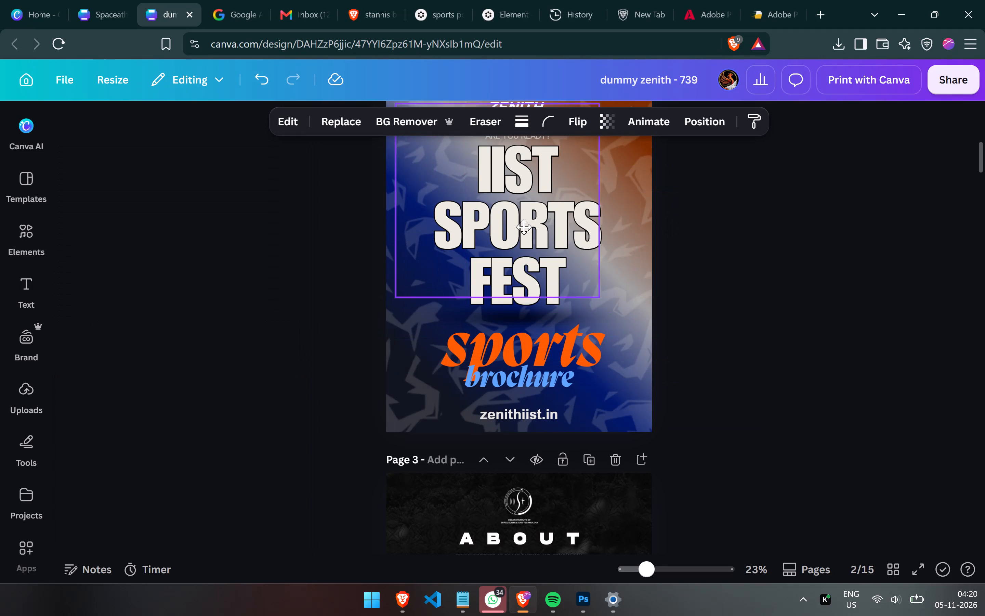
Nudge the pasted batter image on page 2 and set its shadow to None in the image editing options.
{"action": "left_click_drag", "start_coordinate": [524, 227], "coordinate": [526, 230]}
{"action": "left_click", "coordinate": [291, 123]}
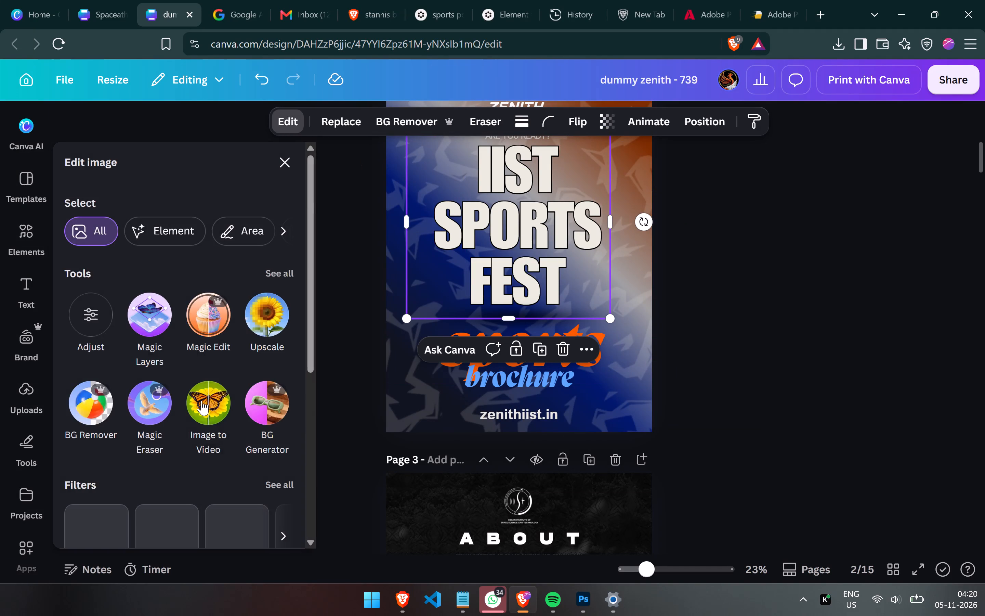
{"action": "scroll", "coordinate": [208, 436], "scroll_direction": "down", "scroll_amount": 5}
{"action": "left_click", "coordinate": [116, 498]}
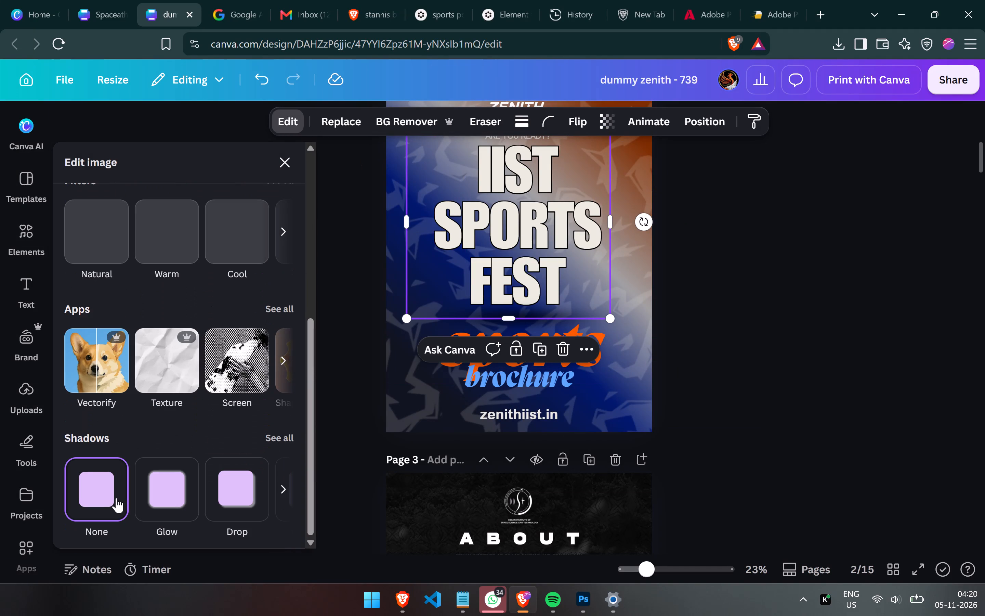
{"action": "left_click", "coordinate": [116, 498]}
Copy the batter image with the orange outline from page 1 of the brochure.
{"action": "scroll", "coordinate": [689, 299], "scroll_direction": "up", "scroll_amount": 2}
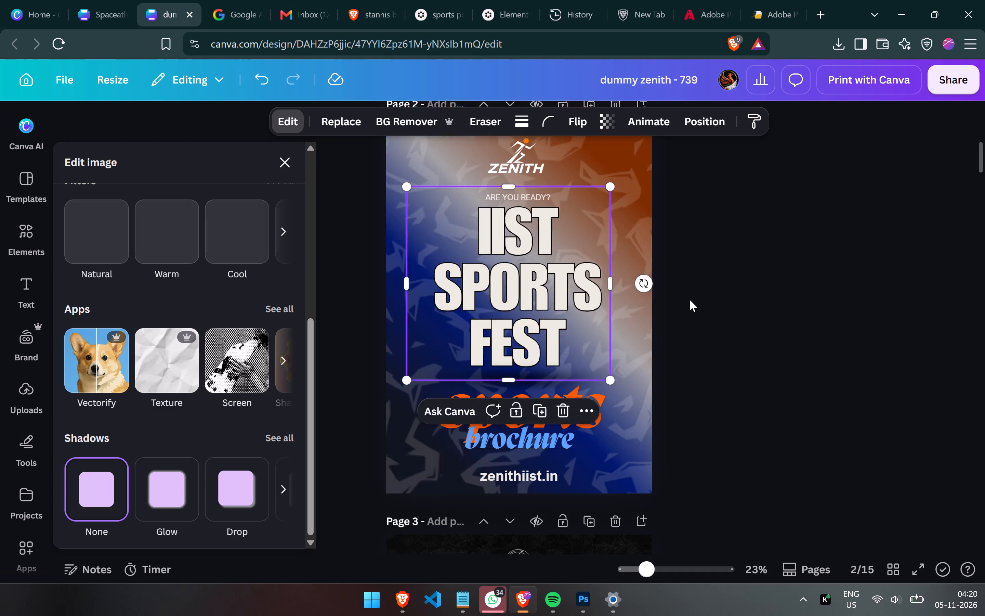
{"action": "scroll", "coordinate": [689, 299], "scroll_direction": "up", "scroll_amount": 3}
{"action": "left_click", "coordinate": [534, 234]}
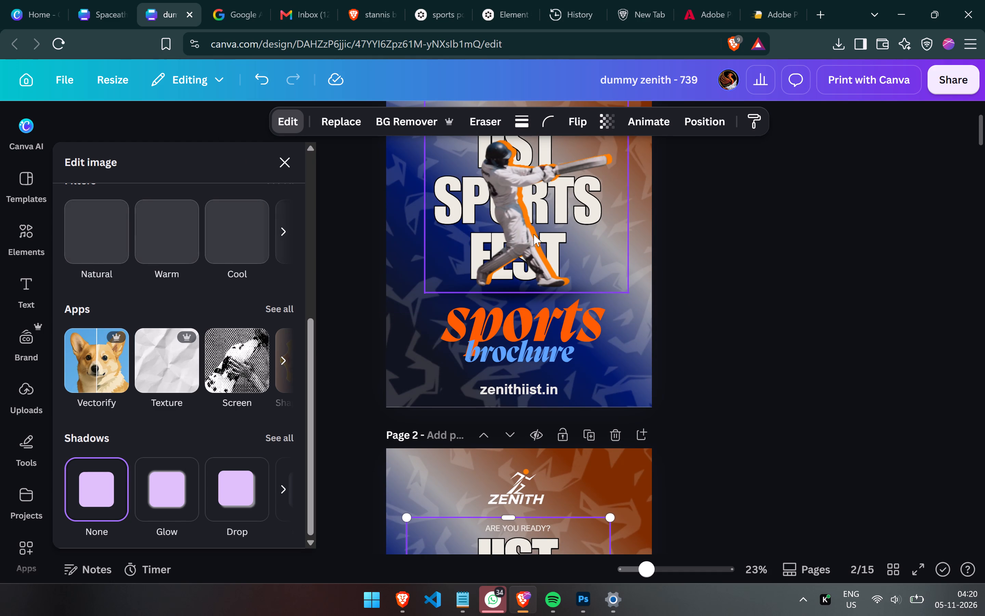
{"action": "key", "text": "ctrl+c"}
Delete the previously pasted batter copies from page 2 and undo the last extra deletion.
{"action": "scroll", "coordinate": [606, 392], "scroll_direction": "down", "scroll_amount": 2}
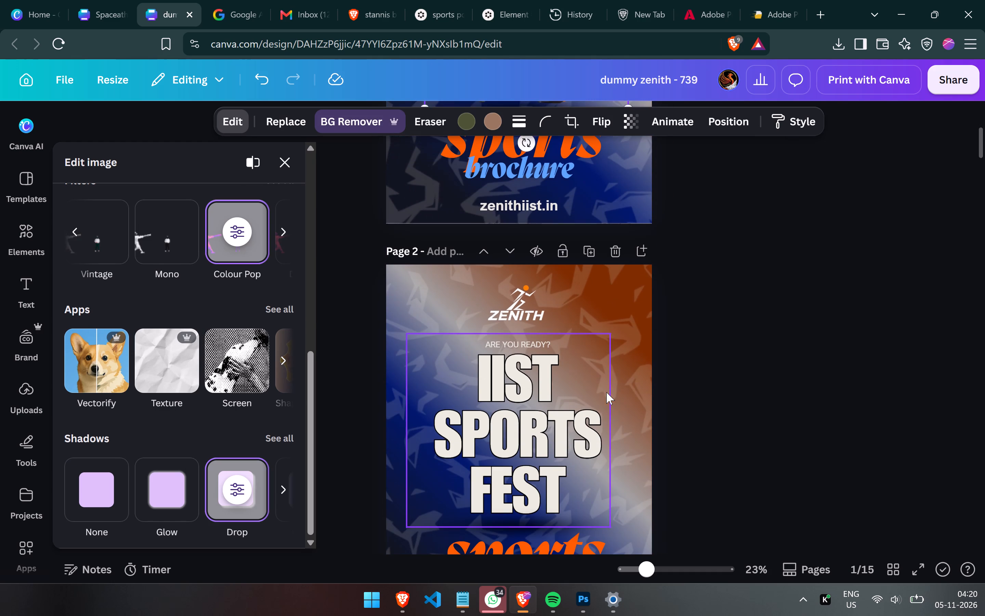
{"action": "left_click", "coordinate": [606, 392]}
{"action": "key", "text": "BackSpace"}
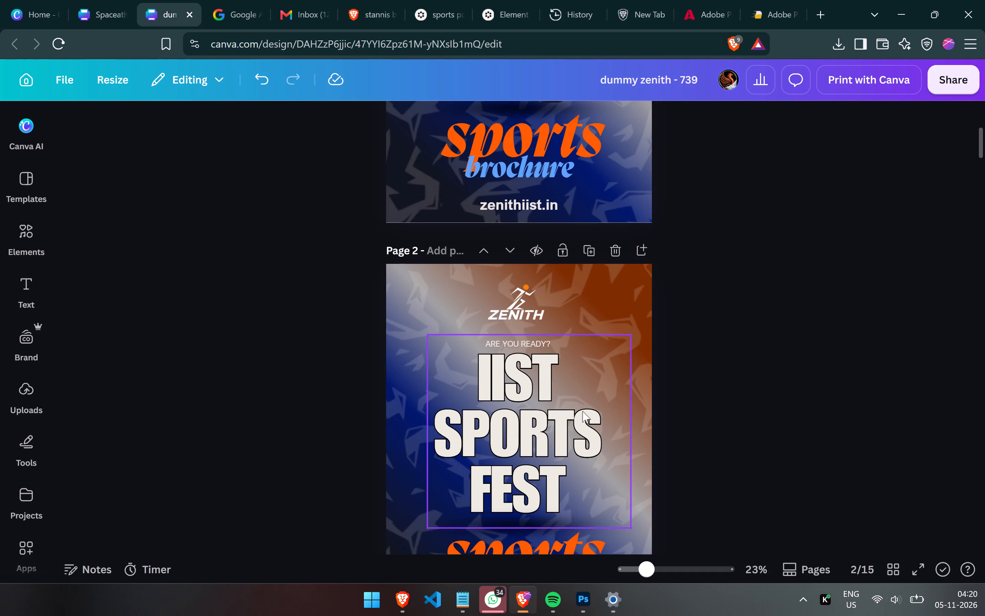
{"action": "left_click", "coordinate": [580, 412]}
{"action": "key", "text": "BackSpace"}
{"action": "left_click", "coordinate": [580, 412]}
{"action": "key", "text": "BackSpace"}
{"action": "left_click", "coordinate": [580, 412]}
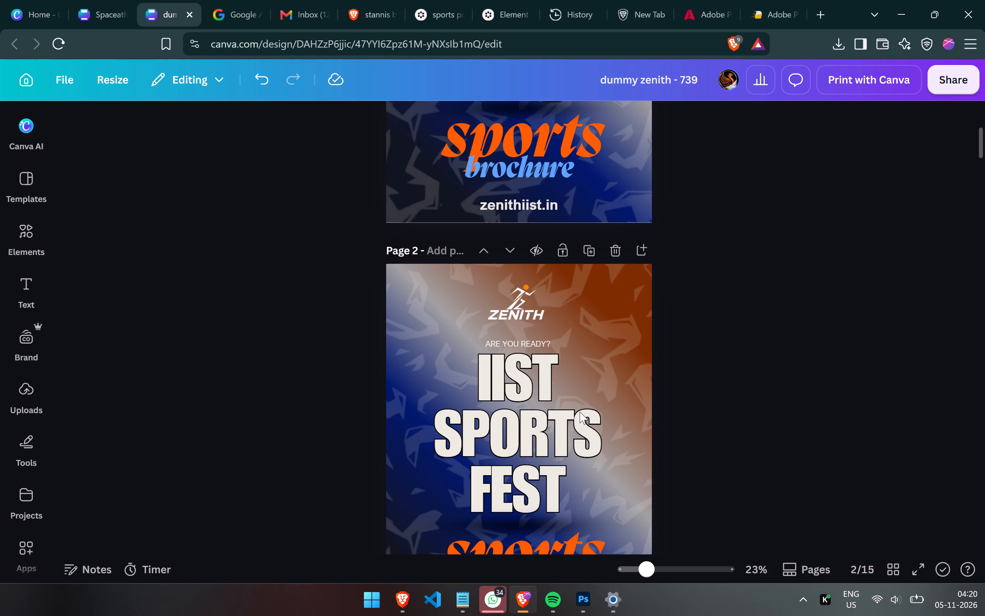
{"action": "key", "text": "BackSpace"}
{"action": "key", "text": "ctrl+z"}
Paste the copied batter image onto page 2 and check it on the page.
{"action": "key", "text": "ctrl+v"}
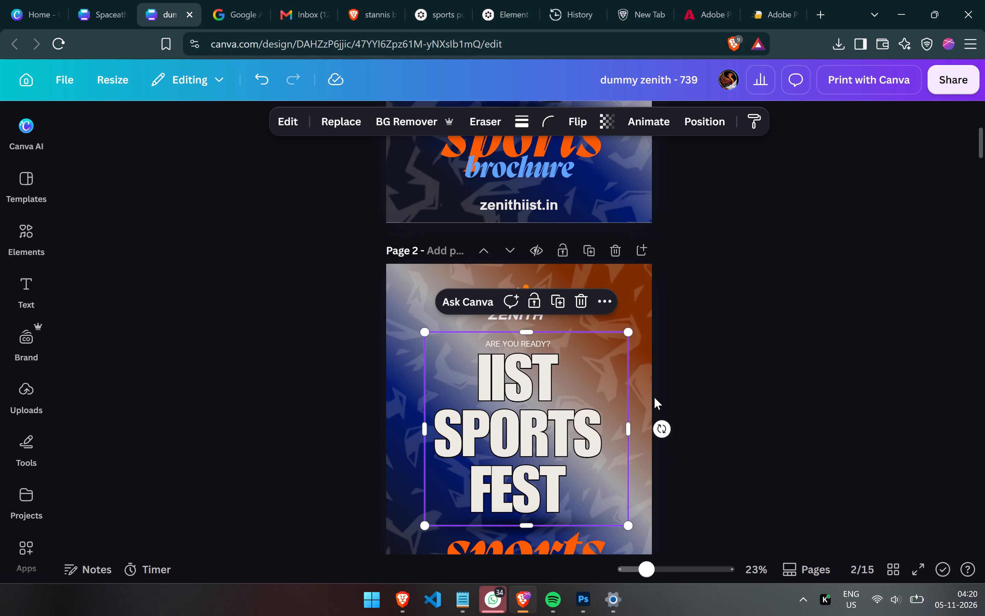
{"action": "scroll", "coordinate": [654, 397], "scroll_direction": "down", "scroll_amount": 5}
{"action": "scroll", "coordinate": [654, 397], "scroll_direction": "up", "scroll_amount": 3}
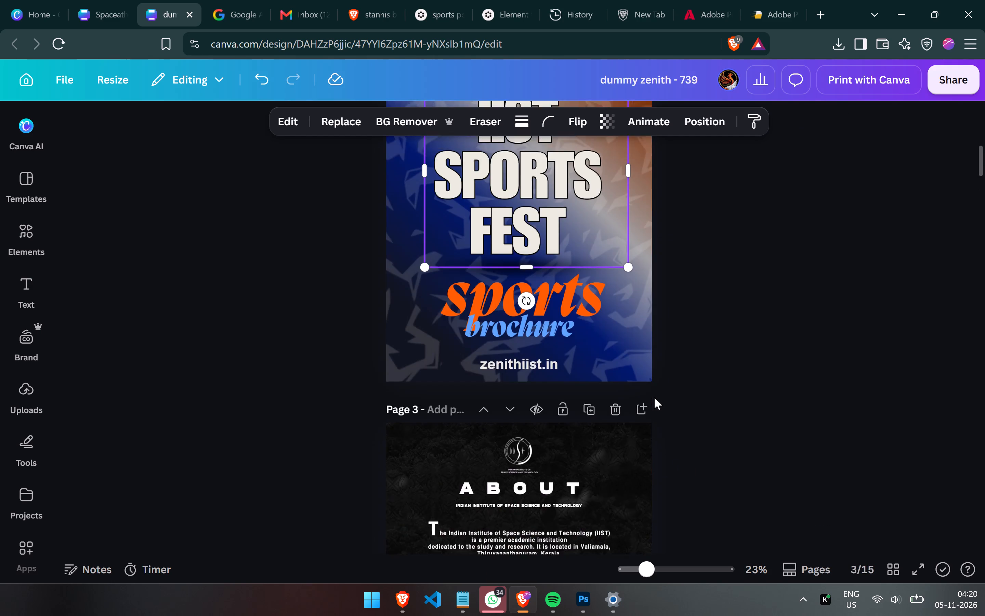
{"action": "scroll", "coordinate": [654, 397], "scroll_direction": "up", "scroll_amount": 1}
Switch to Photoshop and use the Paint Bucket to fill the orange outline around the batter's helmet, torso and legs with black.
{"action": "key", "text": "alt+Tab"}
{"action": "left_click", "coordinate": [370, 245]}
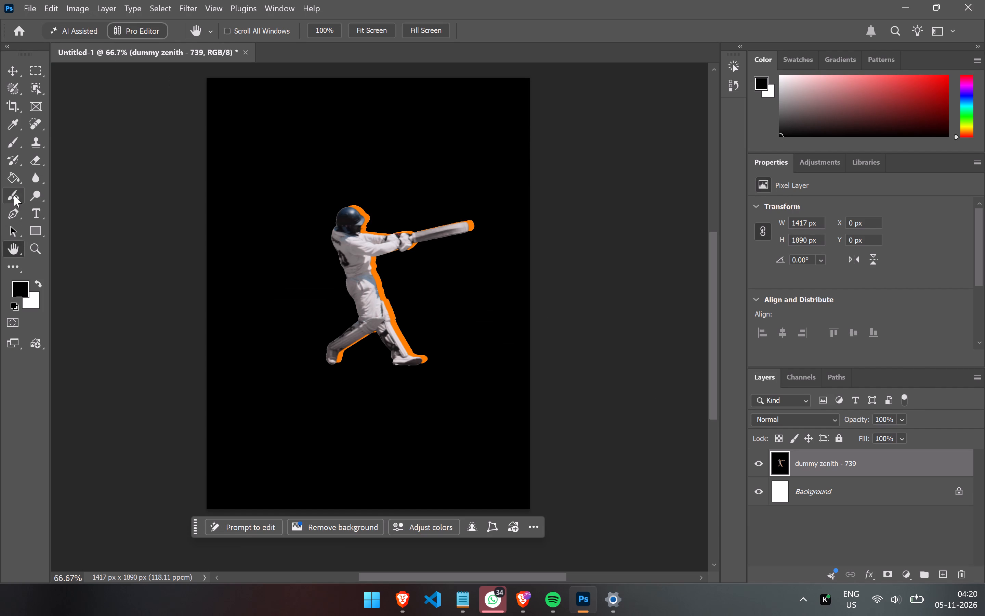
{"action": "left_click", "coordinate": [16, 179]}
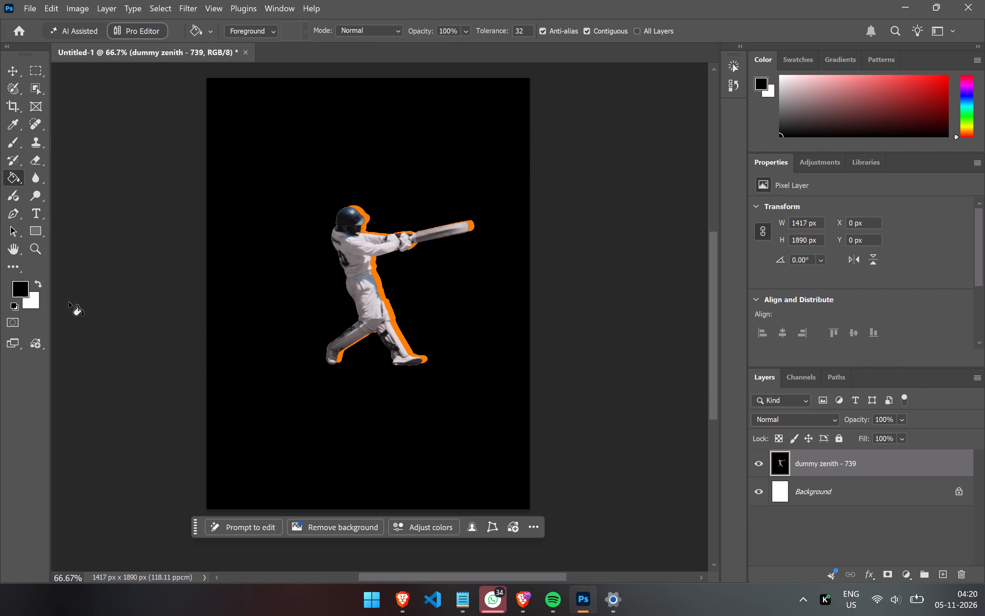
{"action": "left_click", "coordinate": [364, 214]}
{"action": "left_click", "coordinate": [383, 284]}
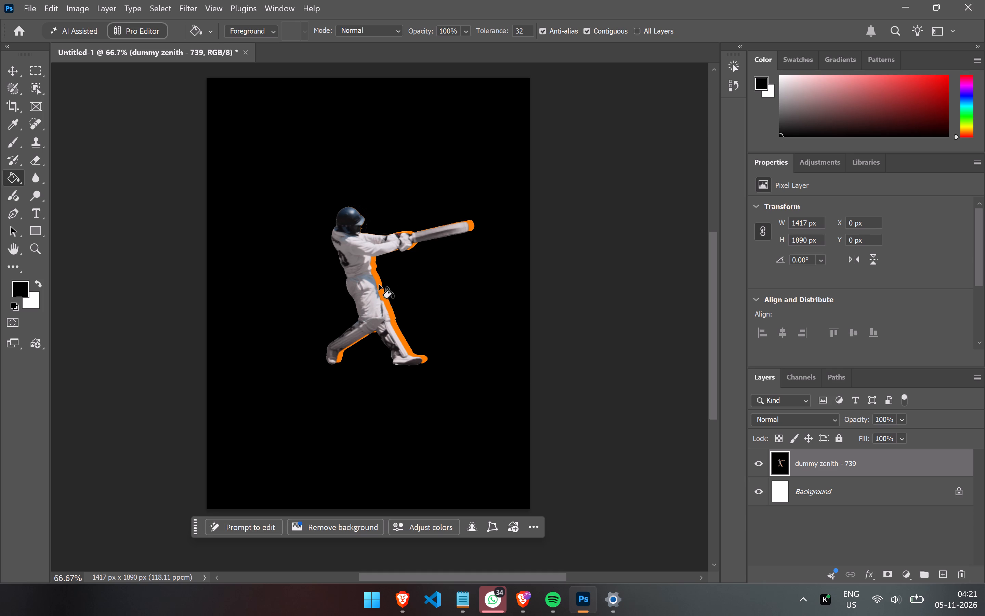
{"action": "left_click", "coordinate": [379, 284]}
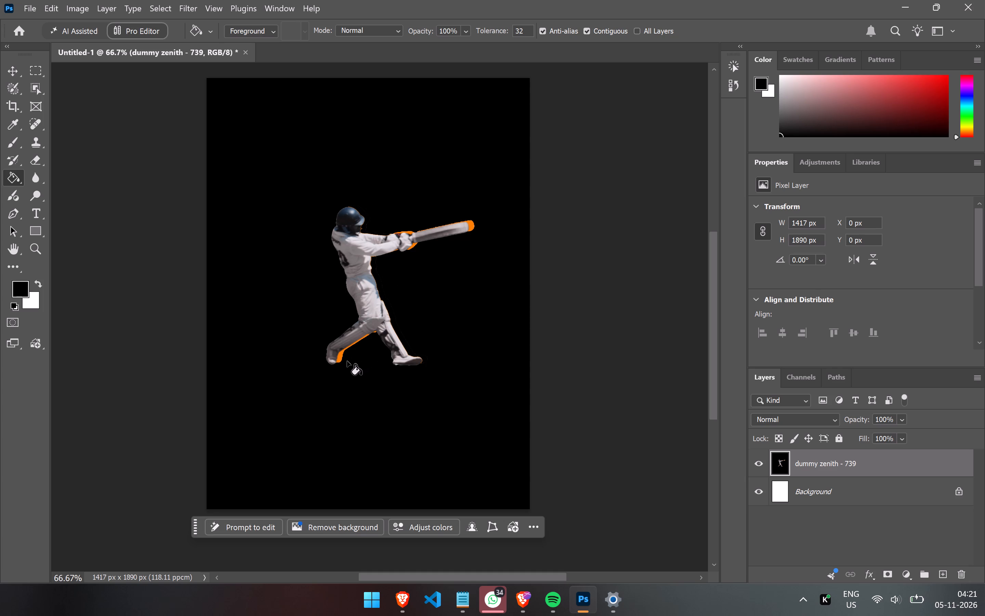
{"action": "left_click", "coordinate": [343, 358]}
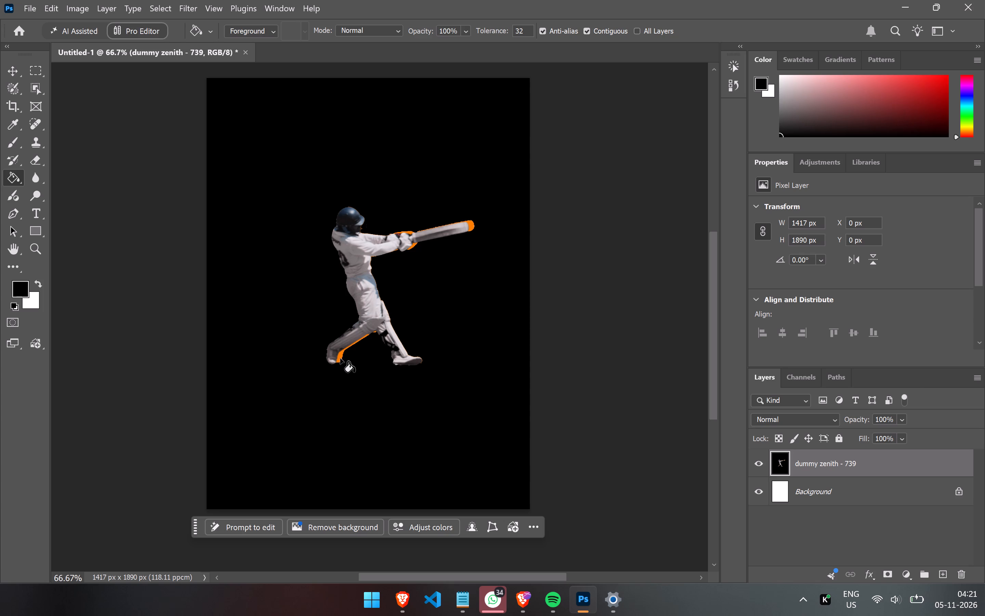
{"action": "left_click", "coordinate": [340, 358]}
Fill the orange patch left between the batter's legs, just under the bent knee, with black.
{"action": "scroll", "coordinate": [380, 337], "scroll_direction": "up", "scroll_amount": 18, "text": "ctrl"}
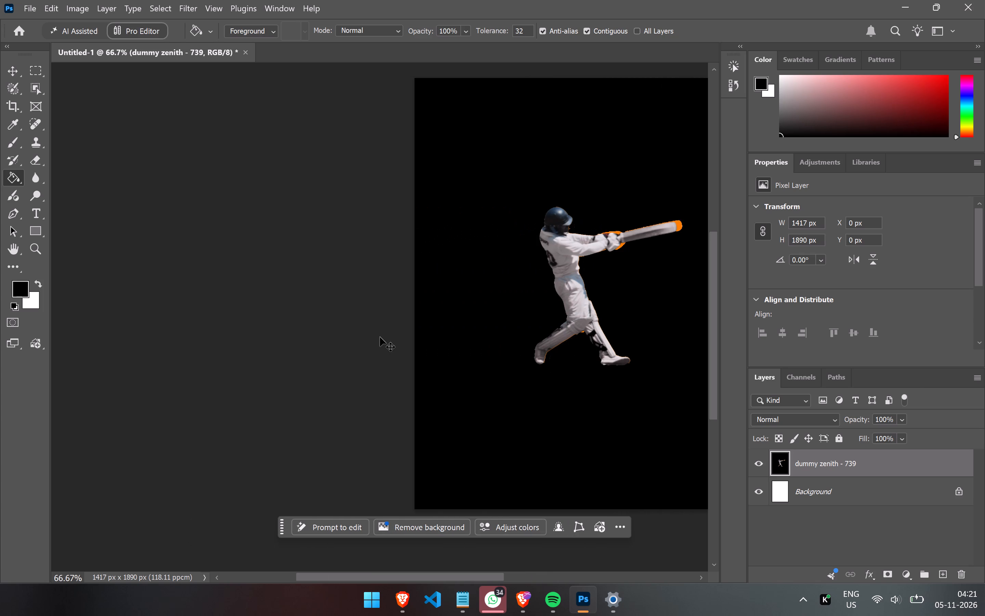
{"action": "scroll", "coordinate": [380, 337], "scroll_direction": "up", "scroll_amount": 3, "text": "ctrl"}
{"action": "scroll", "coordinate": [396, 362], "scroll_direction": "right", "scroll_amount": 5}
{"action": "scroll", "coordinate": [396, 362], "scroll_direction": "left", "scroll_amount": 1}
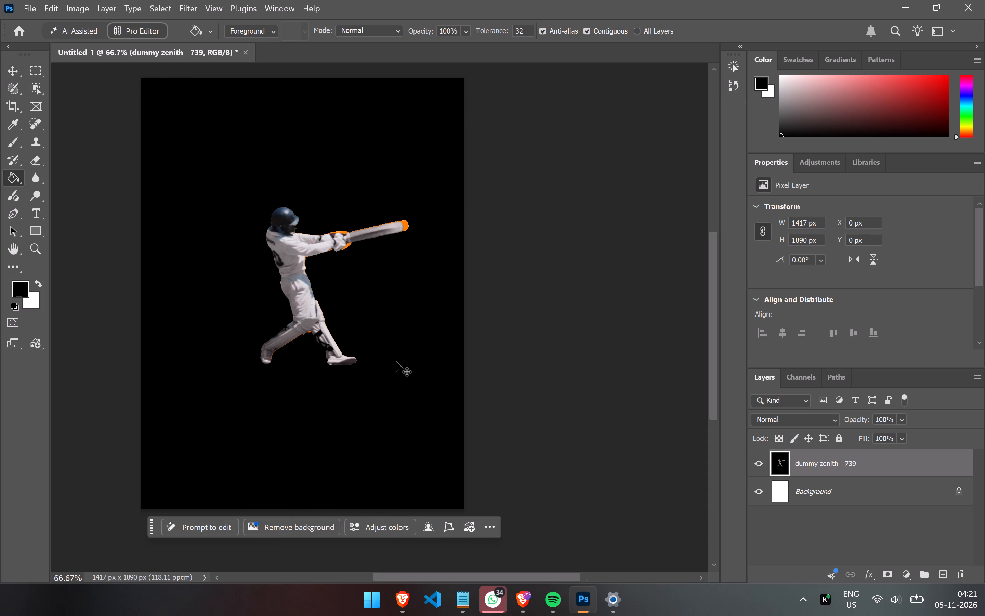
{"action": "scroll", "coordinate": [396, 362], "scroll_direction": "up", "scroll_amount": 1, "text": "shift"}
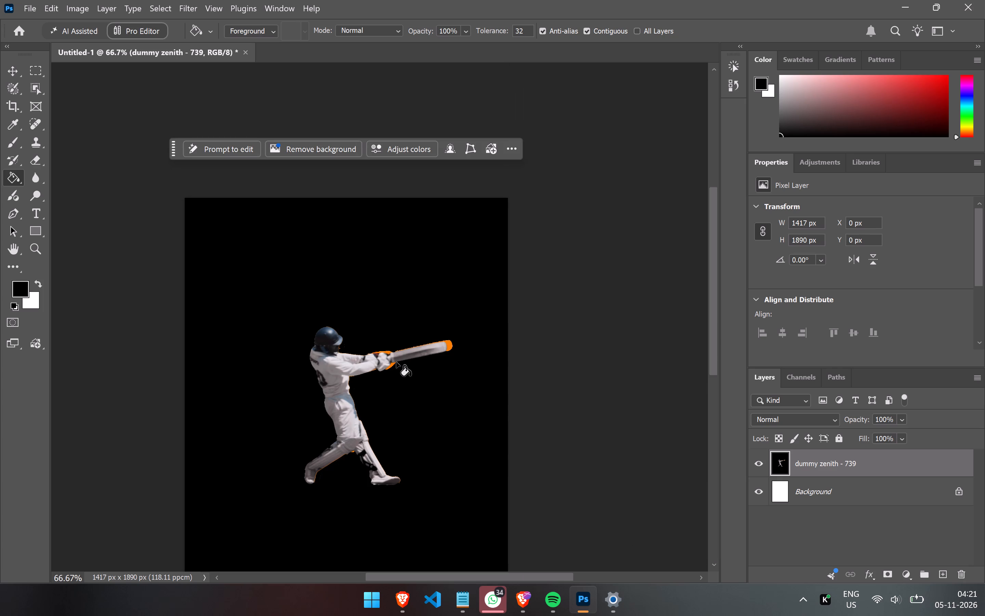
{"action": "scroll", "coordinate": [396, 362], "scroll_direction": "up", "scroll_amount": 1, "text": "shift"}
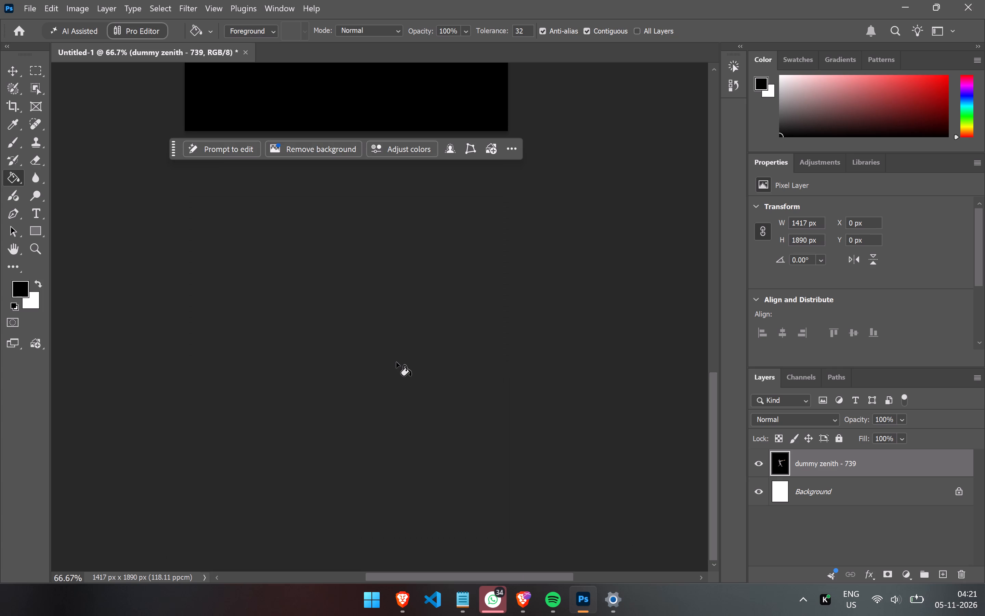
{"action": "scroll", "coordinate": [396, 362], "scroll_direction": "up", "scroll_amount": 1, "text": "shift"}
{"action": "scroll", "coordinate": [396, 362], "scroll_direction": "up", "scroll_amount": 1}
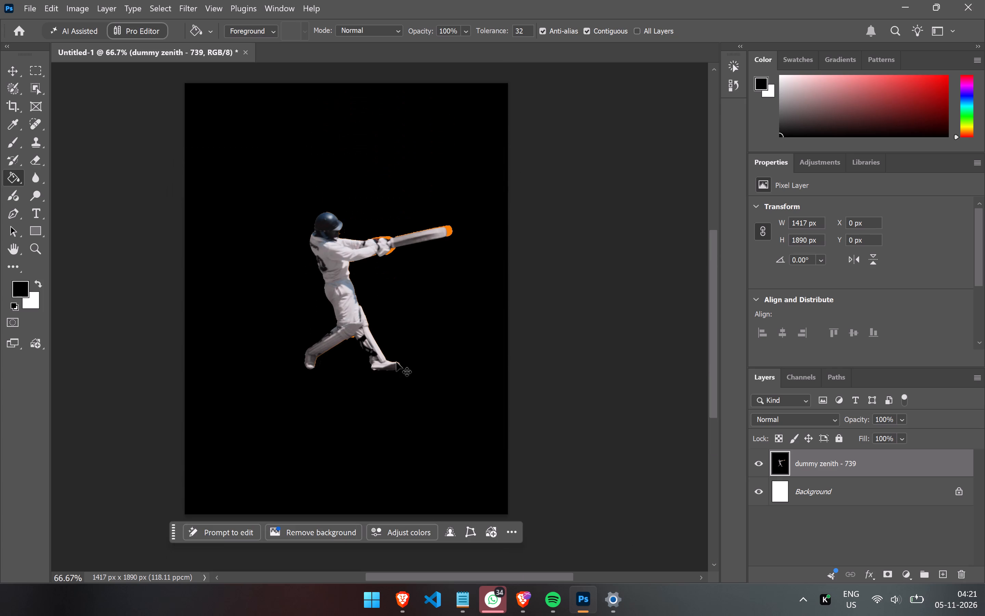
{"action": "scroll", "coordinate": [396, 362], "scroll_direction": "up", "scroll_amount": 1}
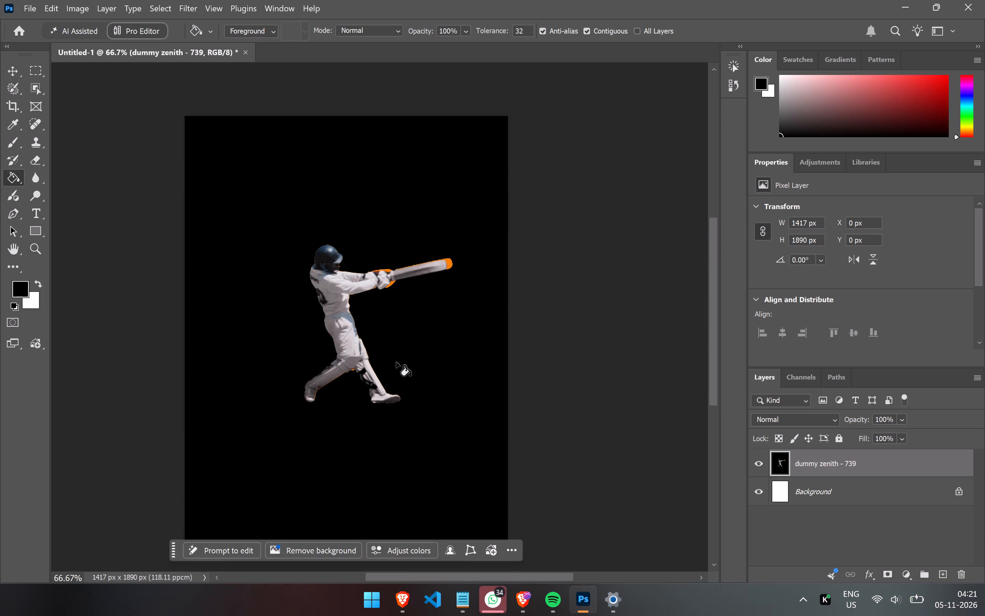
{"action": "scroll", "coordinate": [396, 362], "scroll_direction": "left", "scroll_amount": 1, "text": "alt"}
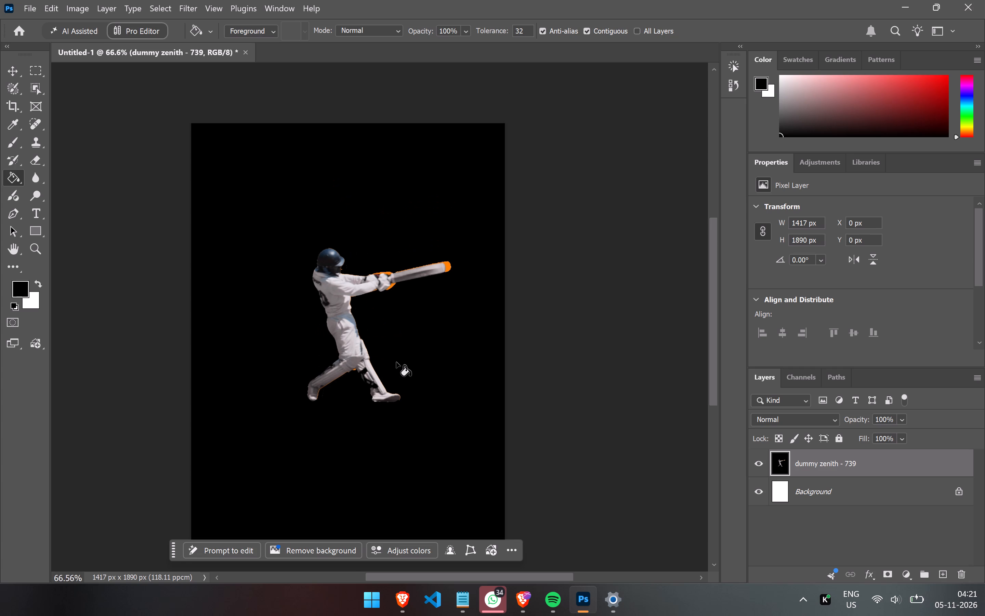
{"action": "scroll", "coordinate": [396, 362], "scroll_direction": "left", "scroll_amount": 3, "text": "alt"}
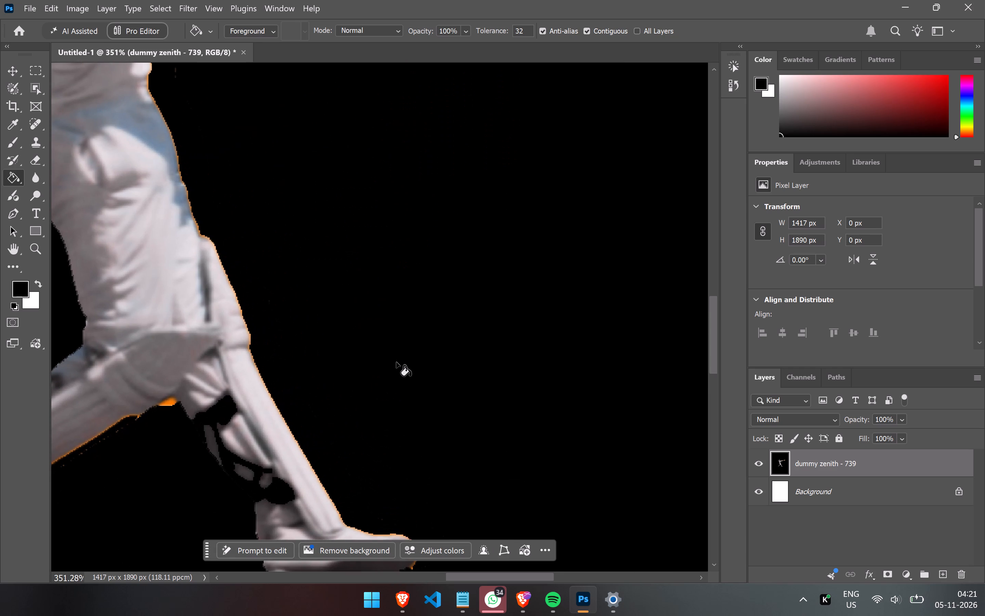
{"action": "left_click_drag", "start_coordinate": [396, 362], "coordinate": [589, 385]}
{"action": "scroll", "coordinate": [589, 385], "scroll_direction": "right", "scroll_amount": 3}
{"action": "scroll", "coordinate": [589, 385], "scroll_direction": "left", "scroll_amount": 3}
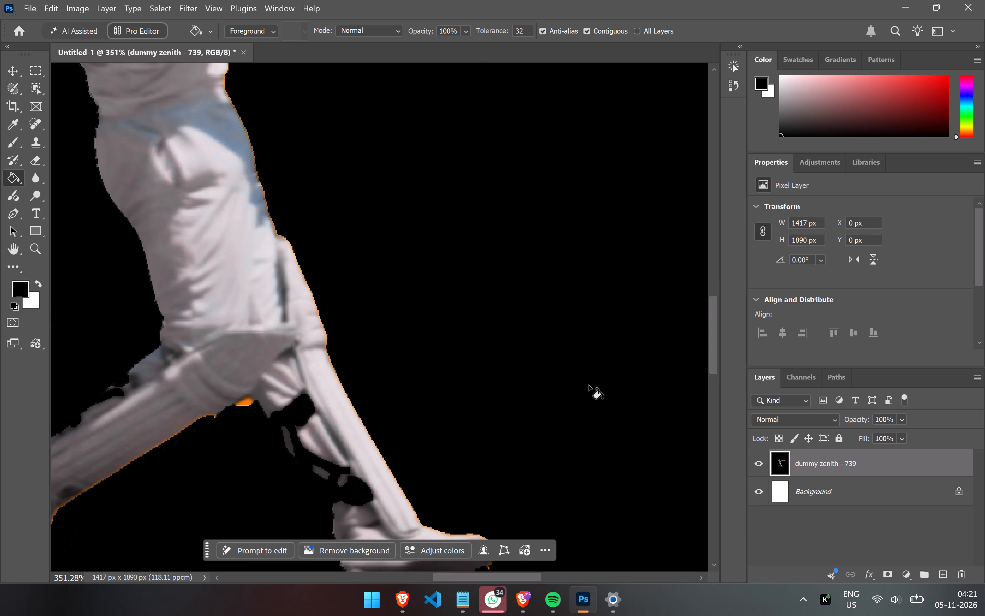
{"action": "scroll", "coordinate": [589, 385], "scroll_direction": "left", "scroll_amount": 4}
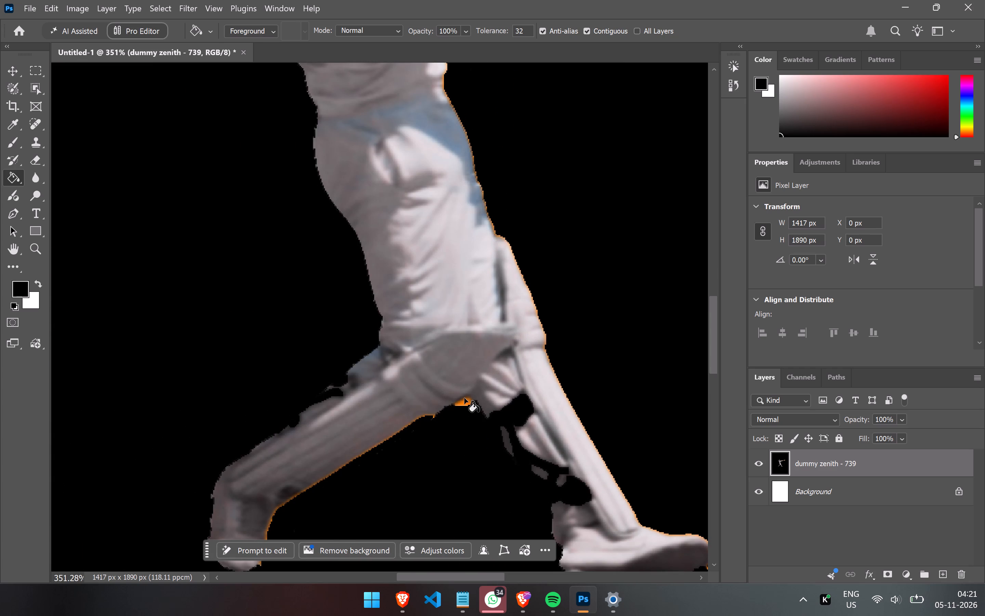
{"action": "left_click", "coordinate": [464, 398]}
{"action": "left_click", "coordinate": [464, 401]}
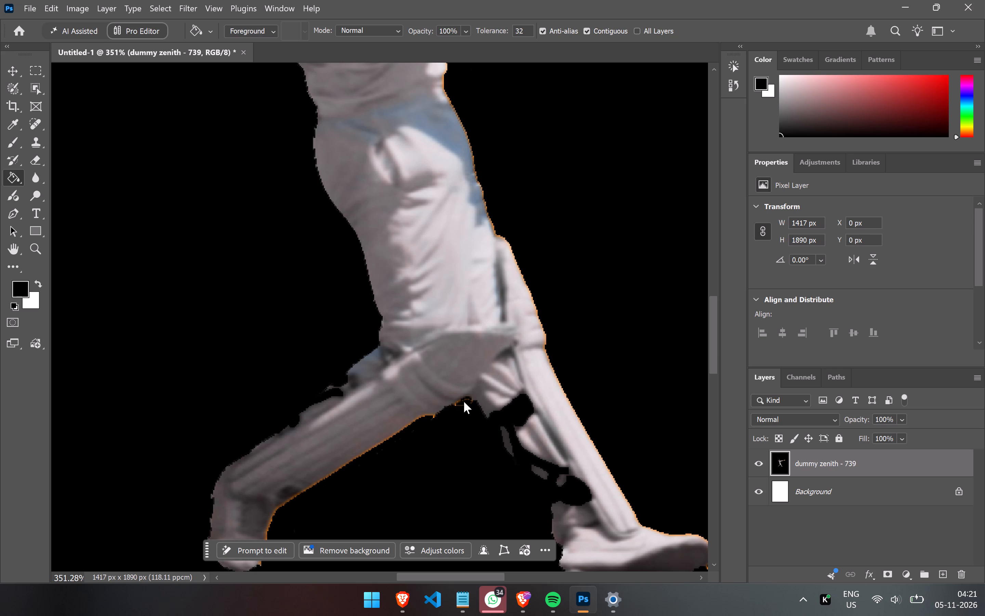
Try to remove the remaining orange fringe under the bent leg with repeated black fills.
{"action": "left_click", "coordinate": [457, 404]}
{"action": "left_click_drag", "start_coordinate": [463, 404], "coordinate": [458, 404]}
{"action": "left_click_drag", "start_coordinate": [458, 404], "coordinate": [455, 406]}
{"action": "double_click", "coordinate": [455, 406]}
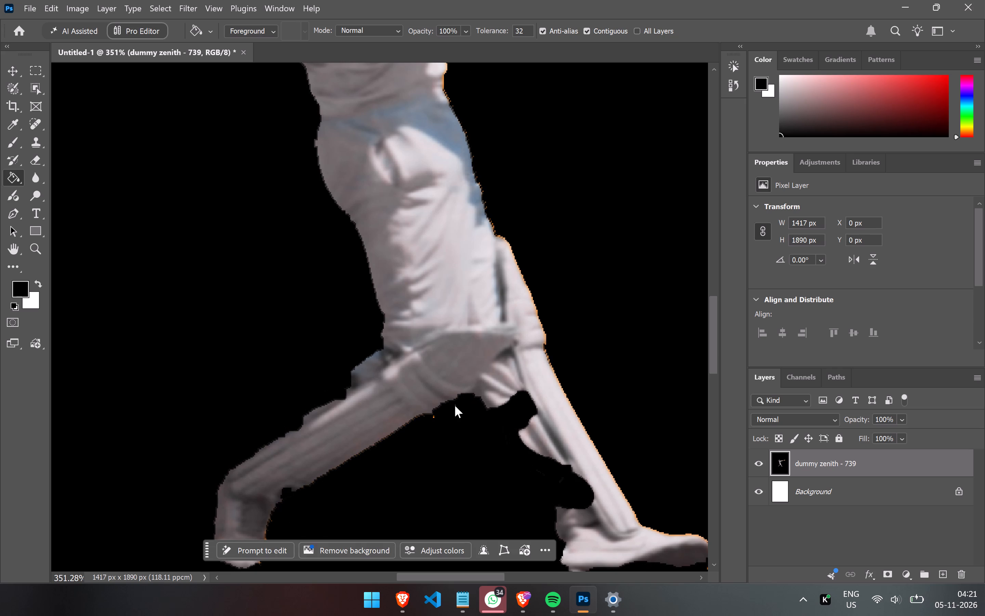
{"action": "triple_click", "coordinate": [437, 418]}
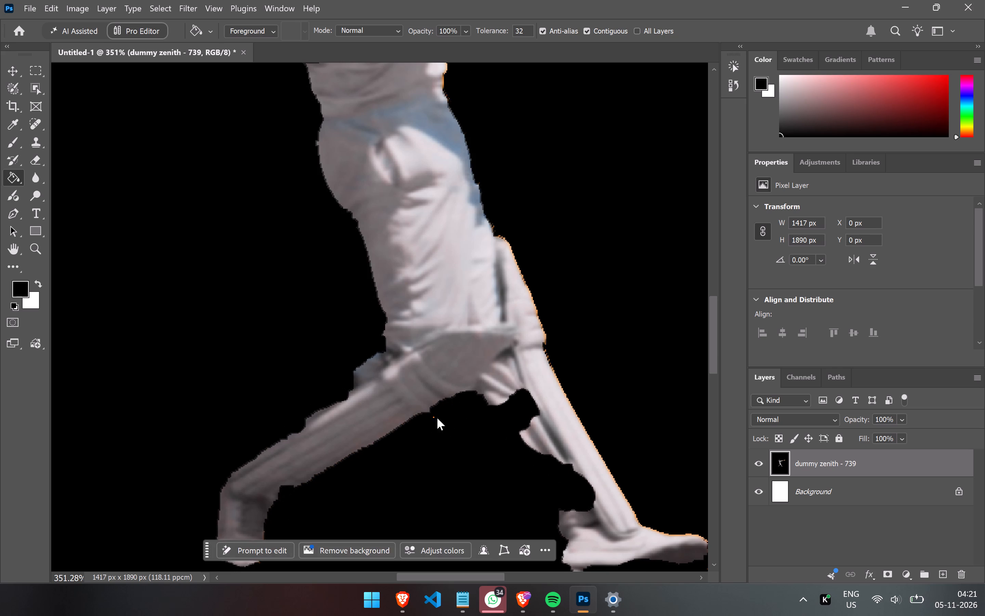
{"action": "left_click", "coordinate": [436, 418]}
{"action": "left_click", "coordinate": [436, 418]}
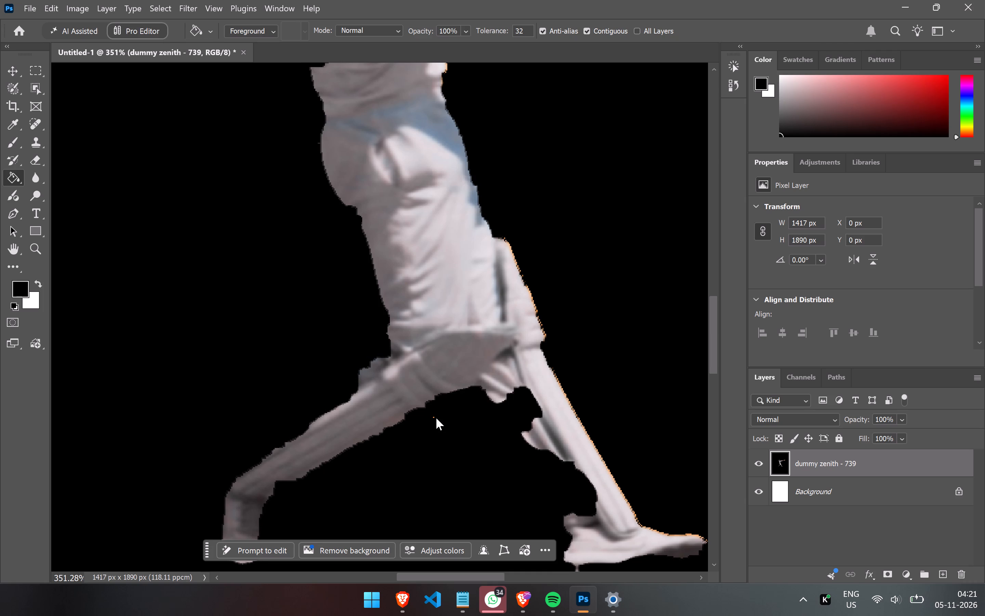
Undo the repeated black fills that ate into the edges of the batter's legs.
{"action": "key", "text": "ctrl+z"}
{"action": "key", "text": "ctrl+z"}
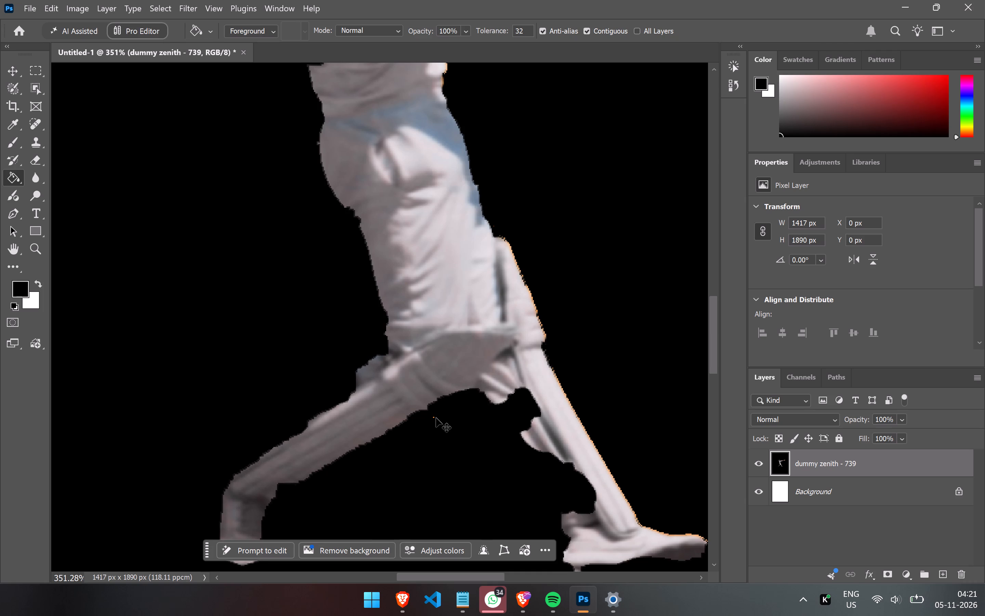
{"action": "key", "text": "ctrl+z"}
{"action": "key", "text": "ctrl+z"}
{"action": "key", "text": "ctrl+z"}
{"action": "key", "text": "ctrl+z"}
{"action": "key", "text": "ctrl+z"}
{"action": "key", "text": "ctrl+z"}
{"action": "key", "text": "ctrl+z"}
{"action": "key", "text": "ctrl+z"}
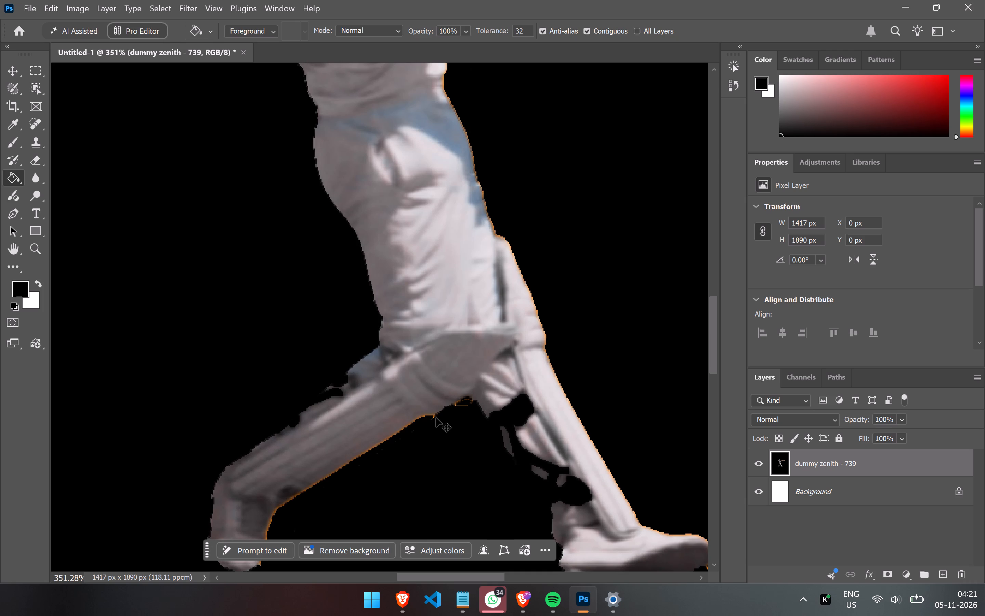
Fill the orange fringe along the underside of the batter's bent leg with black.
{"action": "left_click", "coordinate": [432, 418]}
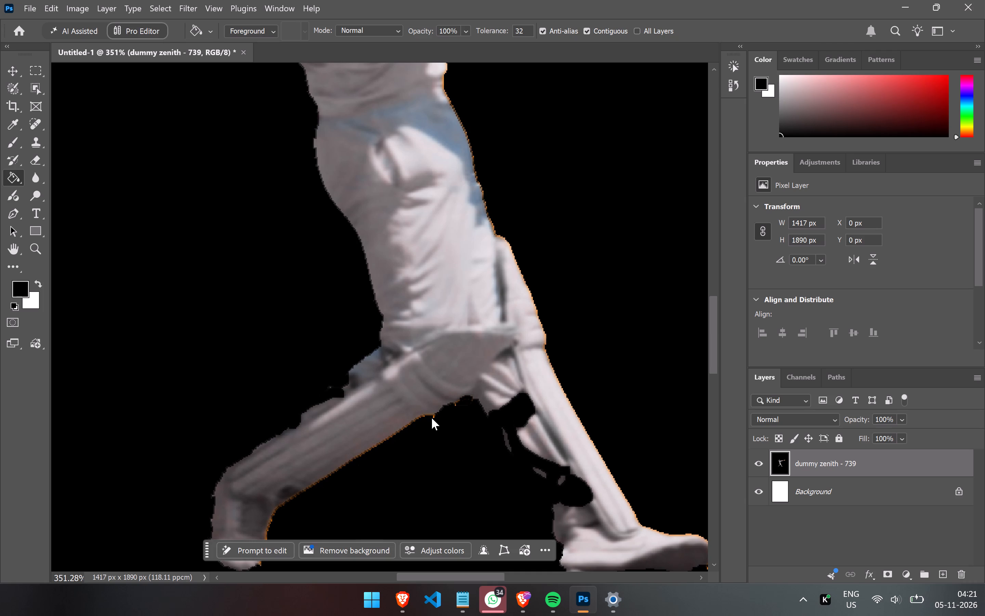
Examine the batter from the legs up to the helmet and bat for orange areas still left around the figure.
{"action": "scroll", "coordinate": [432, 418], "scroll_direction": "up", "scroll_amount": 5}
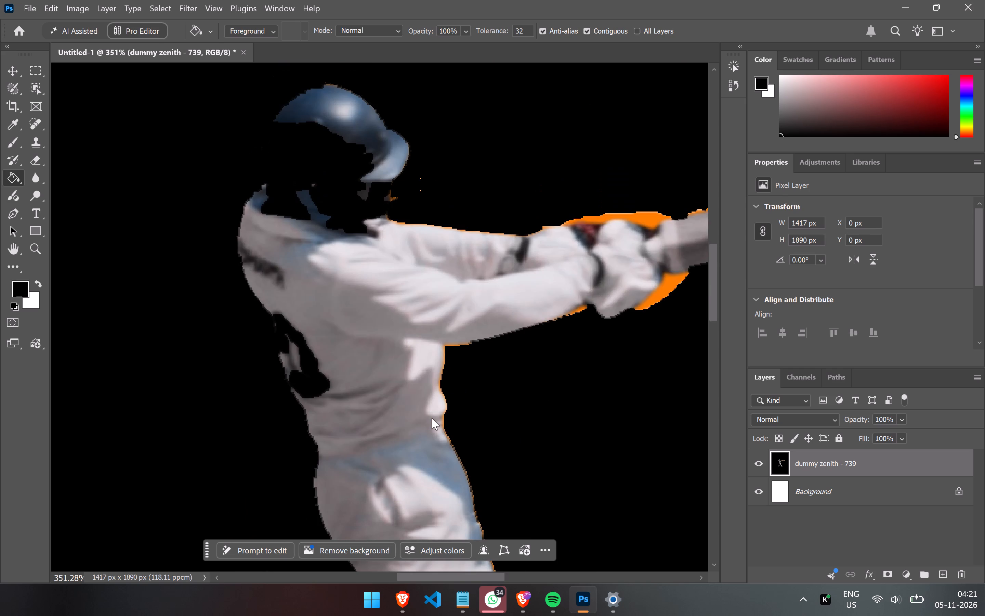
{"action": "scroll", "coordinate": [432, 418], "scroll_direction": "down", "scroll_amount": 10, "text": "ctrl"}
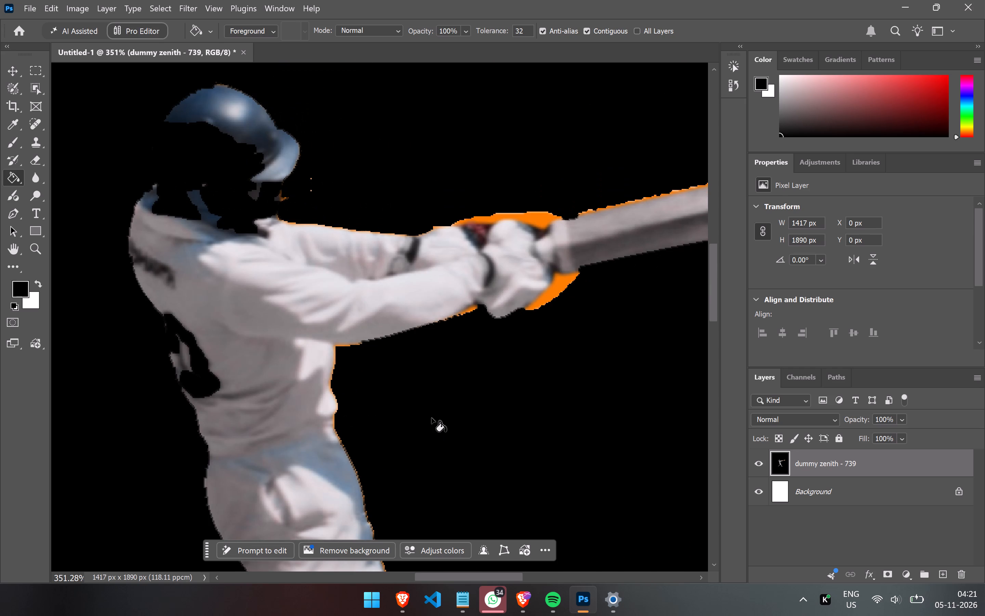
{"action": "scroll", "coordinate": [432, 418], "scroll_direction": "down", "scroll_amount": 6, "text": "alt"}
{"action": "scroll", "coordinate": [432, 418], "scroll_direction": "up", "scroll_amount": 1, "text": "alt"}
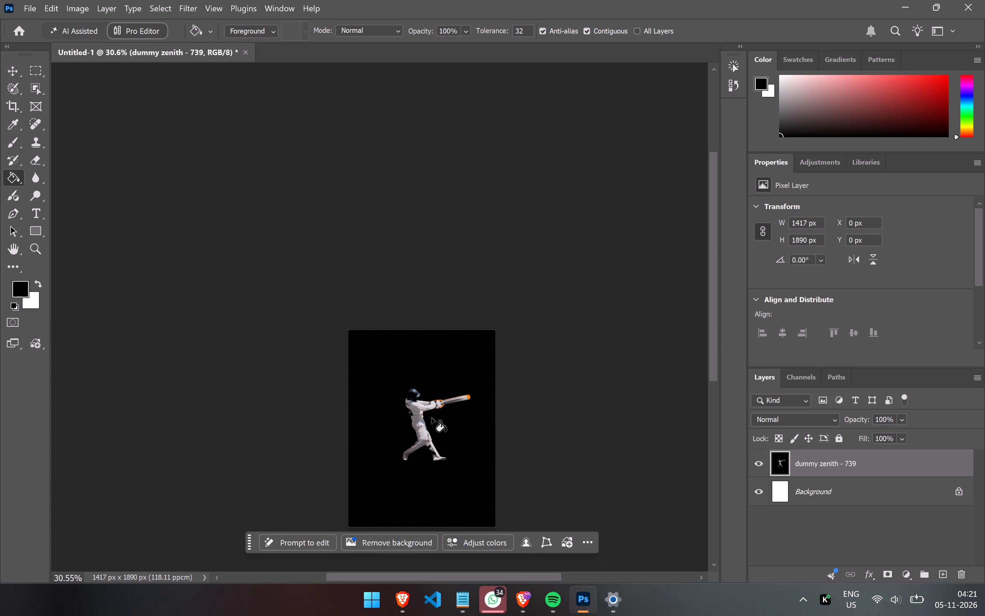
{"action": "scroll", "coordinate": [432, 418], "scroll_direction": "up", "scroll_amount": 1, "text": "alt"}
{"action": "scroll", "coordinate": [432, 418], "scroll_direction": "down", "scroll_amount": 1, "text": "alt"}
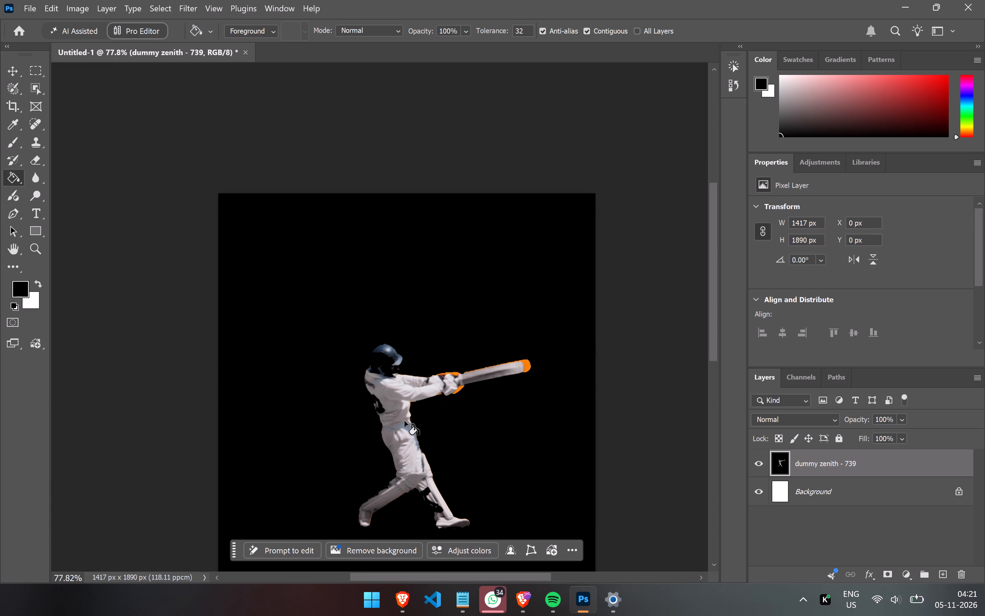
{"action": "key", "text": "Escape"}
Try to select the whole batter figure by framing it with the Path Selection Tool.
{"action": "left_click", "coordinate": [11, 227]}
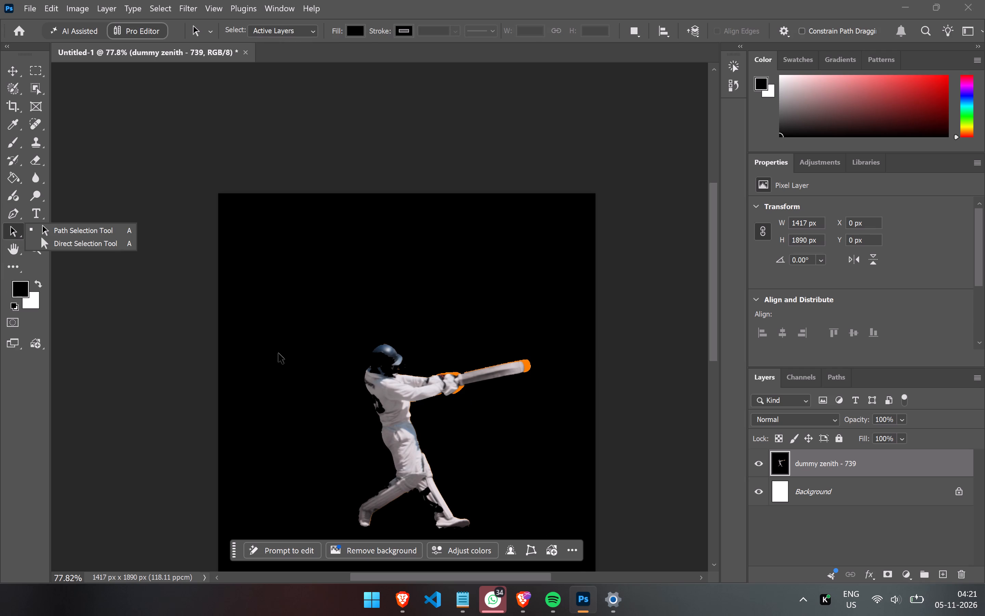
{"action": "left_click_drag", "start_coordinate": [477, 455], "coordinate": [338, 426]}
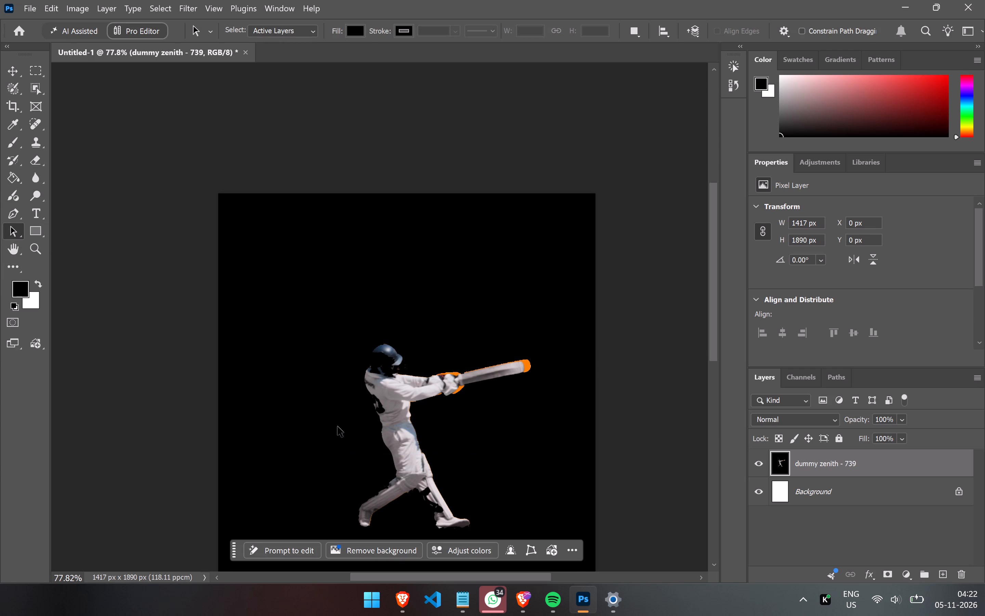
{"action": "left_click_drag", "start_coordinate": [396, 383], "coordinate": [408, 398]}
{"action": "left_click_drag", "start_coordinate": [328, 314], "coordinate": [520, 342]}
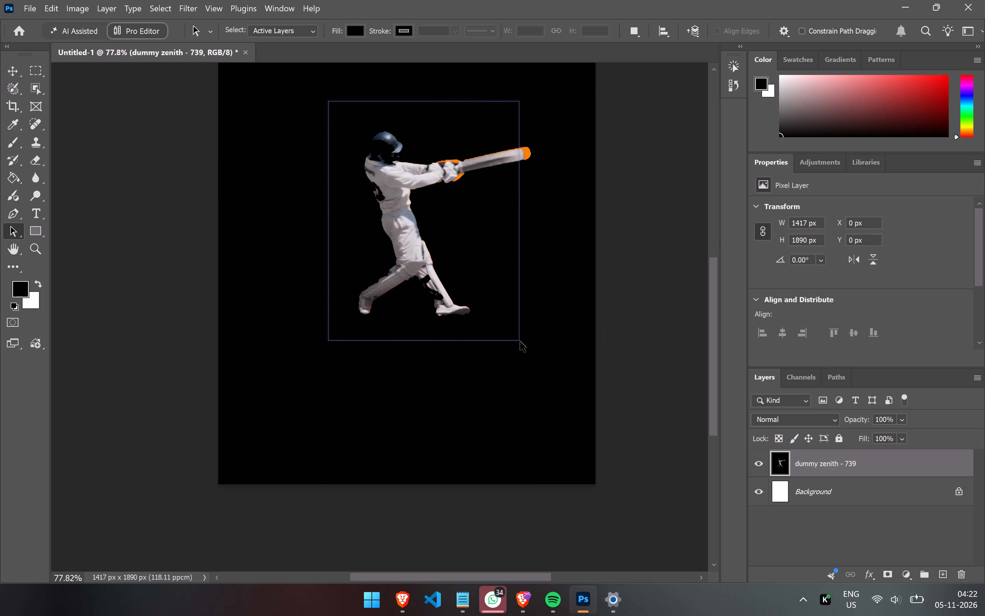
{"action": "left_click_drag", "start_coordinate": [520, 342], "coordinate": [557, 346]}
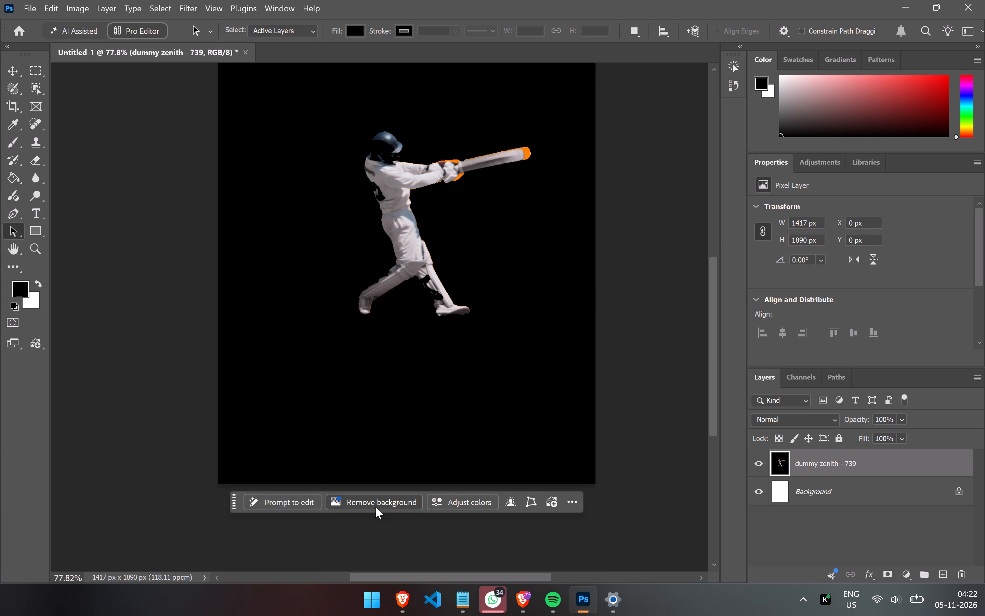
Run Remove background on the dummy zenith - 739 layer.
{"action": "left_click", "coordinate": [376, 507]}
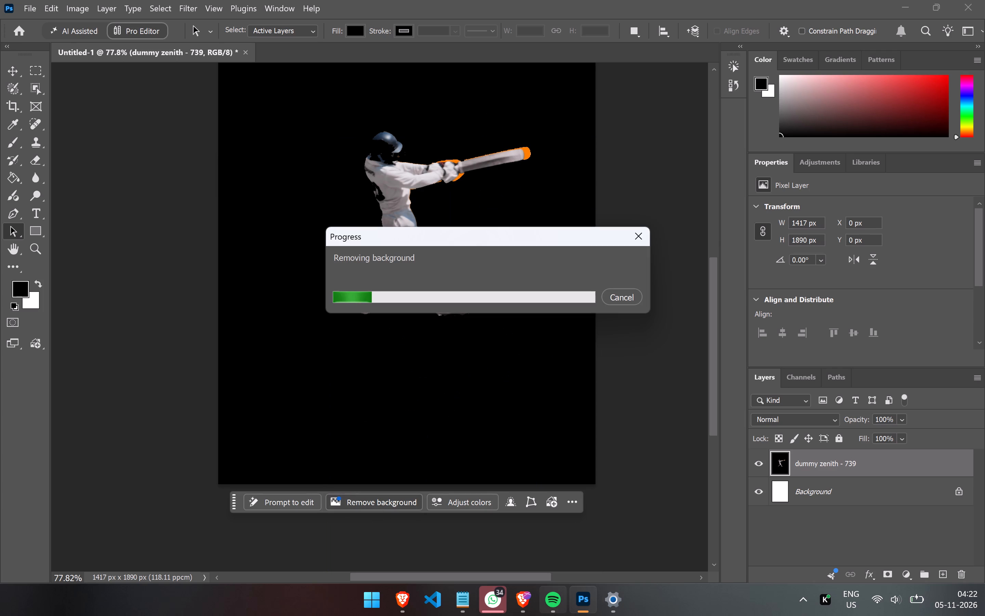
Switch to the Canva brochure in Brave and look through its pages from the sports fest covers to the Cricket page.
{"action": "left_click", "coordinate": [532, 603]}
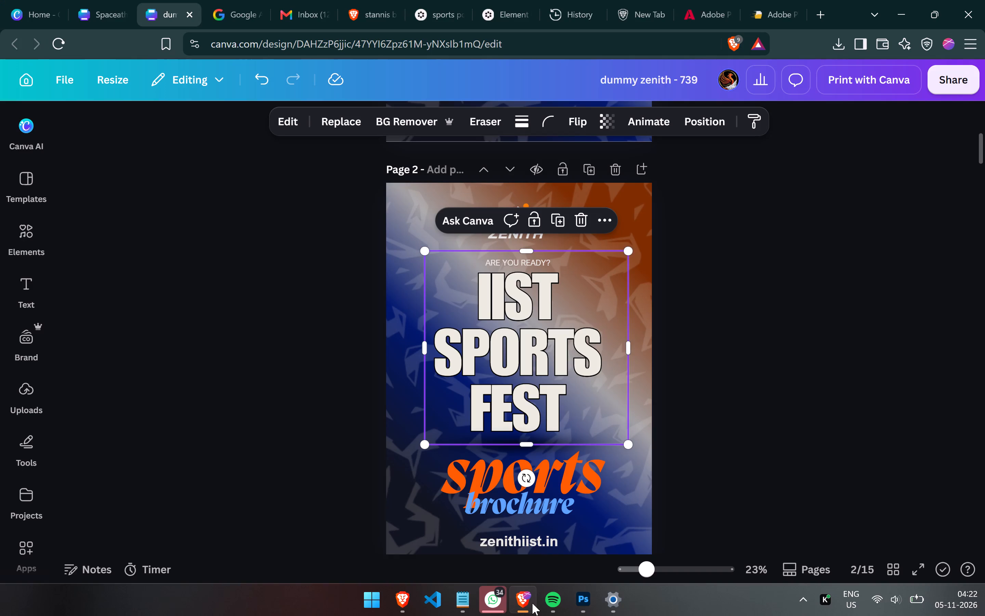
{"action": "scroll", "coordinate": [711, 243], "scroll_direction": "down", "scroll_amount": 5}
{"action": "scroll", "coordinate": [711, 243], "scroll_direction": "up", "scroll_amount": 6}
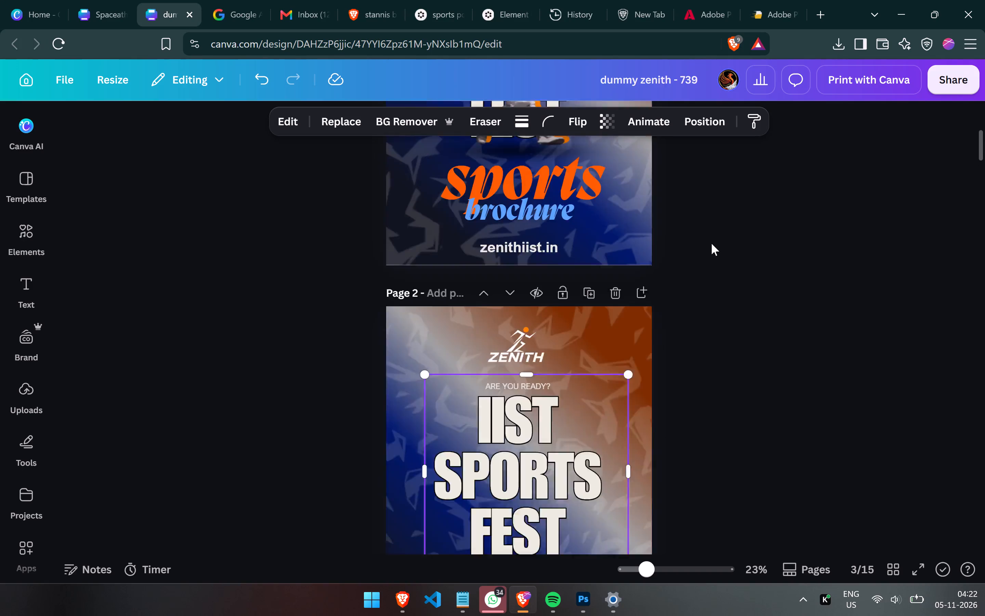
{"action": "scroll", "coordinate": [711, 243], "scroll_direction": "down", "scroll_amount": 4}
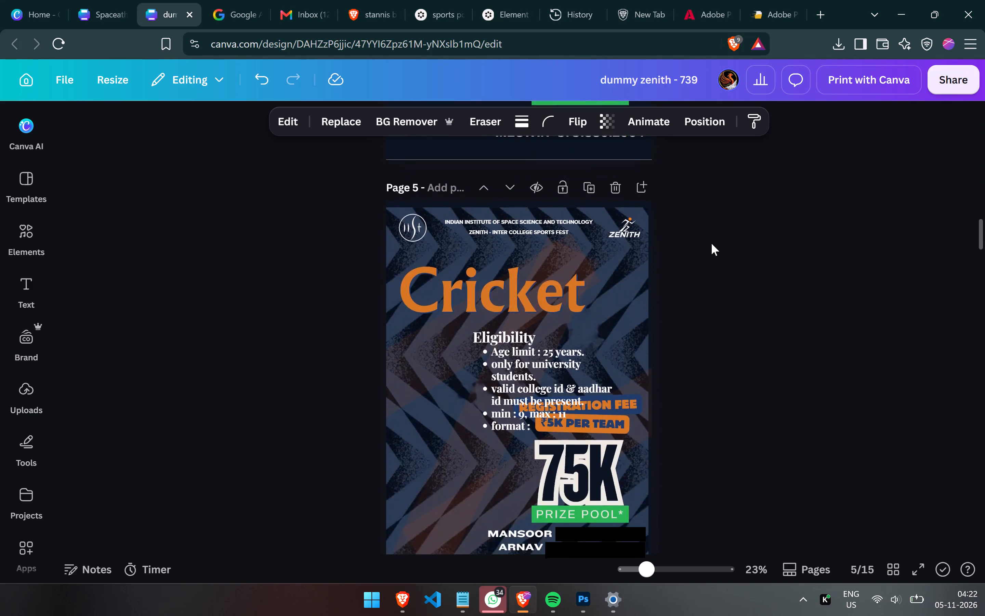
{"action": "scroll", "coordinate": [711, 243], "scroll_direction": "down", "scroll_amount": 1}
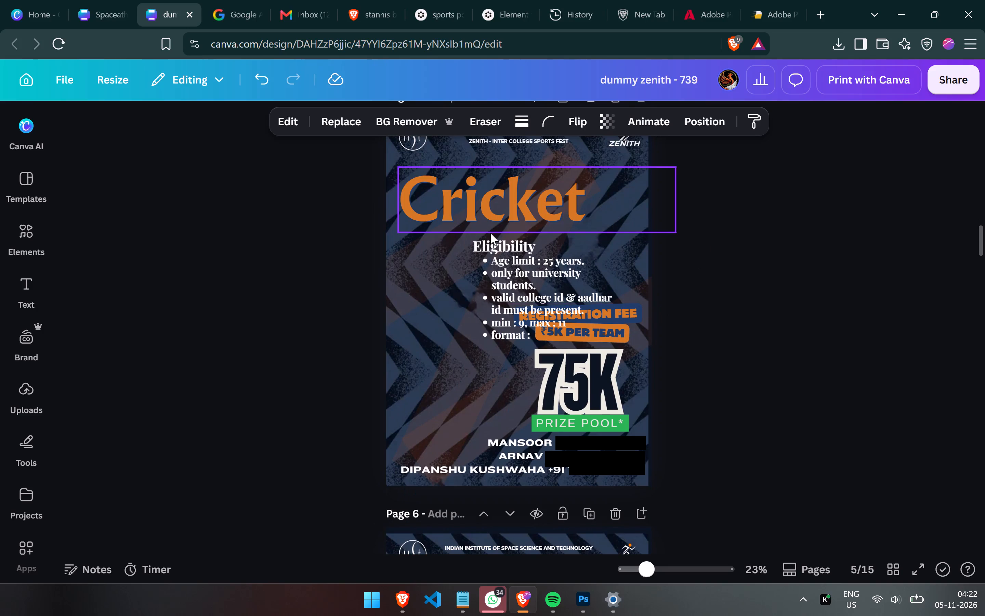
Switch back to Photoshop and check the progress of the background removal.
{"action": "key", "text": "alt+Tab"}
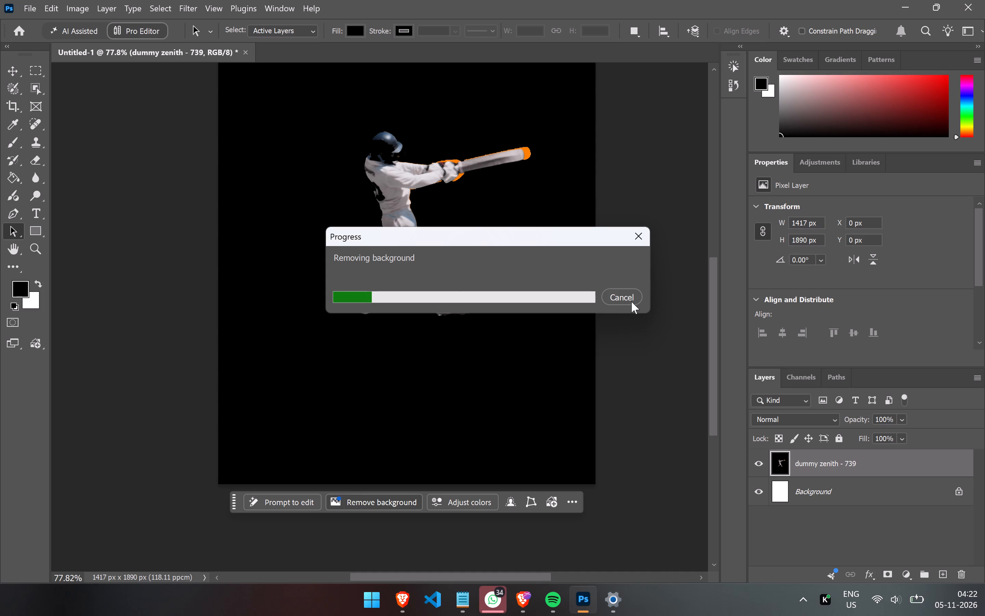
{"action": "scroll", "coordinate": [427, 460], "scroll_direction": "up", "scroll_amount": 5}
Wait for the background removal on the dummy zenith - 739 layer to end and dismiss its alert.
{"action": "scroll", "coordinate": [427, 460], "scroll_direction": "up", "scroll_amount": 9}
{"action": "scroll", "coordinate": [427, 460], "scroll_direction": "down", "scroll_amount": 1}
{"action": "left_click", "coordinate": [524, 245]}
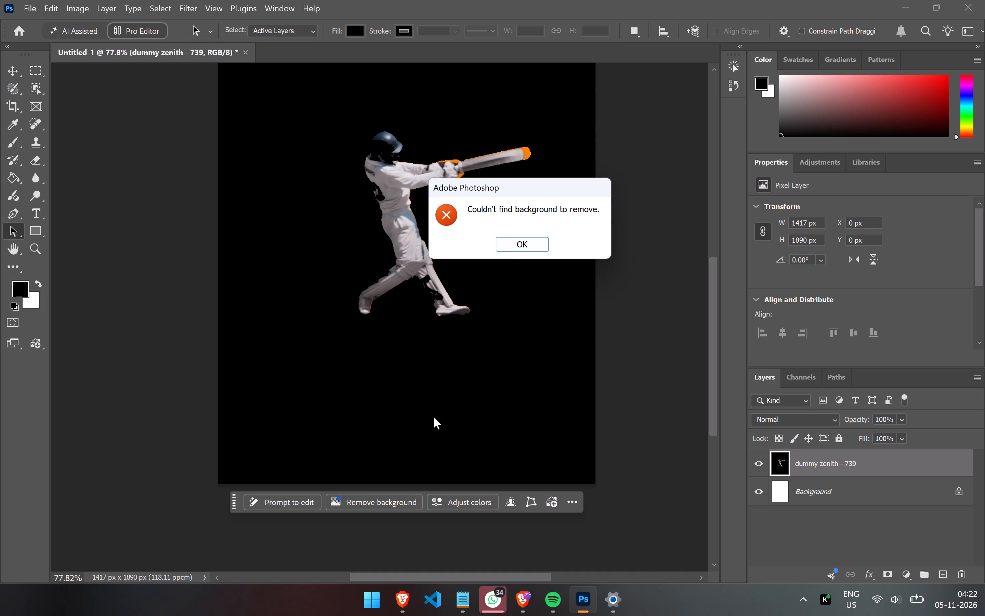
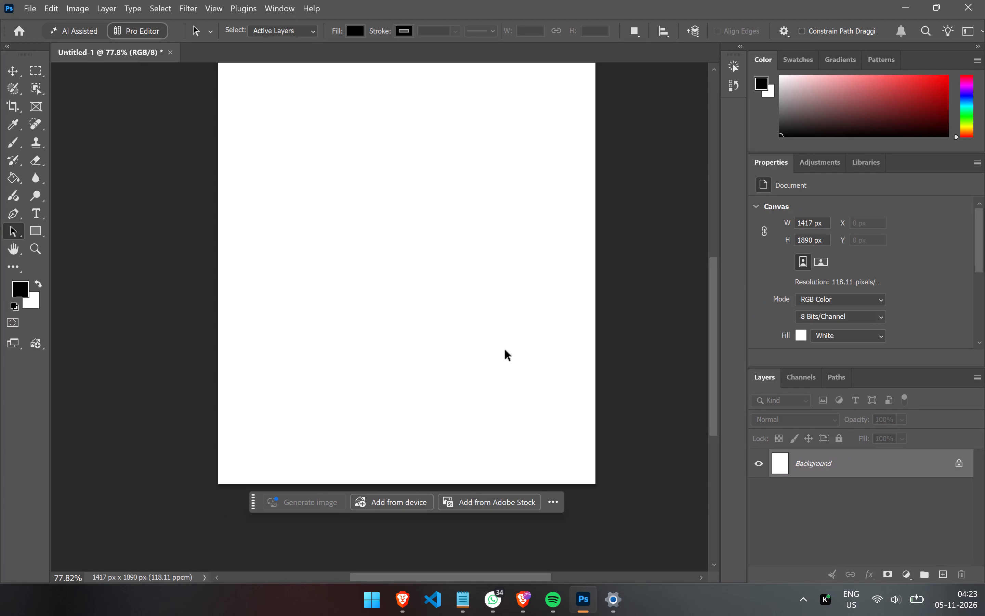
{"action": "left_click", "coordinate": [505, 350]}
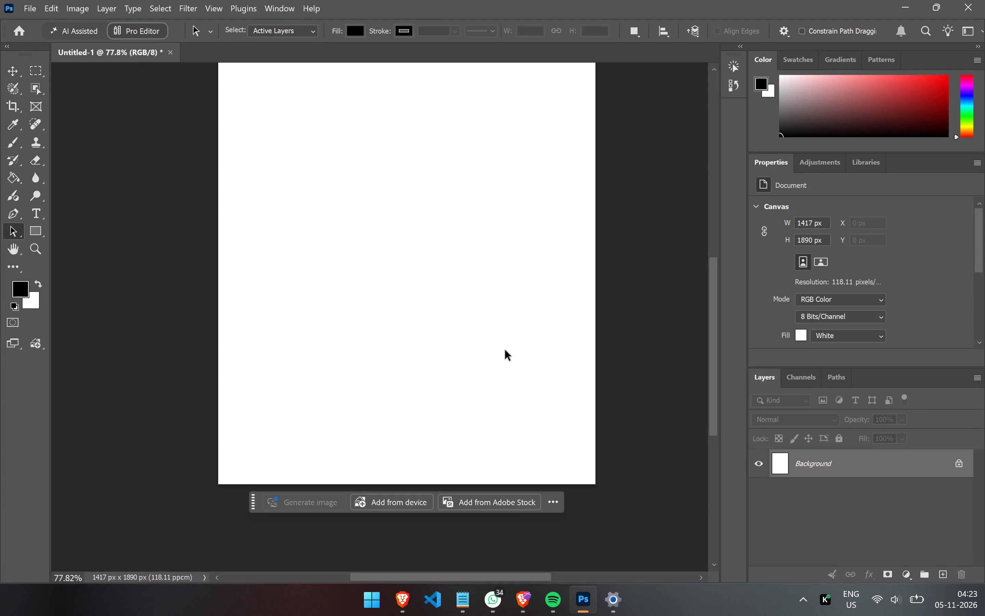
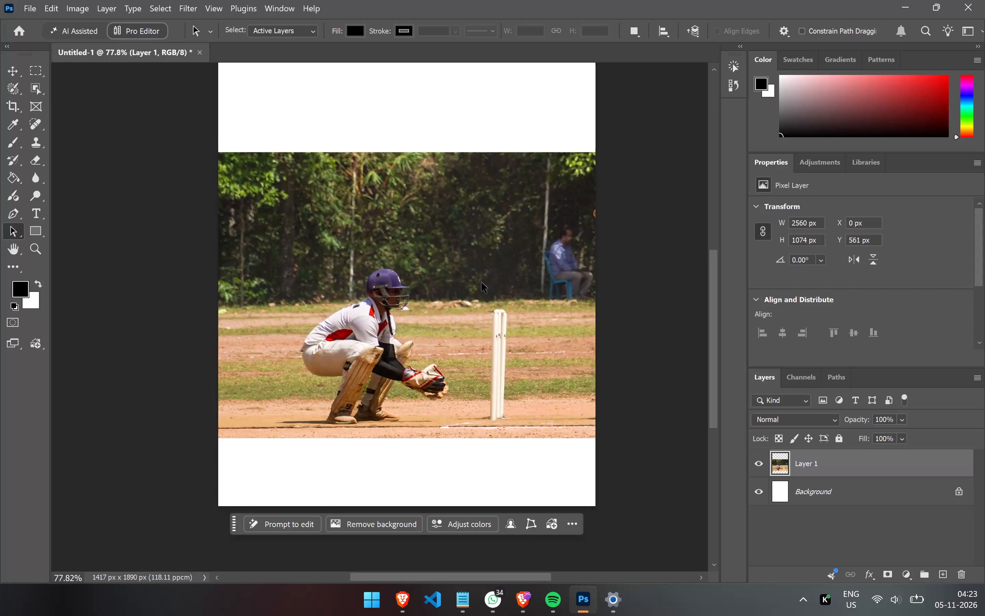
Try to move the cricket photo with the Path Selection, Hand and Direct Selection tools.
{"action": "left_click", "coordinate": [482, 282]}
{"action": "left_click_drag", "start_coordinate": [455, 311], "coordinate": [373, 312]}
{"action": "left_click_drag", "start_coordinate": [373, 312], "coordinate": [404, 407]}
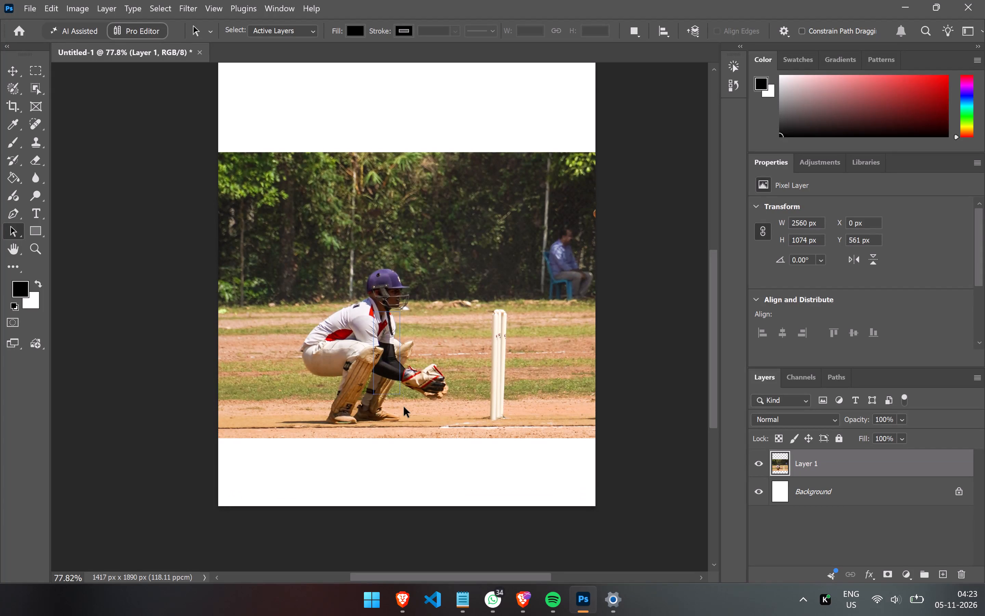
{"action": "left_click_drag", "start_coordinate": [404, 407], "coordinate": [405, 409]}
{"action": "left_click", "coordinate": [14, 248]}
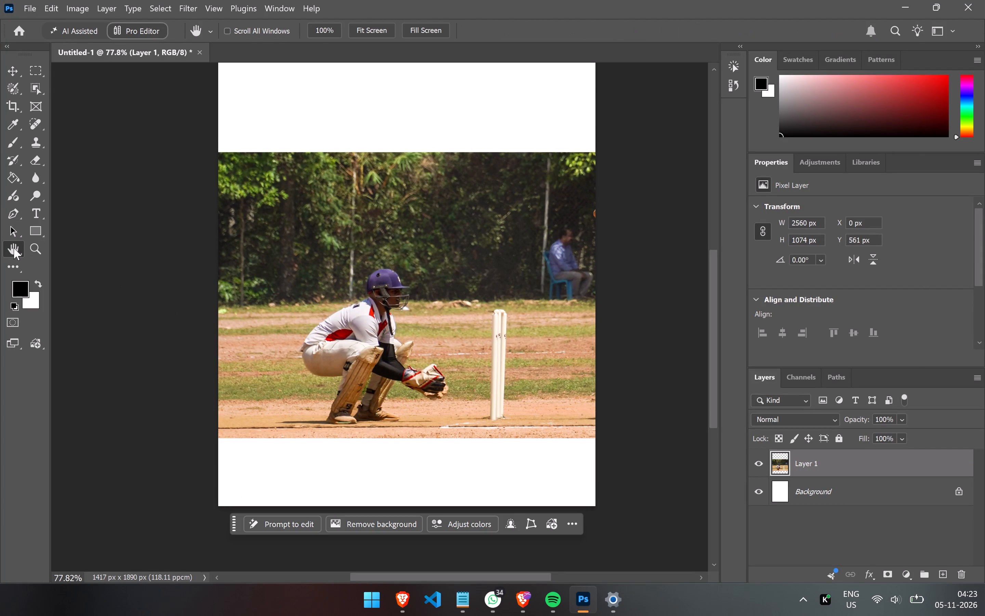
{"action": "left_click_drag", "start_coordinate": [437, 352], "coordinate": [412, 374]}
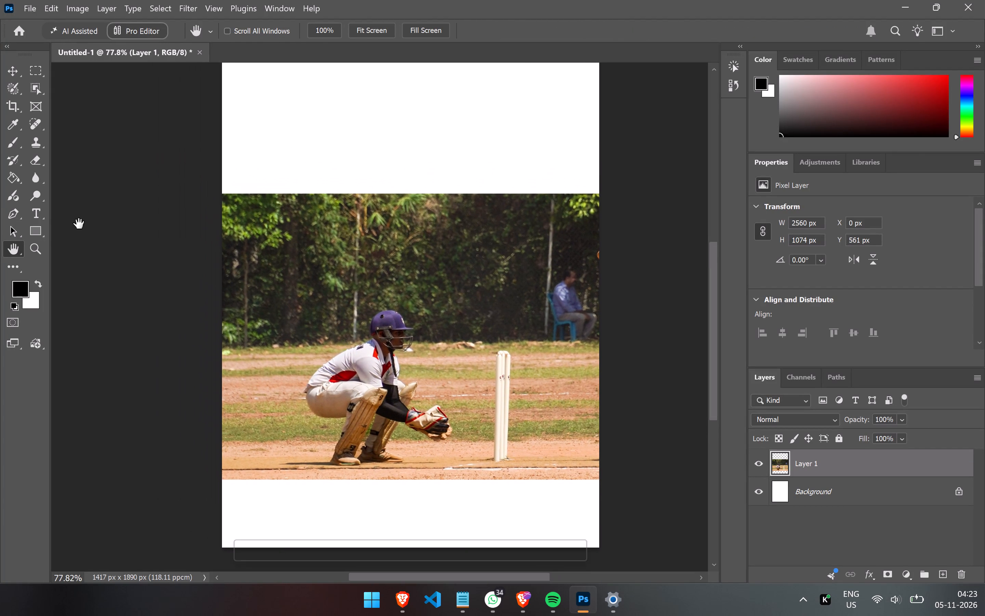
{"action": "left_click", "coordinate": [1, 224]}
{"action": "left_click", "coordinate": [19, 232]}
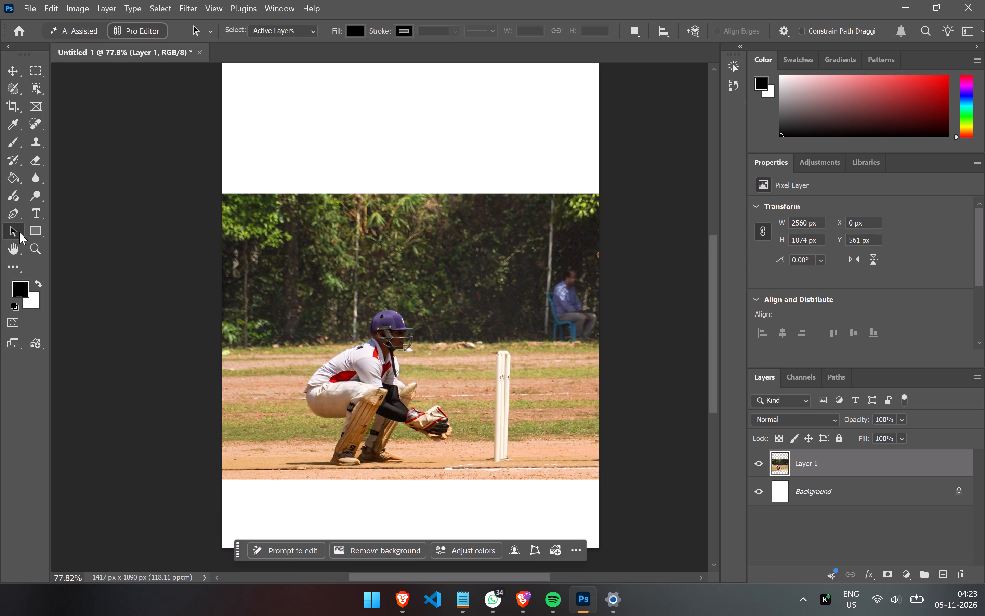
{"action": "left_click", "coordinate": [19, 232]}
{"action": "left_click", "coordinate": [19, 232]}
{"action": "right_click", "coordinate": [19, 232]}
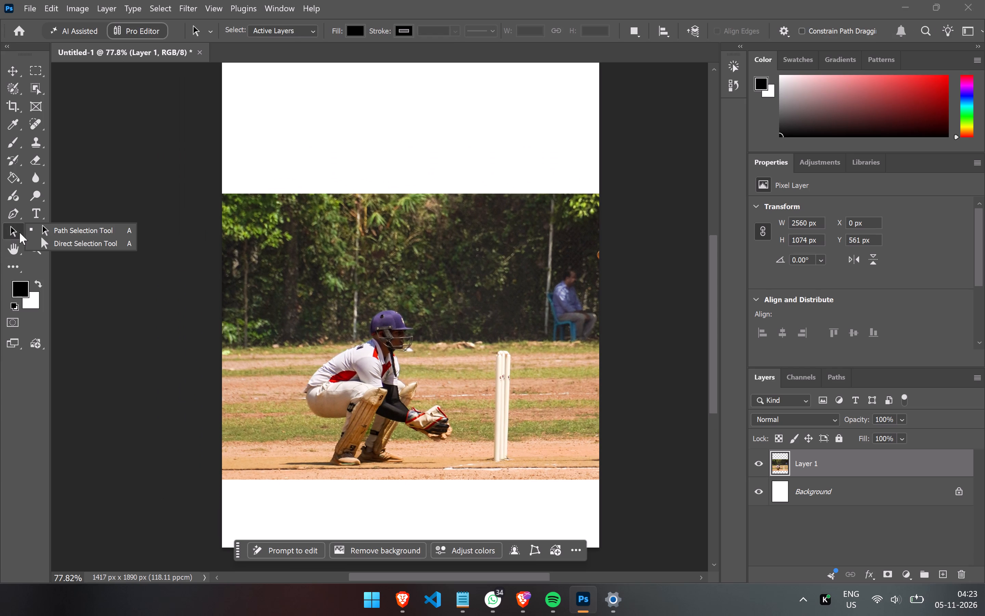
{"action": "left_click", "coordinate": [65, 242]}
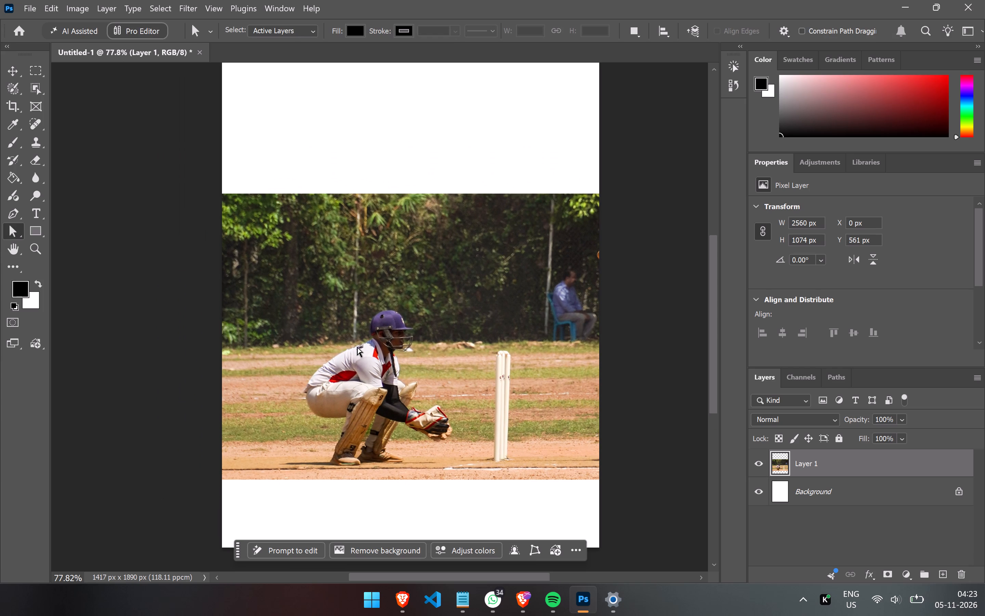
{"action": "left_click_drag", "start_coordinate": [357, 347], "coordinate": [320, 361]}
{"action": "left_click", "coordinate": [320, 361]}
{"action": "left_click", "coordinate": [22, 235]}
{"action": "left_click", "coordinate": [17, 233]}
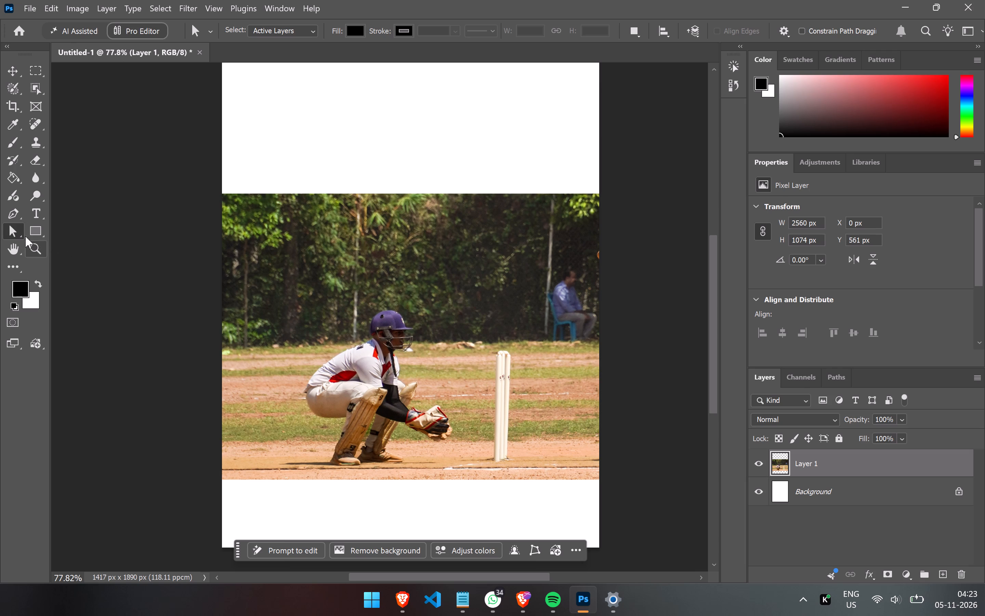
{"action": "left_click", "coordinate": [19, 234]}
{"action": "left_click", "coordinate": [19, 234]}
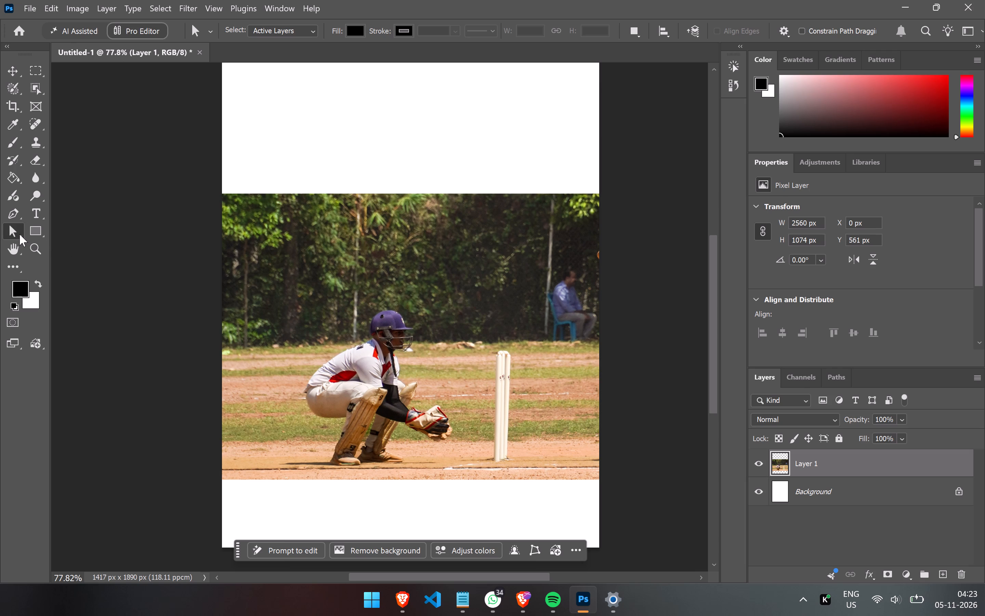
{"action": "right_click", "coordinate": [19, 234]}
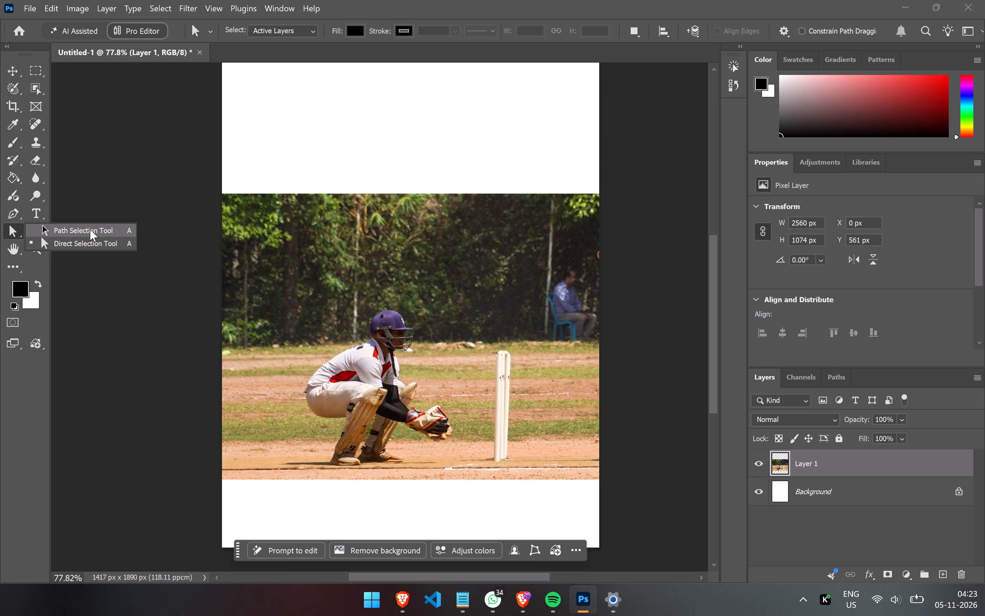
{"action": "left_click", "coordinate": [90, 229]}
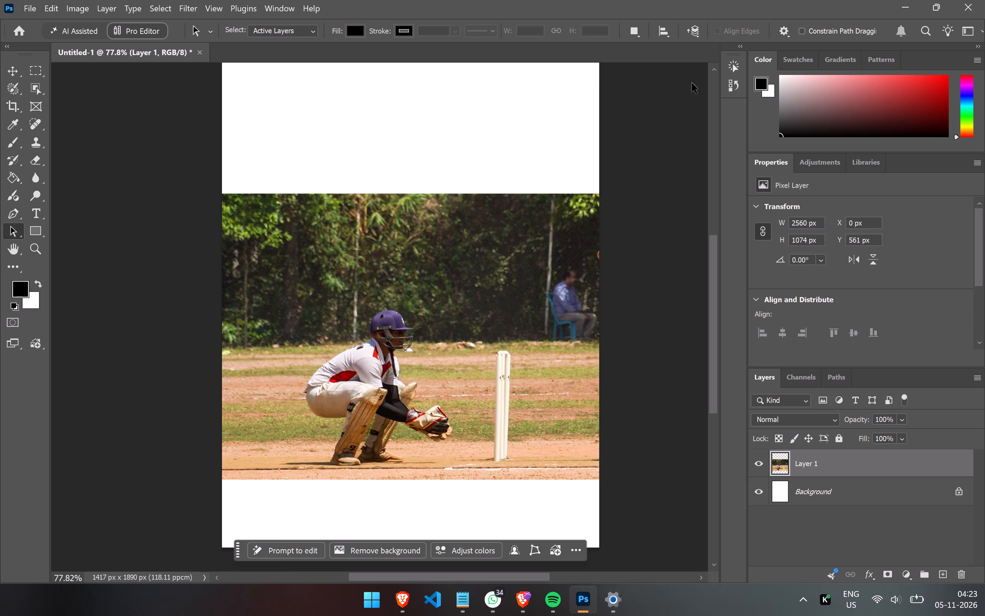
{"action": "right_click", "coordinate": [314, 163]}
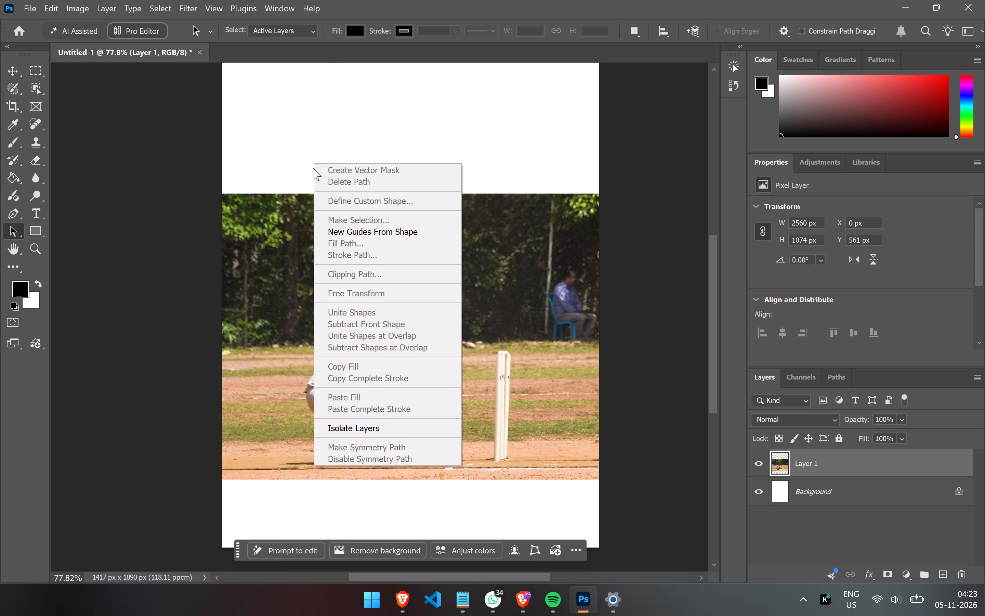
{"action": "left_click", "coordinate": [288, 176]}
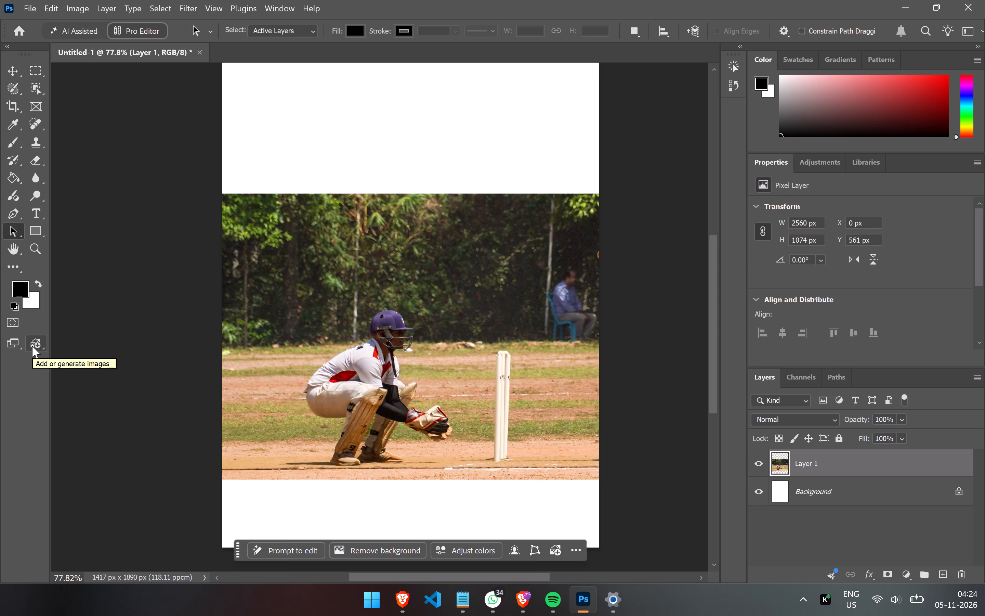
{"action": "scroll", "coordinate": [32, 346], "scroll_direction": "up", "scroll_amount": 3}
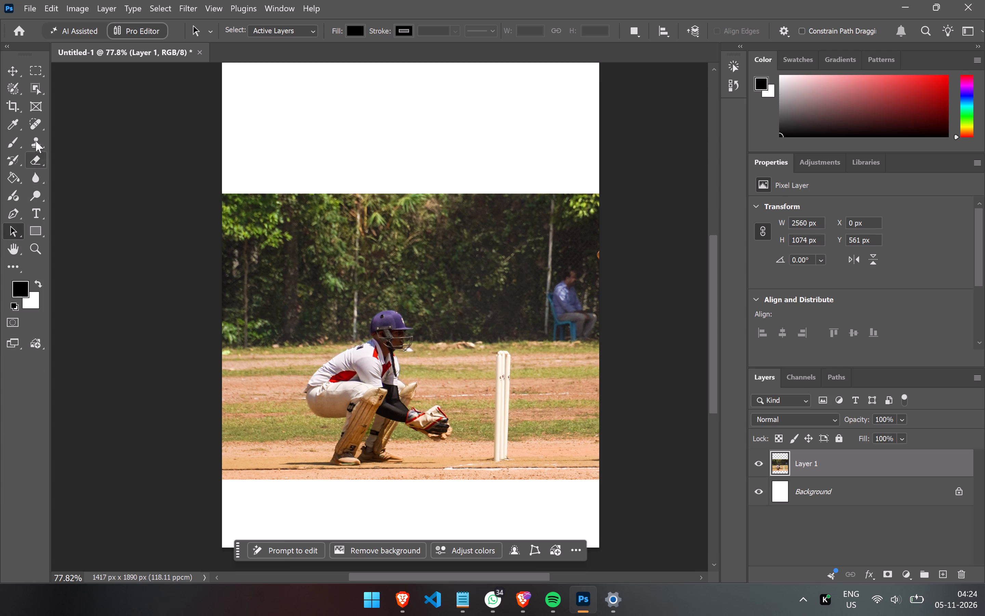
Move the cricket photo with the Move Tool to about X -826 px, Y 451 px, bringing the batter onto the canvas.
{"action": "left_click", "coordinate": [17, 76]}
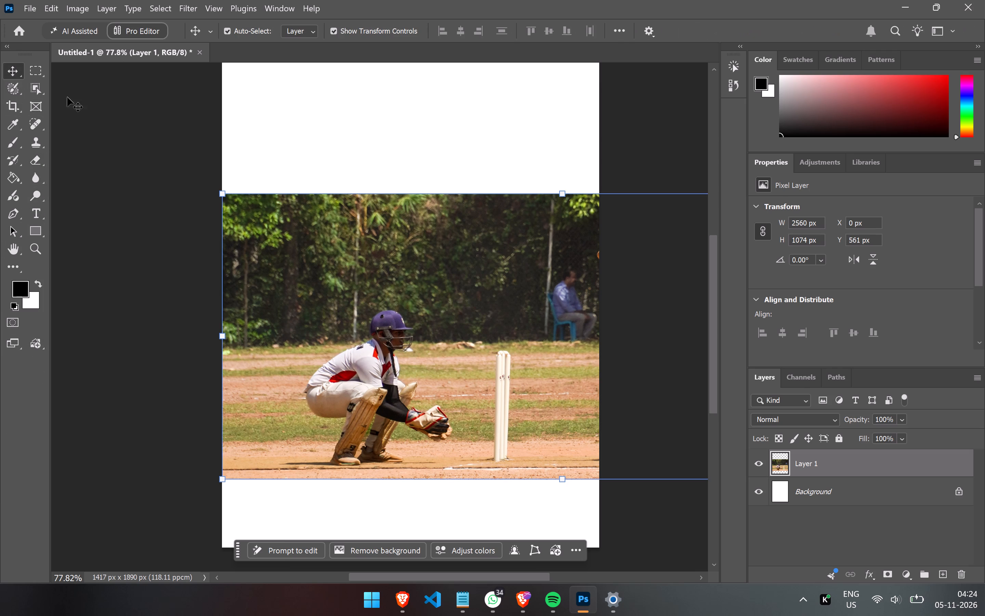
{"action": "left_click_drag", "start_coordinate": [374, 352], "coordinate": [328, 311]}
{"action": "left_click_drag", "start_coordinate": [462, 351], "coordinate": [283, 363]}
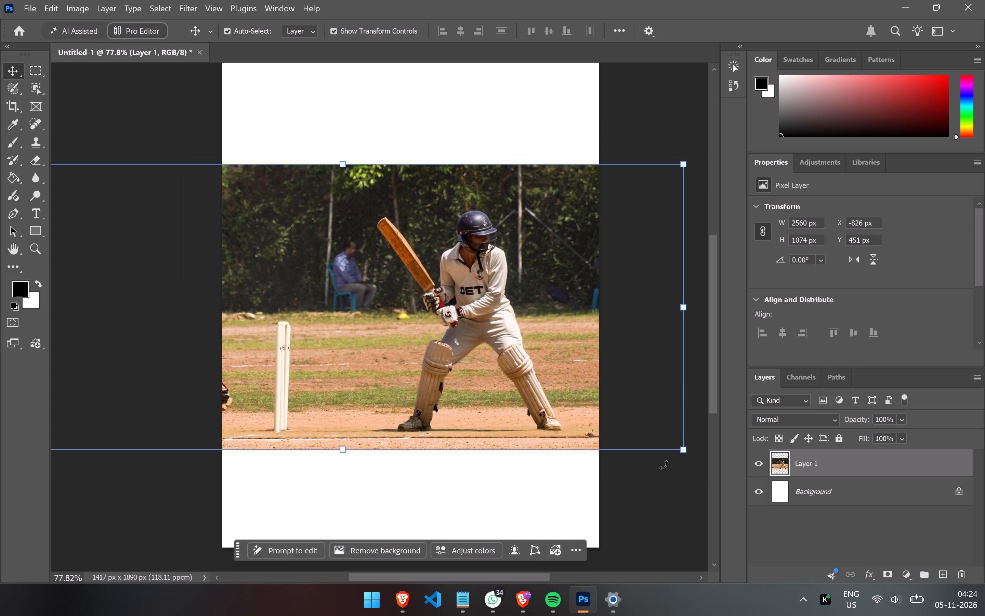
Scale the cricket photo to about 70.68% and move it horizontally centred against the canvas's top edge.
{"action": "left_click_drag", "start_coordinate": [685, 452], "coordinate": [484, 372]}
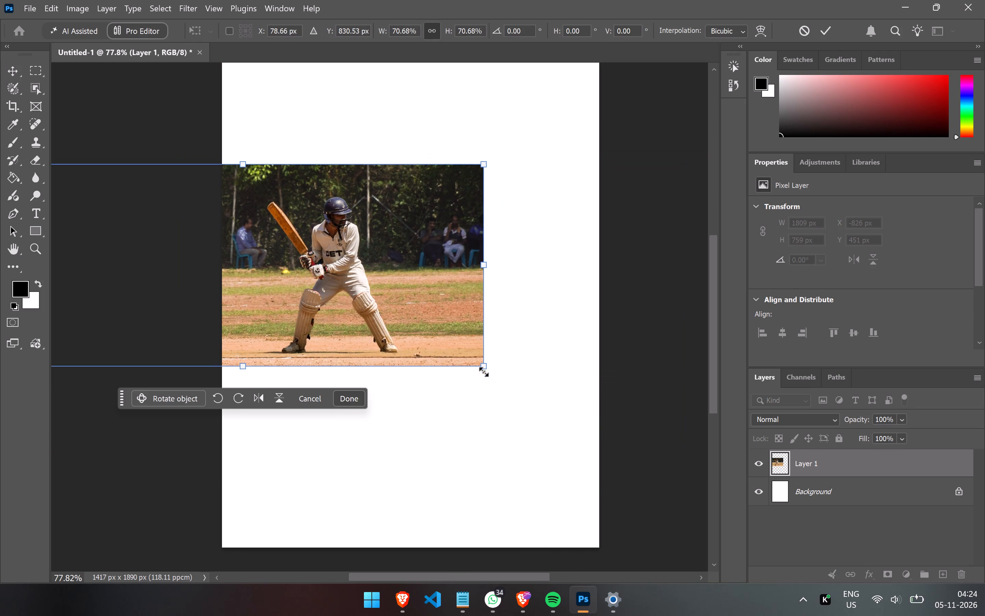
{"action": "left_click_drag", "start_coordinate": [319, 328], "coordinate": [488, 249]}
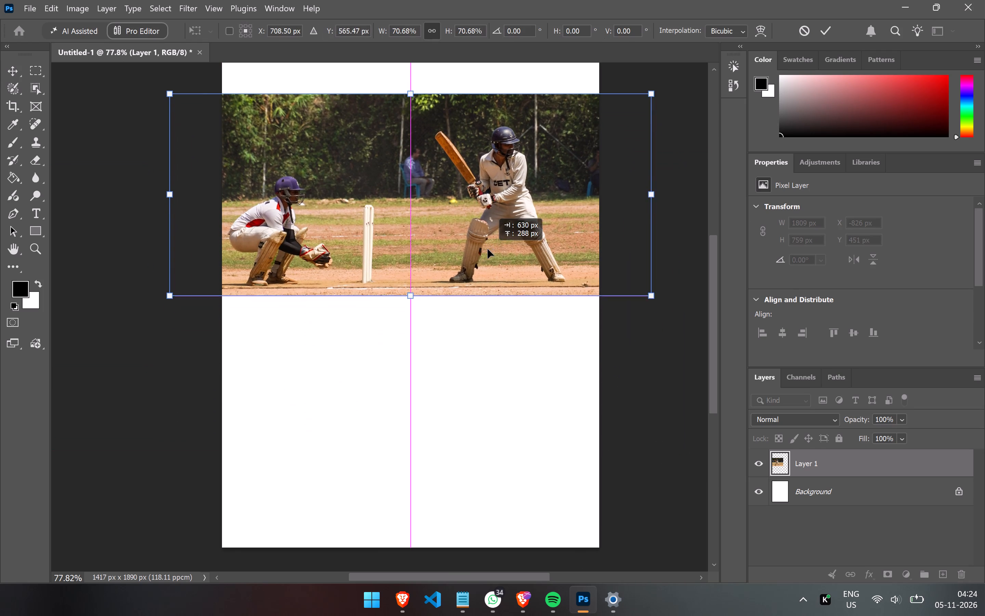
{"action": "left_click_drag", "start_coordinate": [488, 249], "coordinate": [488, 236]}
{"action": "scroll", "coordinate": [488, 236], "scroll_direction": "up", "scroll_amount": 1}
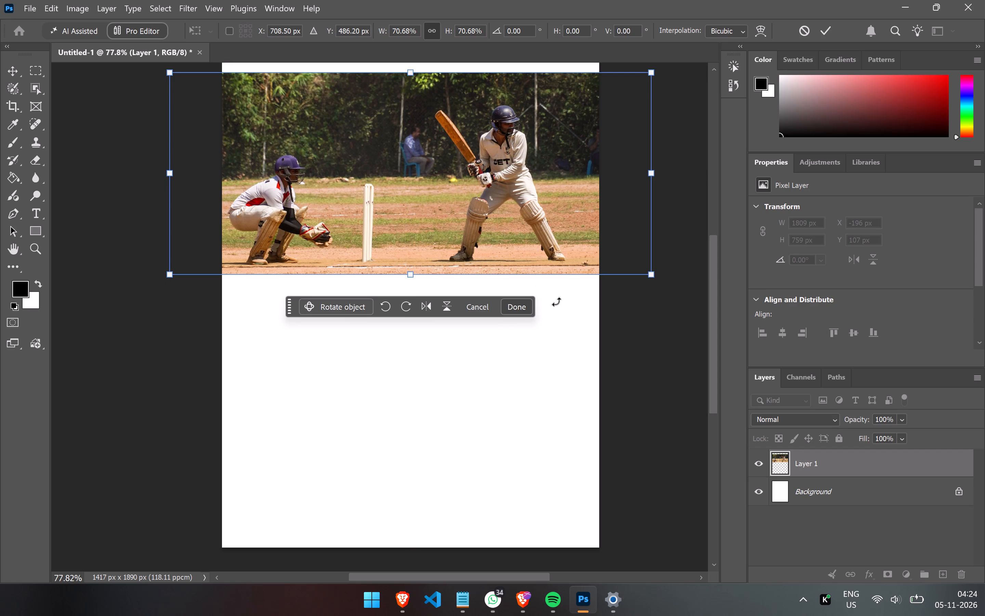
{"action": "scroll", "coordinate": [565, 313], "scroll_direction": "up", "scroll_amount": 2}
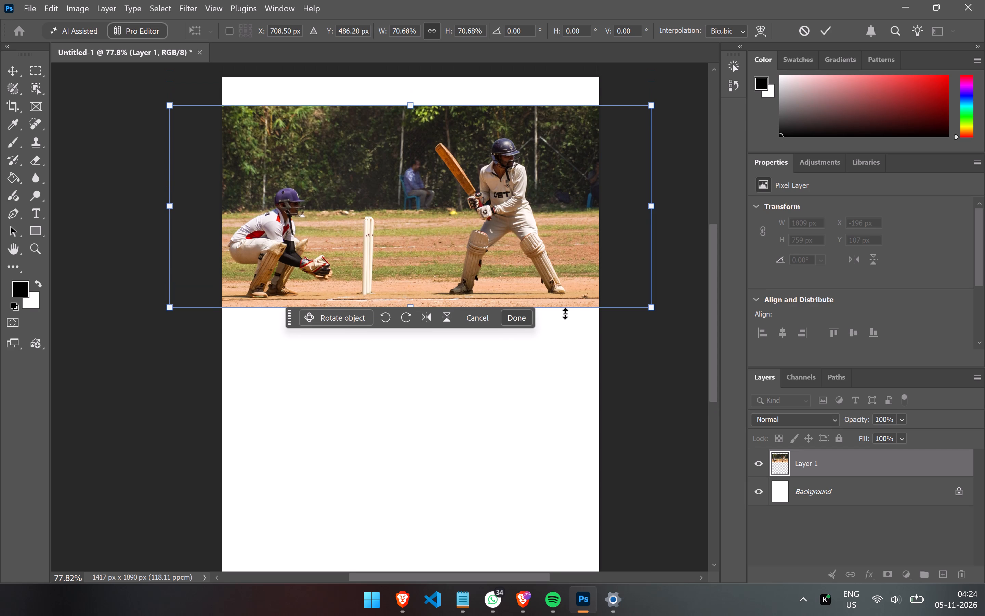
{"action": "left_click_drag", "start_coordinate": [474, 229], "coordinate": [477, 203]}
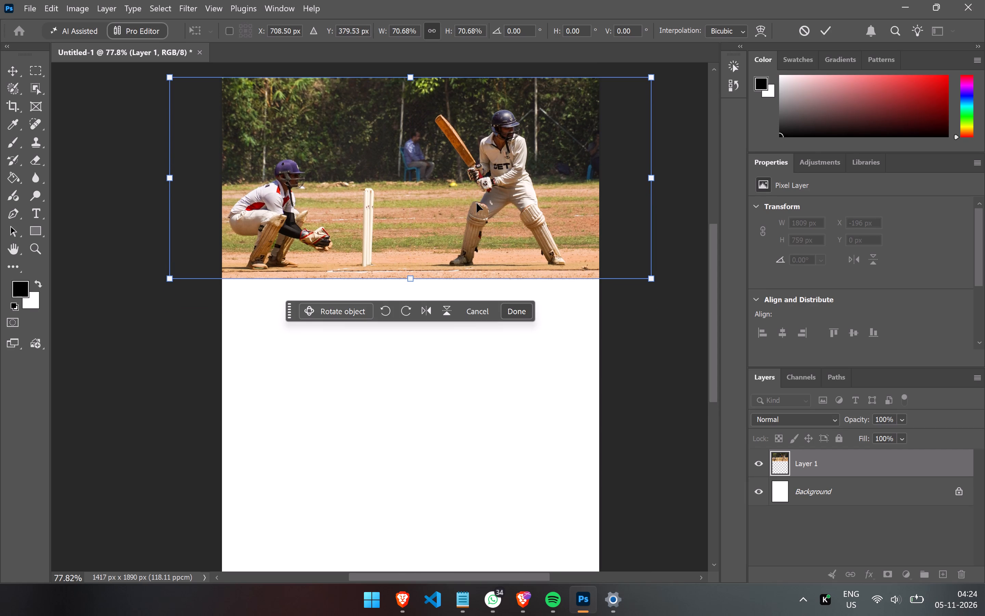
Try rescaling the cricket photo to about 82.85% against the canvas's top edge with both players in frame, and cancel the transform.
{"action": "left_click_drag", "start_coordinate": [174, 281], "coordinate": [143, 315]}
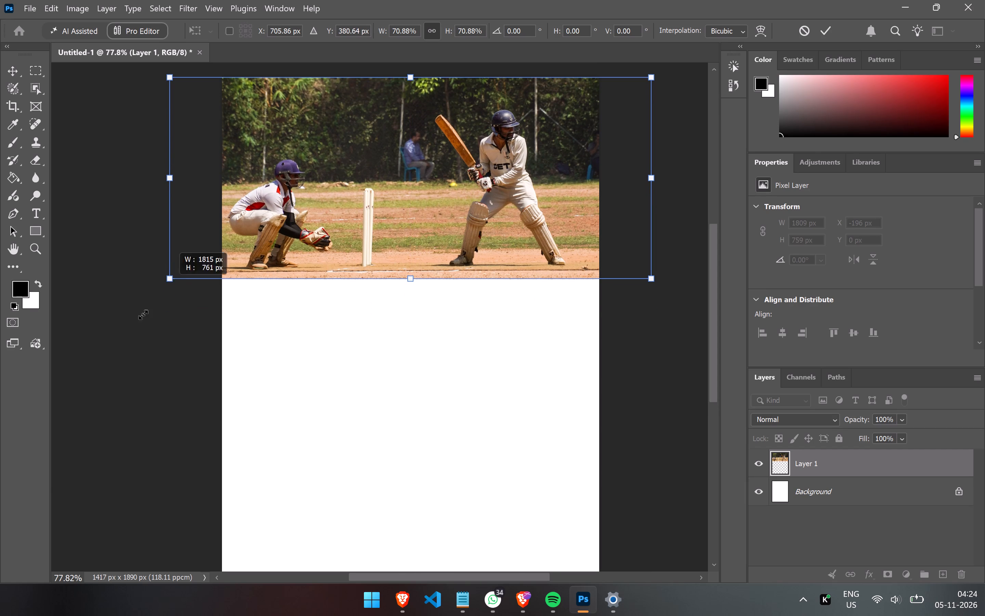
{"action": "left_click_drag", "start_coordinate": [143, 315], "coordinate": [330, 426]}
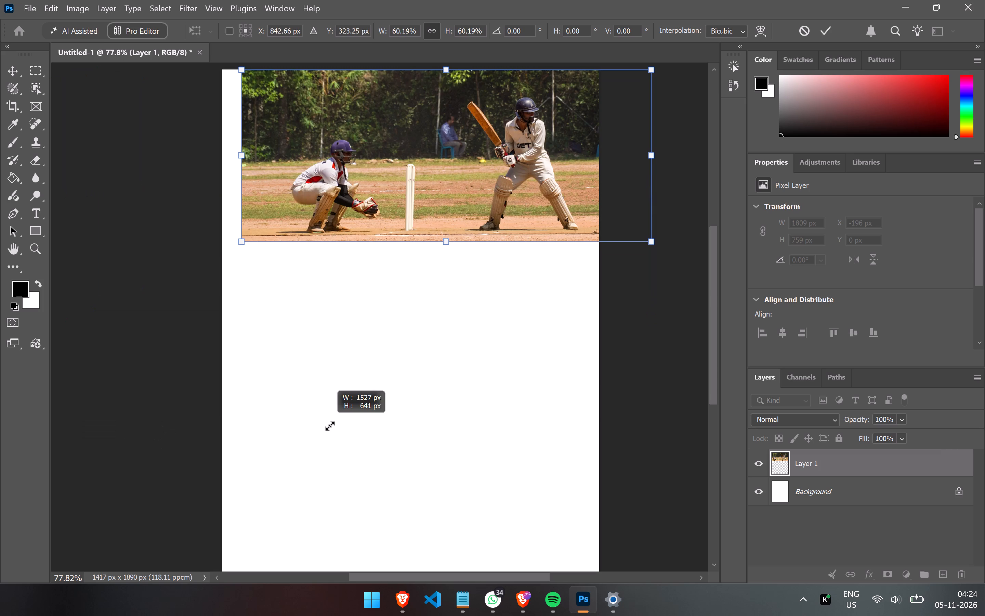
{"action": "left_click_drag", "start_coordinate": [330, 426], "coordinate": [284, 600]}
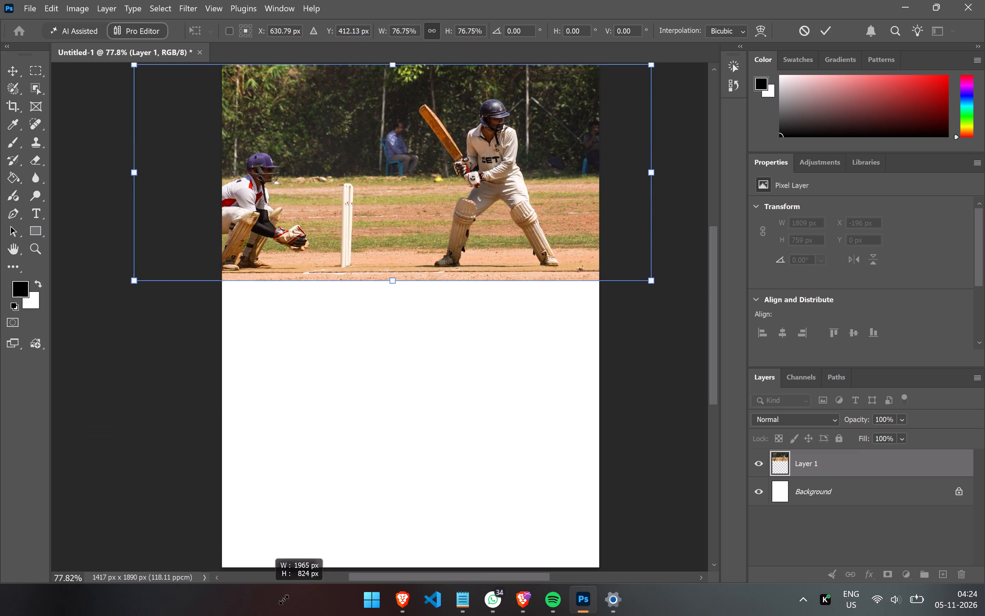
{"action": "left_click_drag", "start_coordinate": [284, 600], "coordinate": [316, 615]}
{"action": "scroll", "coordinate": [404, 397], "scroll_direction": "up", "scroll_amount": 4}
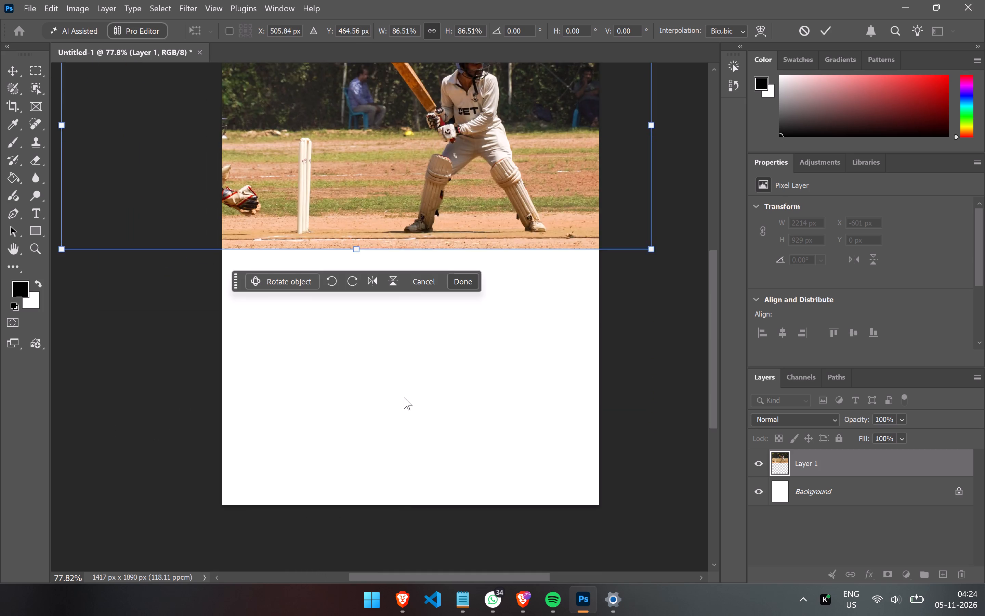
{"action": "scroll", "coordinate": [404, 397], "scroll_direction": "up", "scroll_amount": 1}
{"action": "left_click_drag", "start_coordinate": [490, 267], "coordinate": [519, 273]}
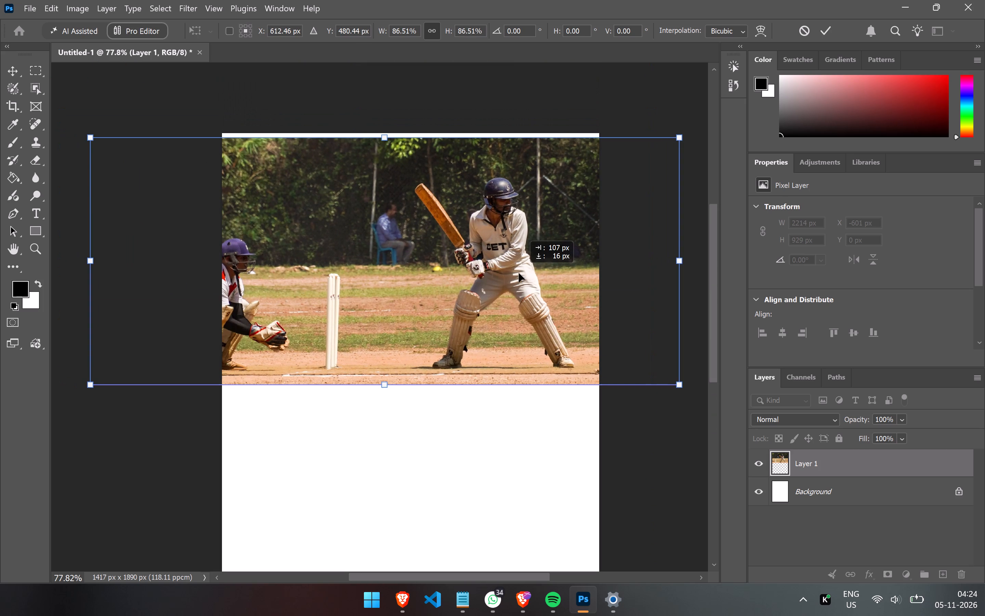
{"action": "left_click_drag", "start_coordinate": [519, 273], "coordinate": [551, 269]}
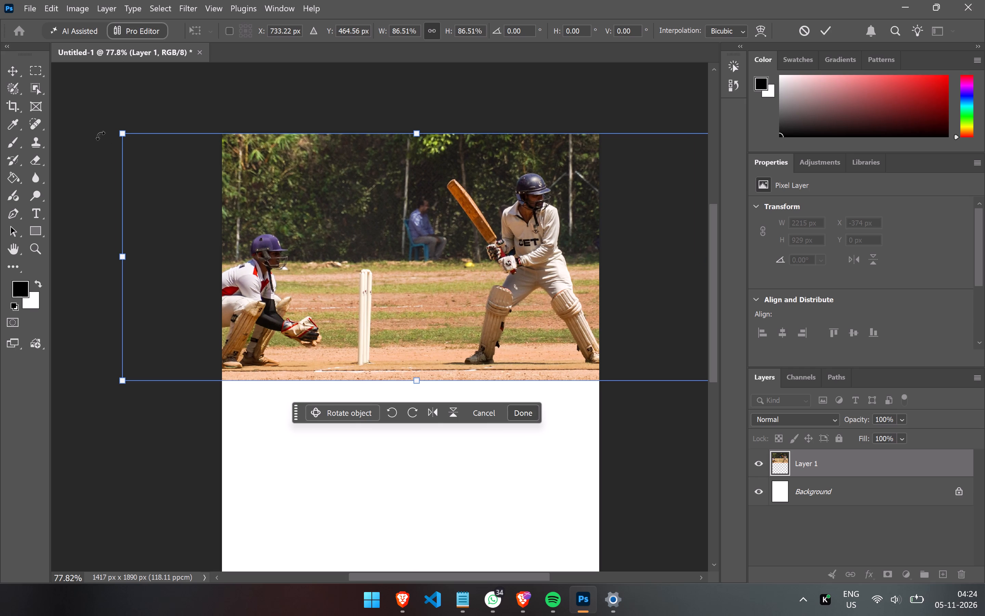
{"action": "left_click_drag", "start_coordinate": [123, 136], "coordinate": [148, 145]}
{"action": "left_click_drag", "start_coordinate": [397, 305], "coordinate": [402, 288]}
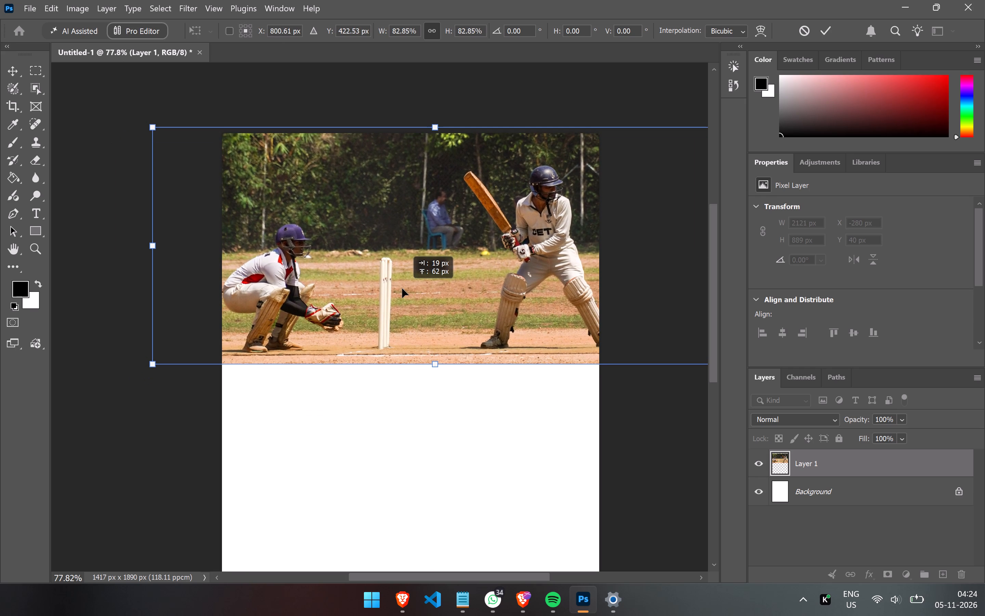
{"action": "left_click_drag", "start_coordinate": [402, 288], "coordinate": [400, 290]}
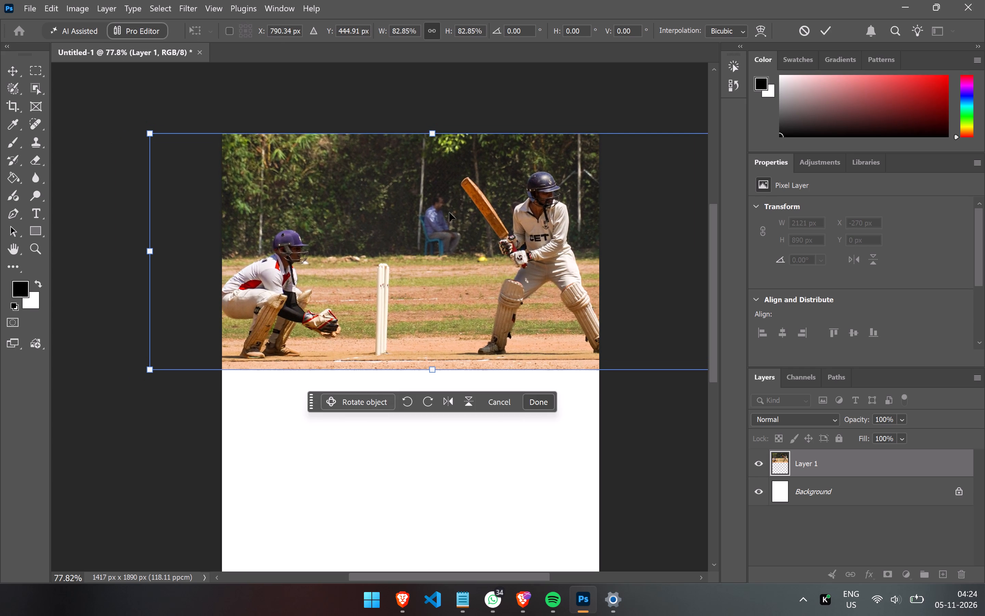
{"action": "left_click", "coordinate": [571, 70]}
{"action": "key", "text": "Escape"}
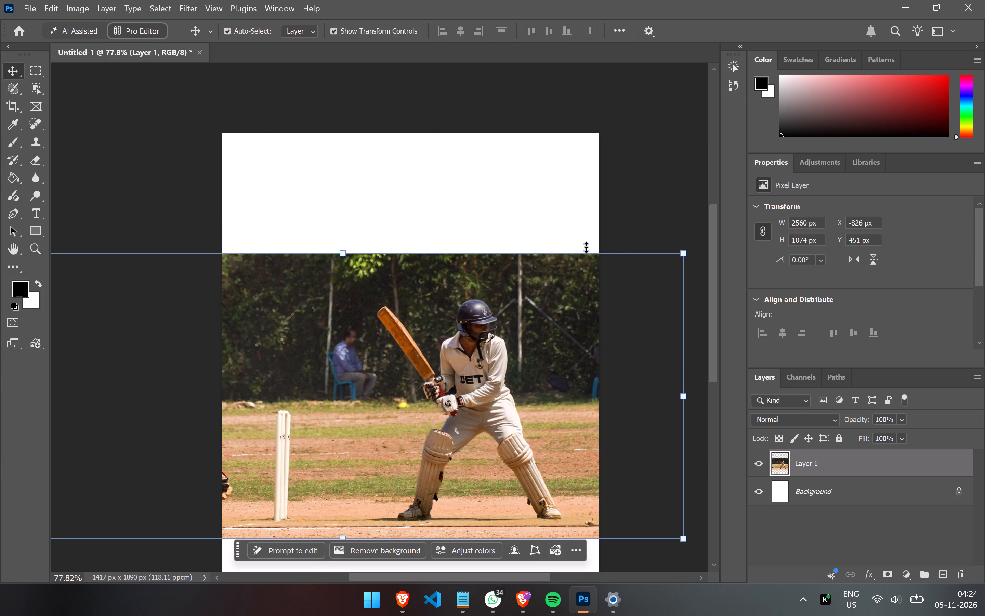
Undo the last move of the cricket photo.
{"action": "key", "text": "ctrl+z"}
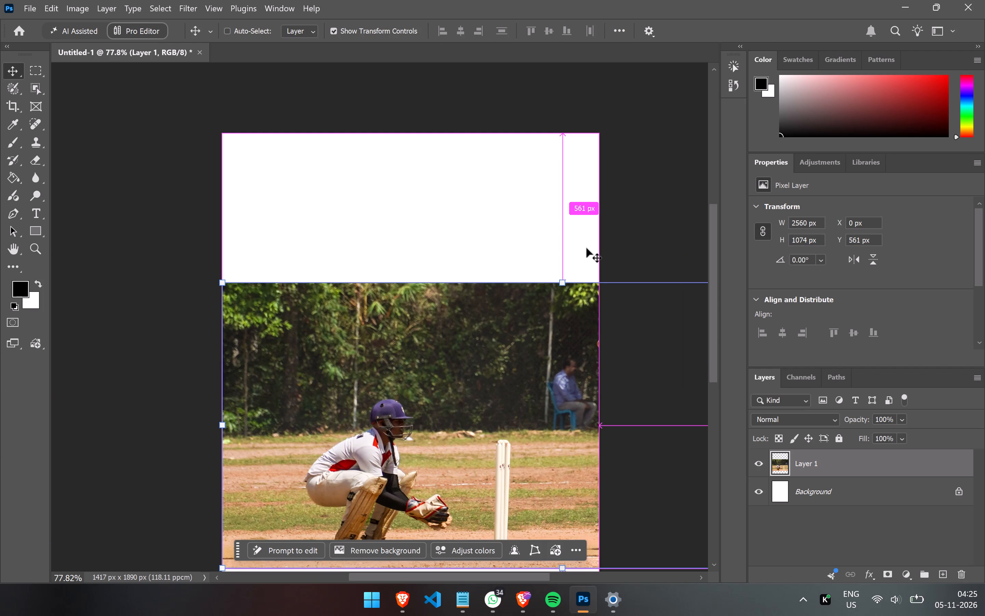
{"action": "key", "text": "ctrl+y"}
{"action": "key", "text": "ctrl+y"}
Scale the cricket photo to about 71.68% and move it against the canvas's top edge with both players in frame.
{"action": "left_click_drag", "start_coordinate": [351, 494], "coordinate": [234, 349]}
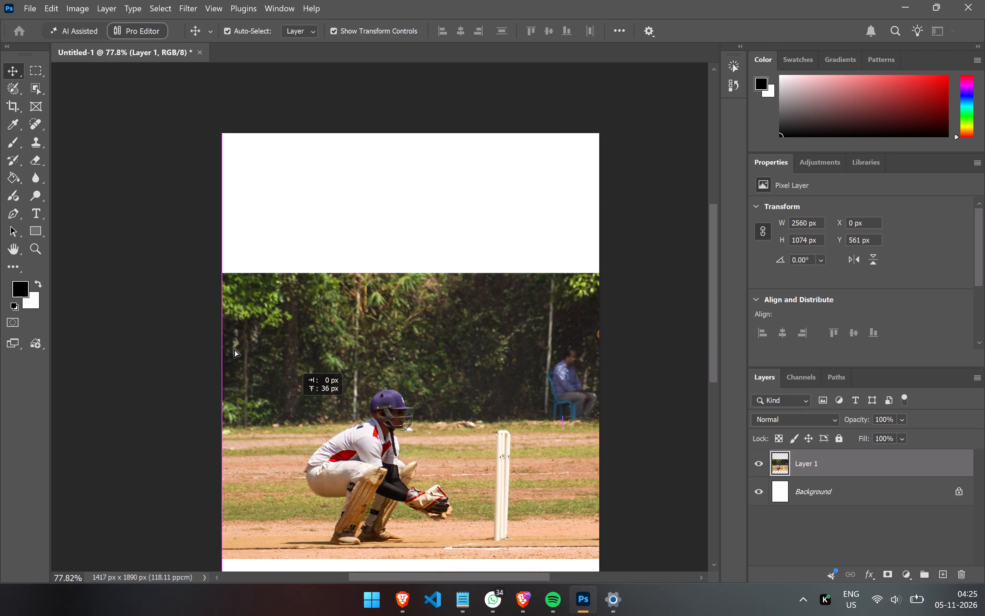
{"action": "left_click_drag", "start_coordinate": [234, 349], "coordinate": [212, 331]}
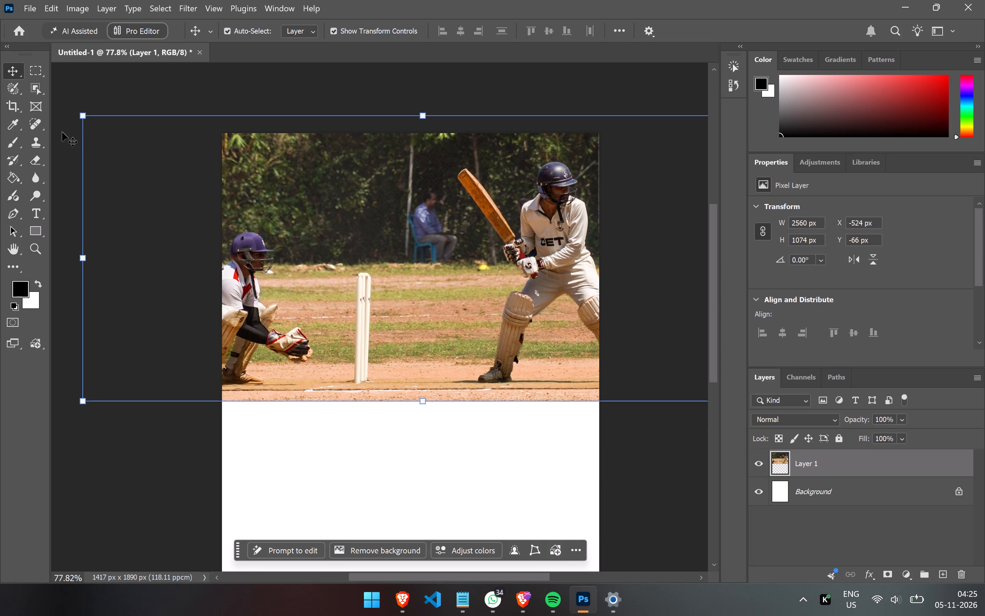
{"action": "left_click_drag", "start_coordinate": [83, 115], "coordinate": [279, 189]}
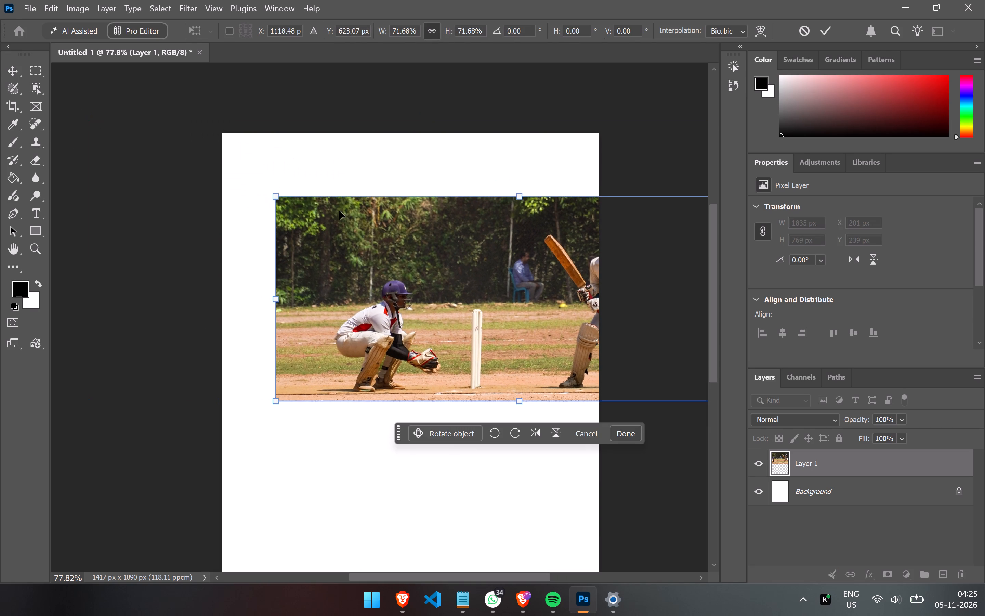
{"action": "left_click_drag", "start_coordinate": [434, 269], "coordinate": [356, 209]}
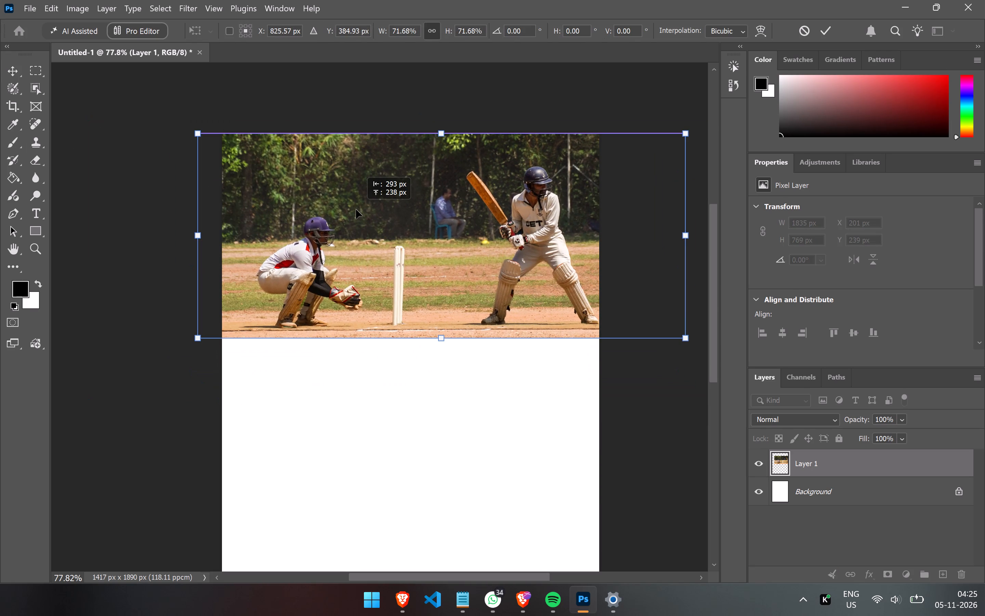
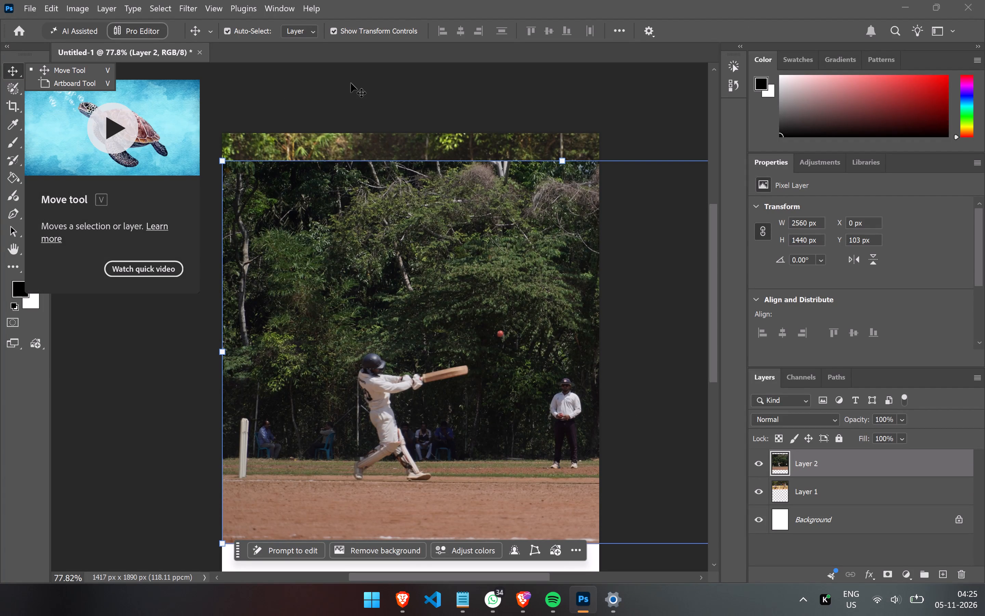
Scale the full-length batting photo (Layer 2) to about 71.59% and move it into the lower half of the canvas beneath the wicketkeeper photo.
{"action": "left_click", "coordinate": [351, 83]}
{"action": "left_click", "coordinate": [406, 331]}
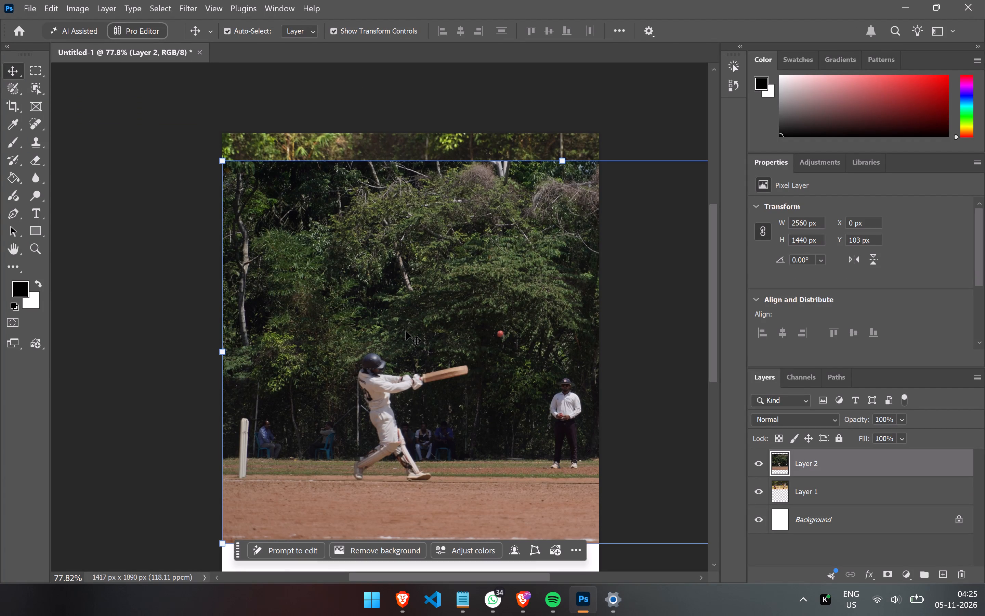
{"action": "left_click_drag", "start_coordinate": [406, 331], "coordinate": [390, 409]}
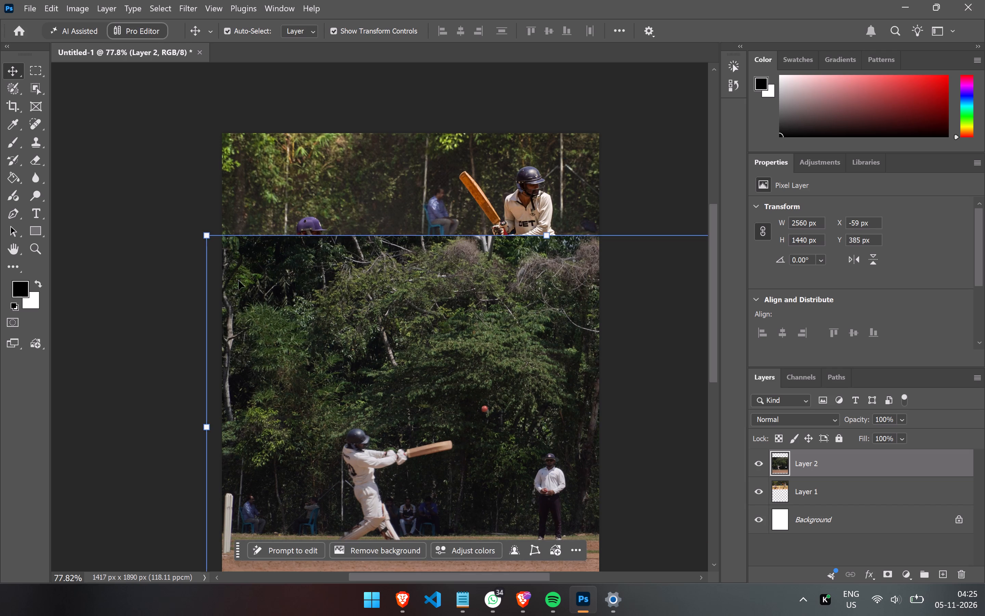
{"action": "left_click_drag", "start_coordinate": [204, 234], "coordinate": [400, 357]}
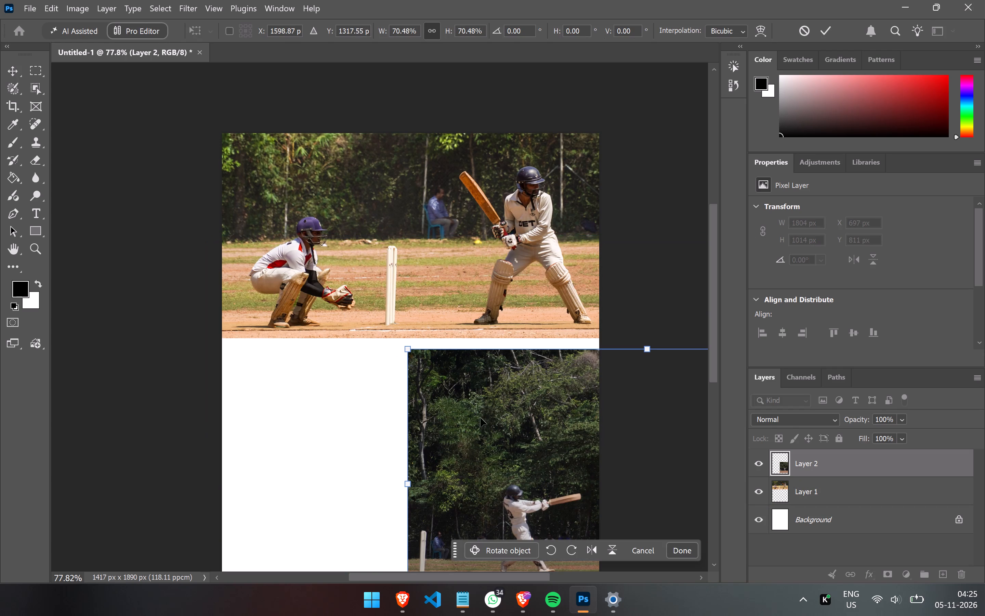
{"action": "left_click_drag", "start_coordinate": [489, 422], "coordinate": [239, 397]}
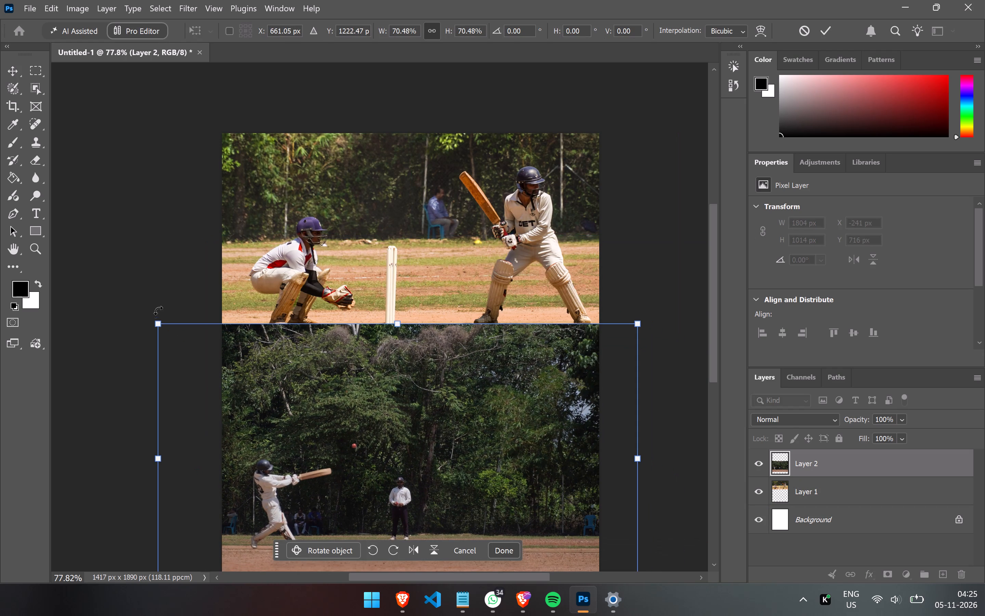
{"action": "left_click", "coordinate": [155, 330]}
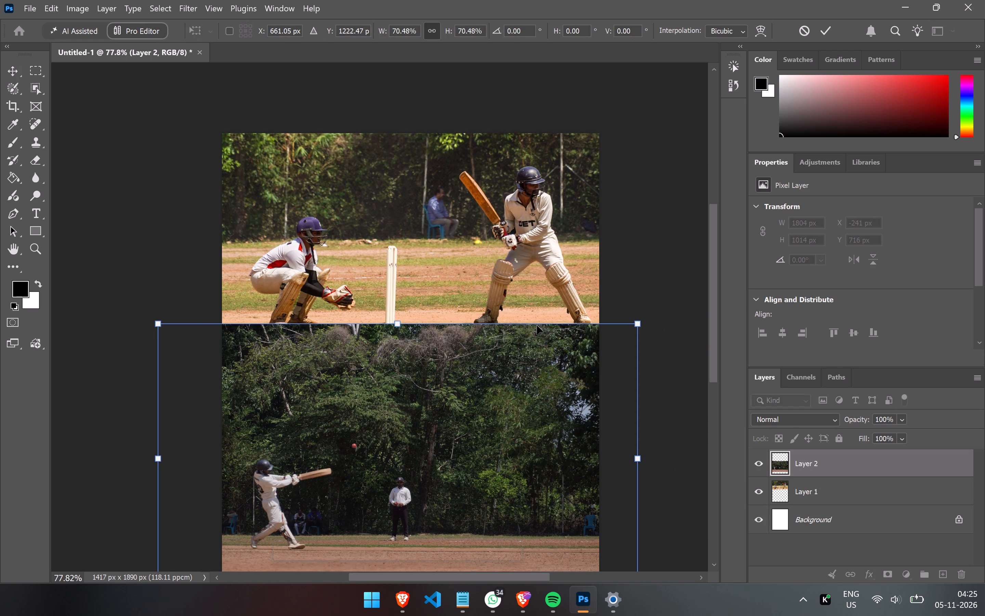
{"action": "scroll", "coordinate": [537, 325], "scroll_direction": "down", "scroll_amount": 2}
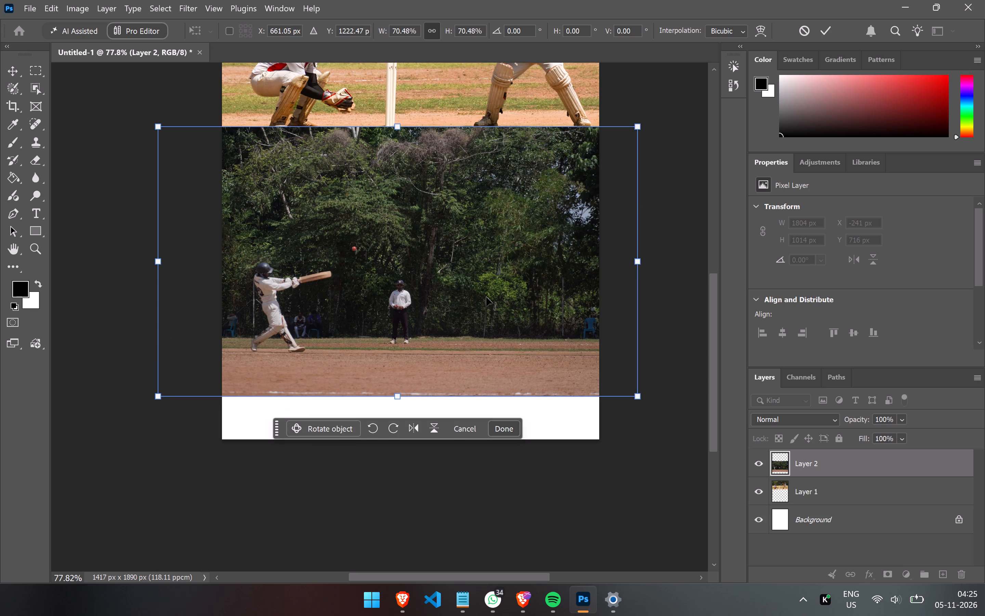
{"action": "left_click_drag", "start_coordinate": [485, 295], "coordinate": [498, 339]}
{"action": "left_click_drag", "start_coordinate": [168, 172], "coordinate": [210, 193]}
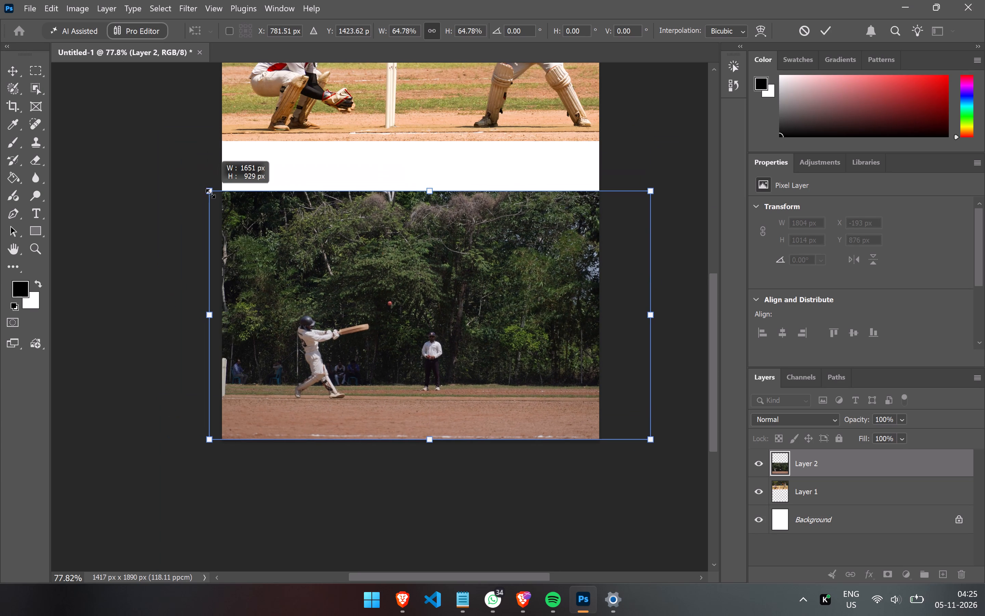
{"action": "left_click_drag", "start_coordinate": [398, 291], "coordinate": [381, 291]}
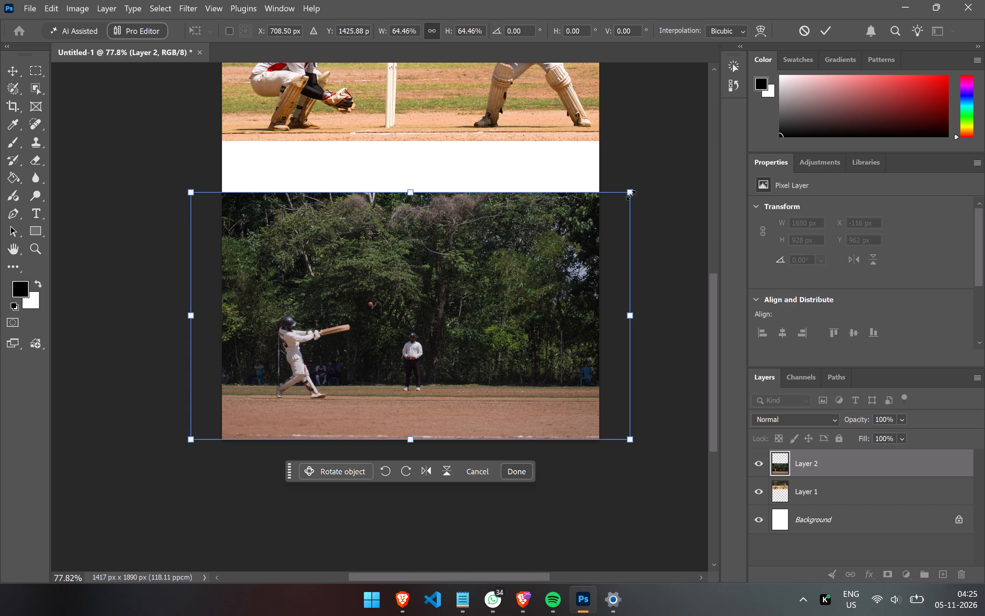
{"action": "left_click_drag", "start_coordinate": [631, 195], "coordinate": [609, 256]}
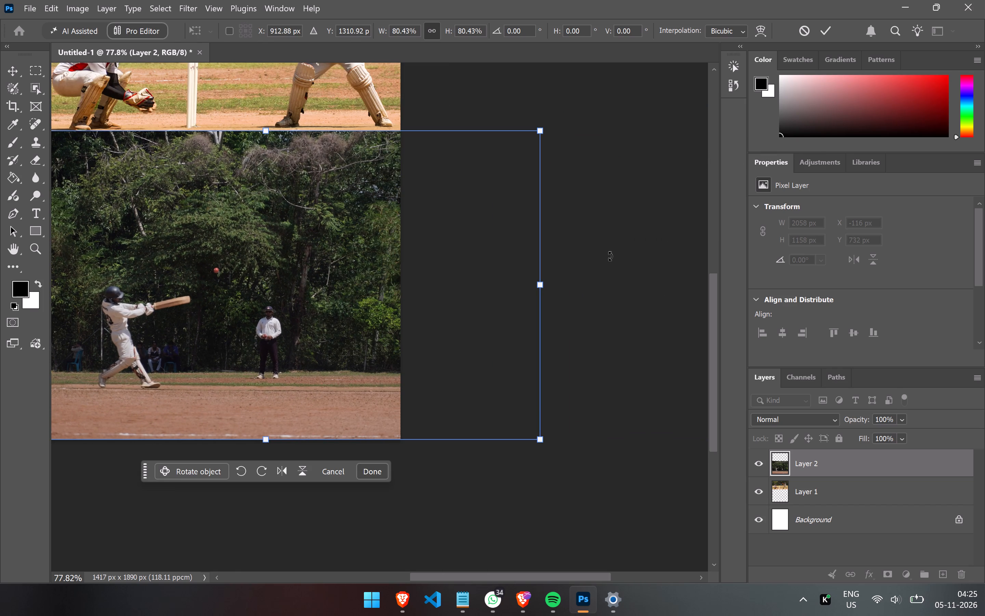
{"action": "scroll", "coordinate": [456, 273], "scroll_direction": "left", "scroll_amount": 1}
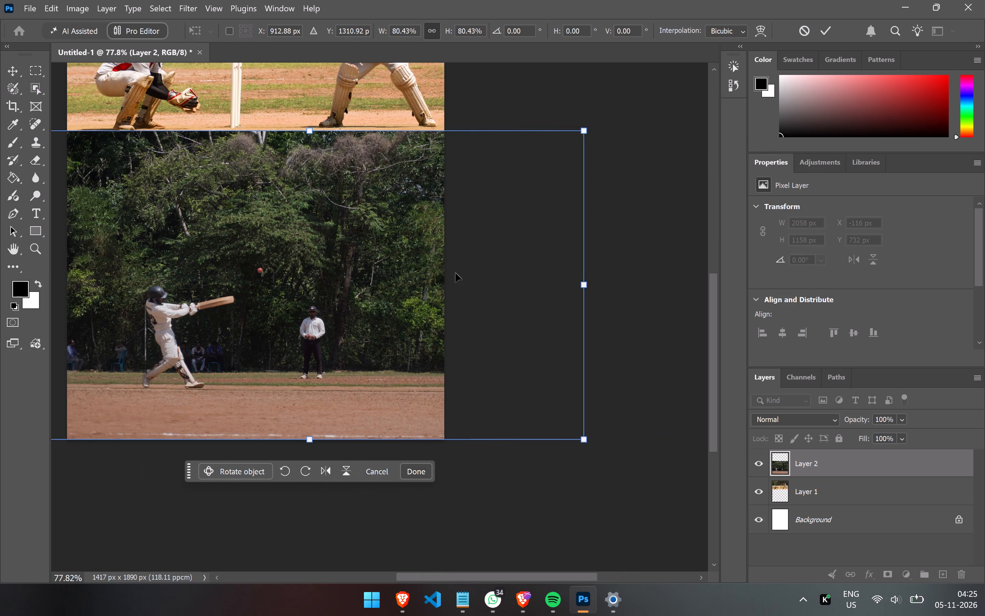
{"action": "scroll", "coordinate": [456, 273], "scroll_direction": "left", "scroll_amount": 1}
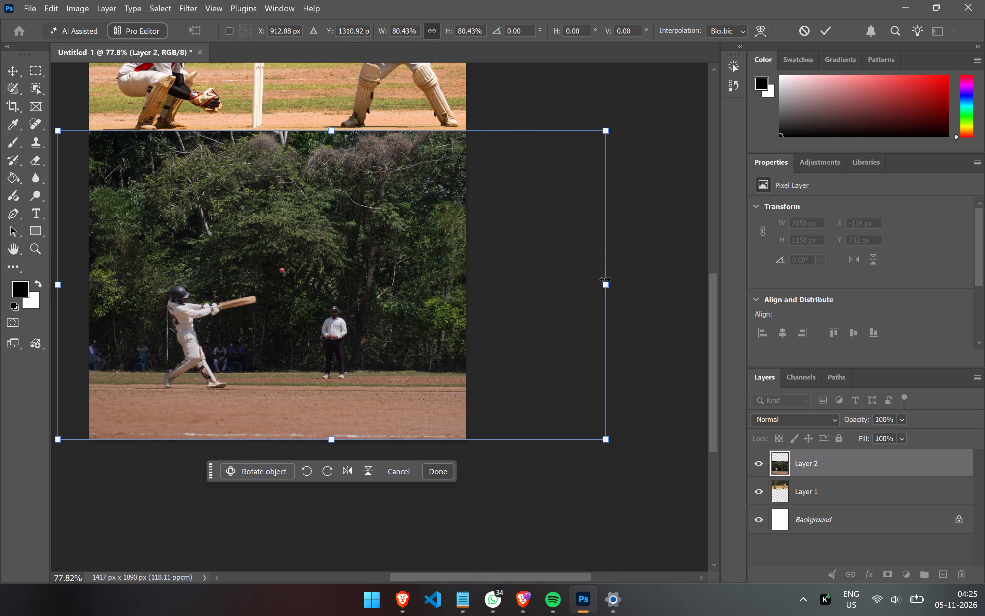
{"action": "left_click_drag", "start_coordinate": [605, 279], "coordinate": [546, 284]}
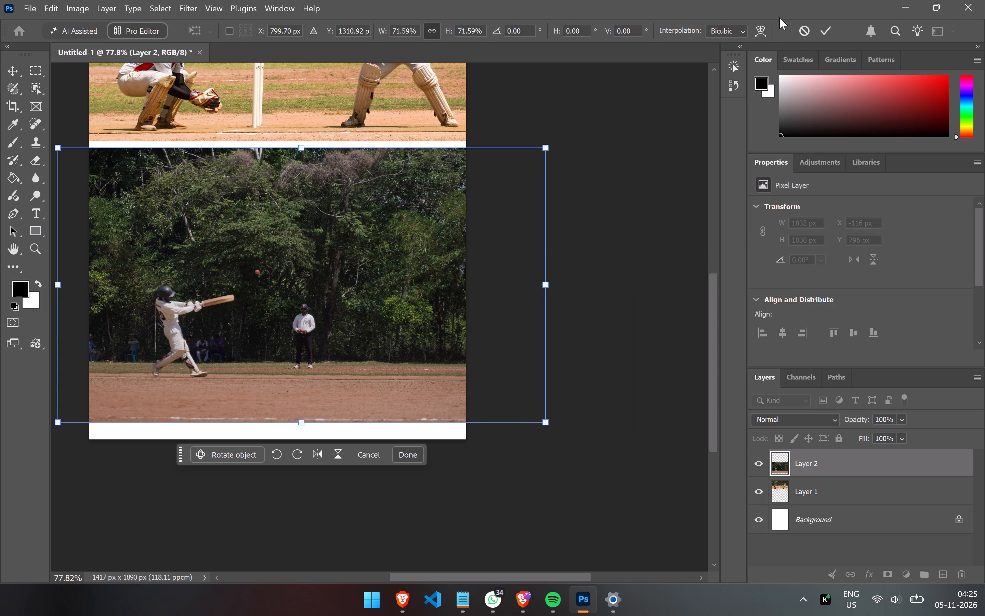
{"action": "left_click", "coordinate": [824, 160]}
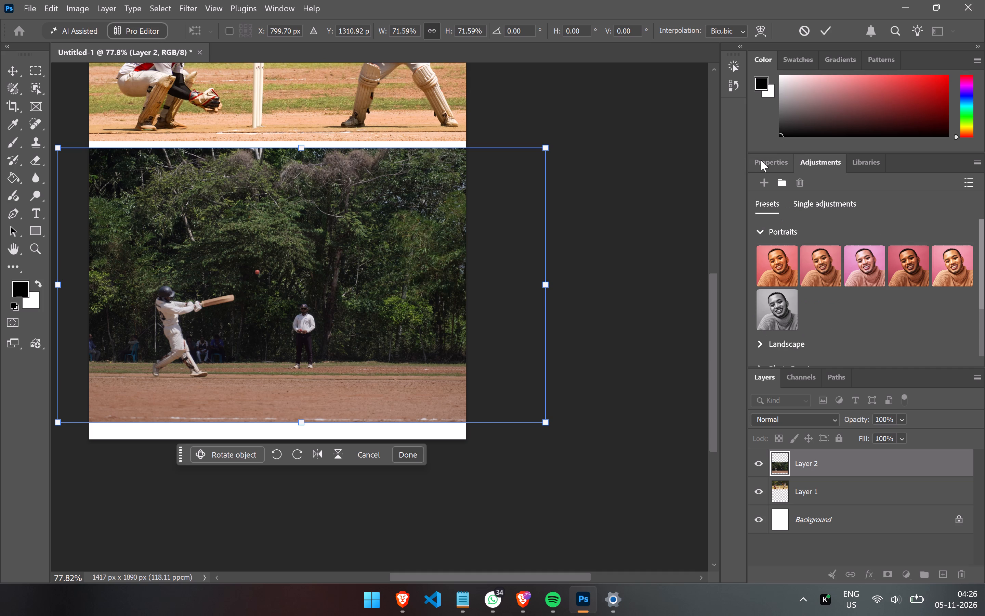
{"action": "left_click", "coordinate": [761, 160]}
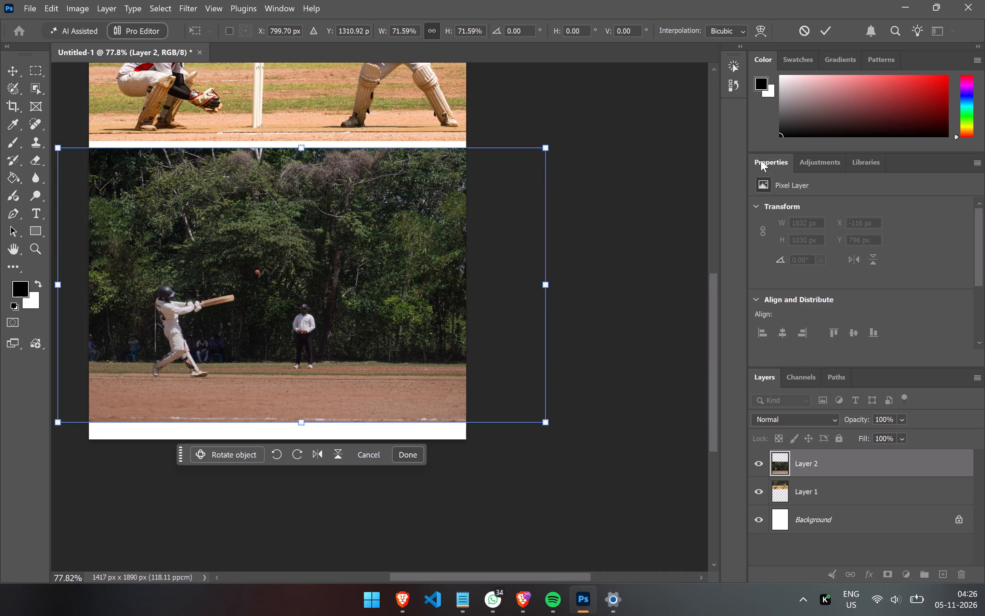
Change the Background layer's fill colour to black (#000000).
{"action": "left_click", "coordinate": [804, 517]}
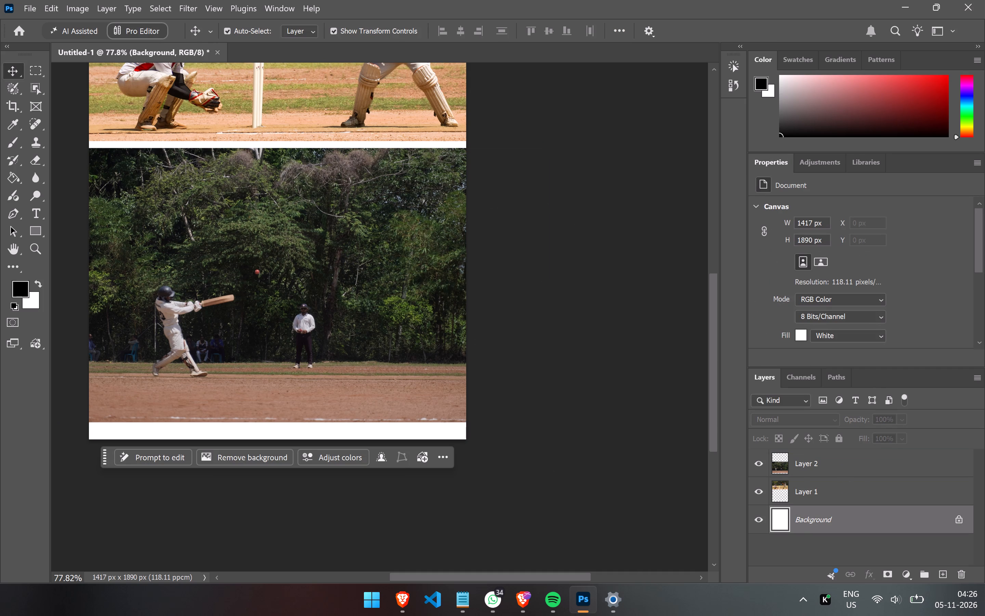
{"action": "left_click", "coordinate": [821, 295]}
{"action": "left_click", "coordinate": [821, 295]}
{"action": "left_click", "coordinate": [801, 336]}
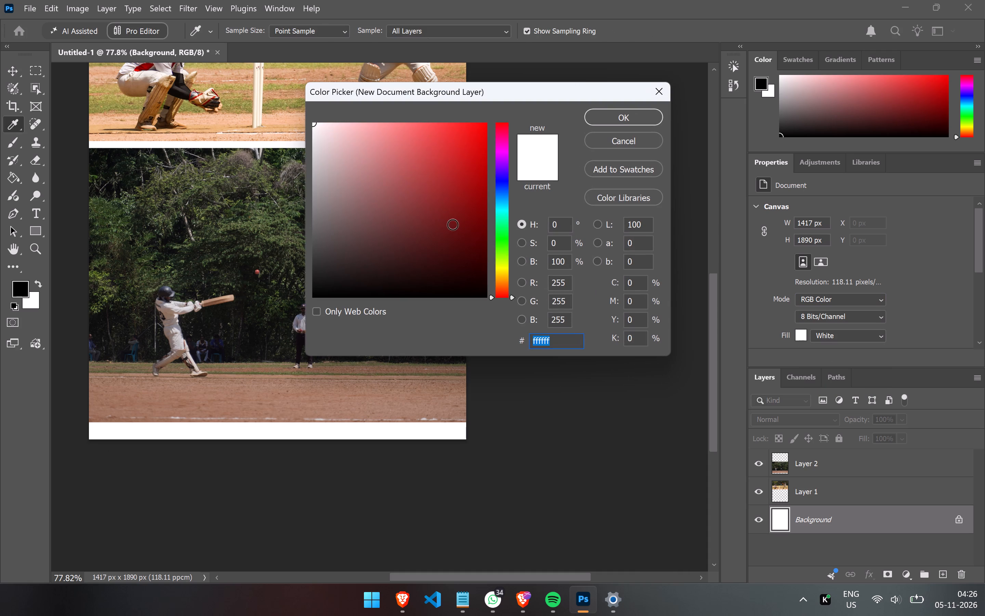
{"action": "left_click_drag", "start_coordinate": [453, 225], "coordinate": [269, 331]}
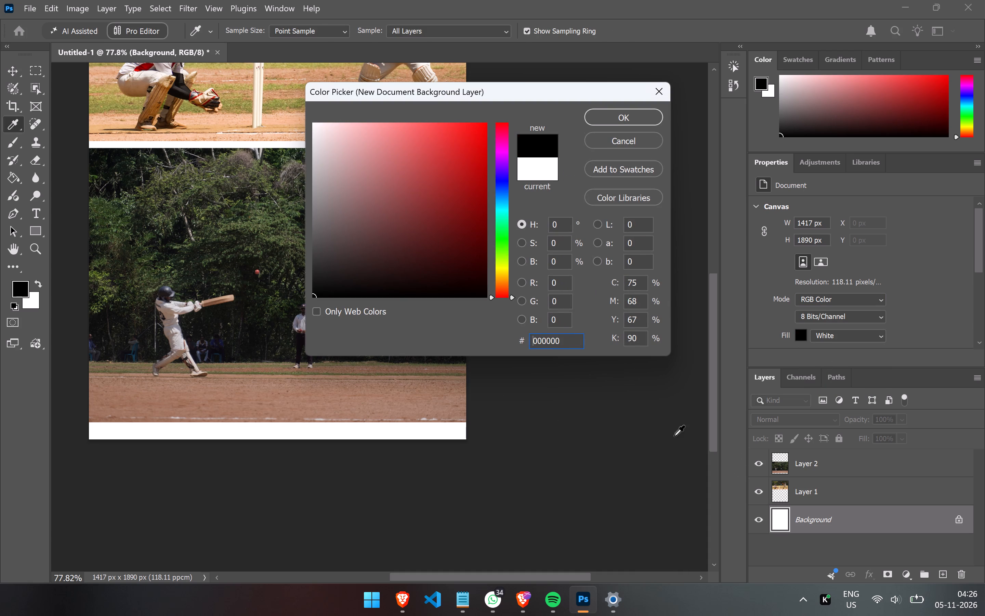
{"action": "left_click", "coordinate": [655, 435]}
{"action": "left_click_drag", "start_coordinate": [337, 285], "coordinate": [282, 333]}
{"action": "left_click", "coordinate": [637, 117]}
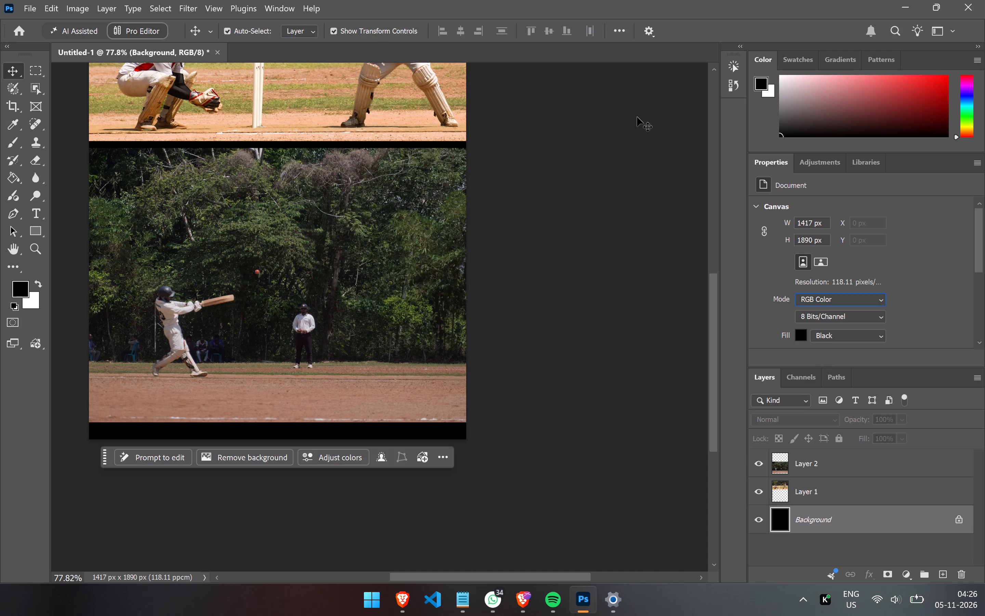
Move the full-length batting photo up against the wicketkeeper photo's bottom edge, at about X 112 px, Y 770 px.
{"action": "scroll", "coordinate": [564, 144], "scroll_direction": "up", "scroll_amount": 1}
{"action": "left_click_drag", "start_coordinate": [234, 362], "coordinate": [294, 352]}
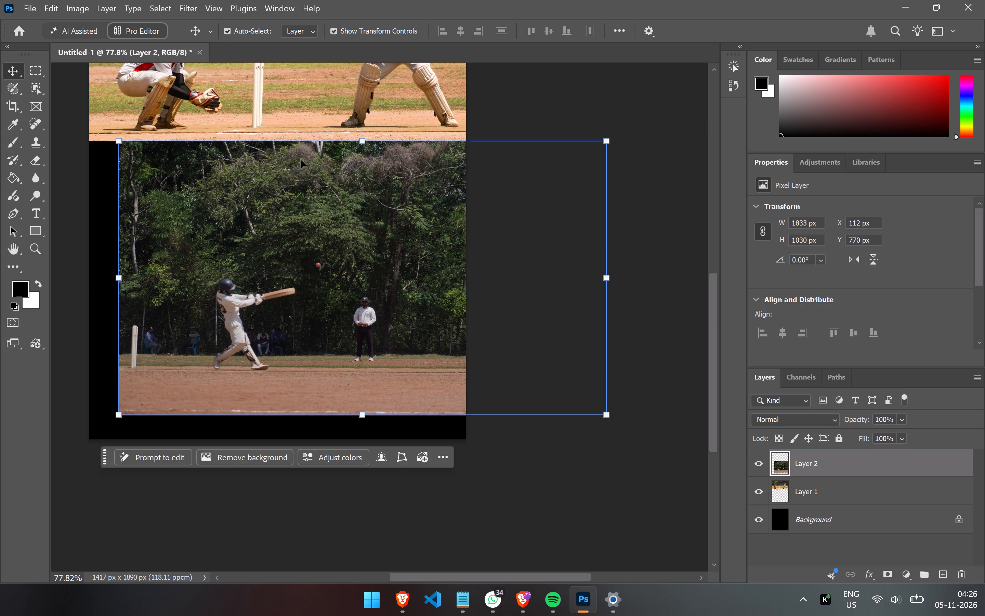
Move the batter and wicketkeeper photo (Layer 1) down past the canvas's bottom edge, to about X -92 px, Y 1630 px.
{"action": "left_click_drag", "start_coordinate": [351, 91], "coordinate": [382, 362]}
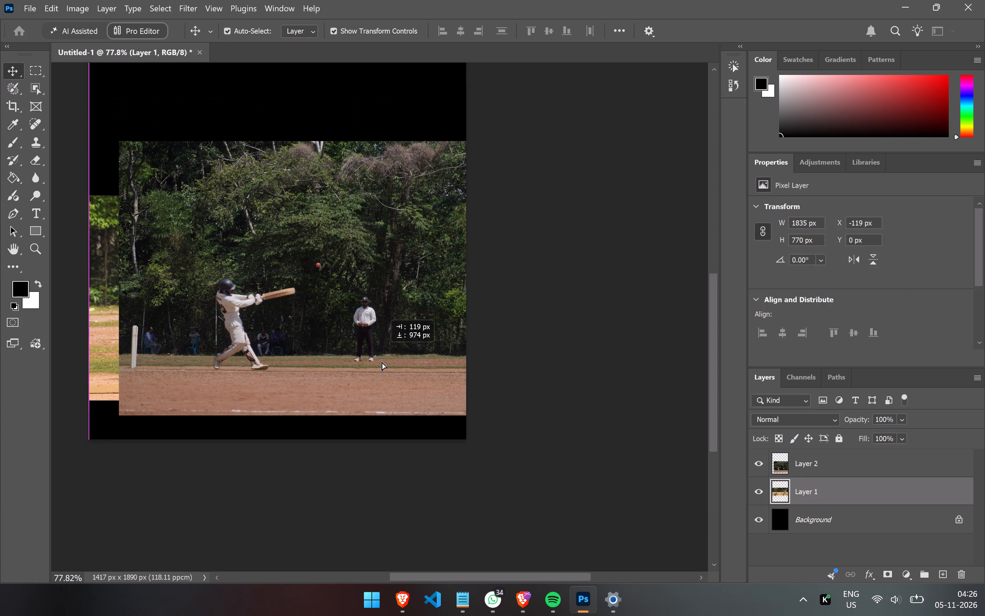
{"action": "left_click_drag", "start_coordinate": [382, 362], "coordinate": [358, 526]}
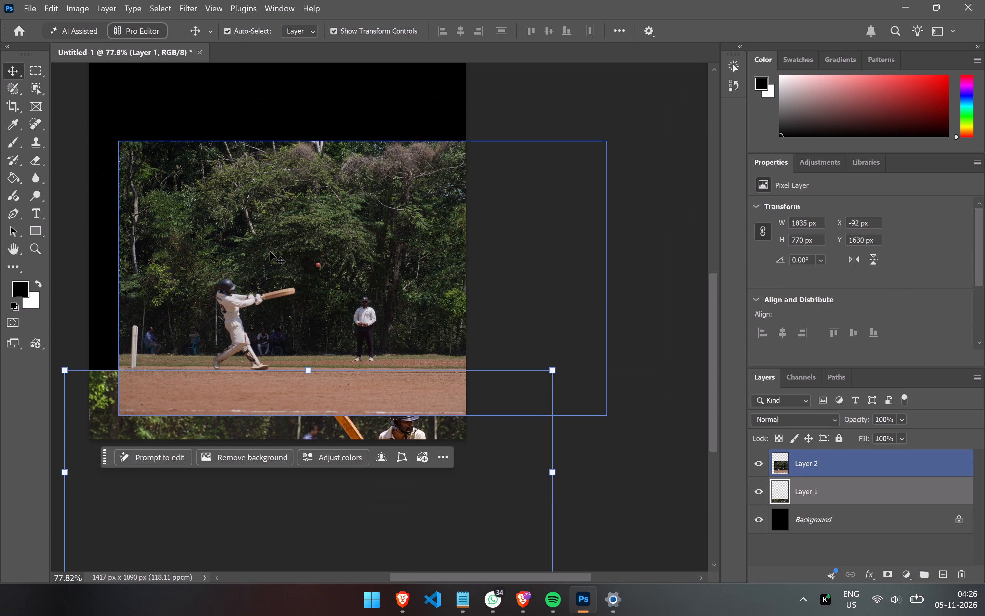
Move the full-length batting photo up to about X 166 px, Y 568 px, above the wicketkeeper photo.
{"action": "left_click", "coordinate": [270, 252]}
{"action": "left_click_drag", "start_coordinate": [270, 252], "coordinate": [285, 198]}
{"action": "scroll", "coordinate": [285, 198], "scroll_direction": "up", "scroll_amount": 2}
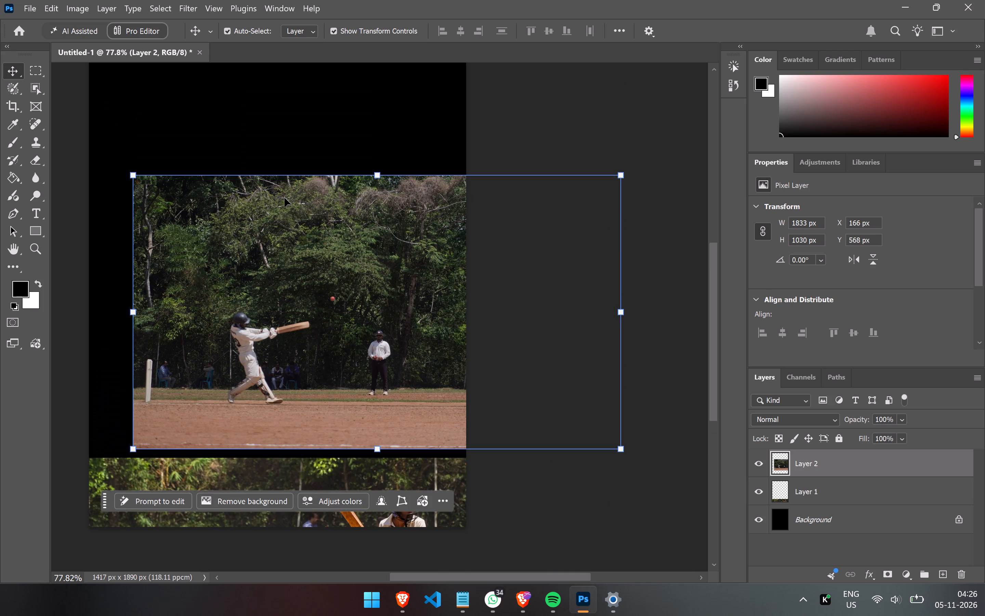
{"action": "scroll", "coordinate": [285, 198], "scroll_direction": "up", "scroll_amount": 2}
{"action": "scroll", "coordinate": [285, 198], "scroll_direction": "down", "scroll_amount": 1}
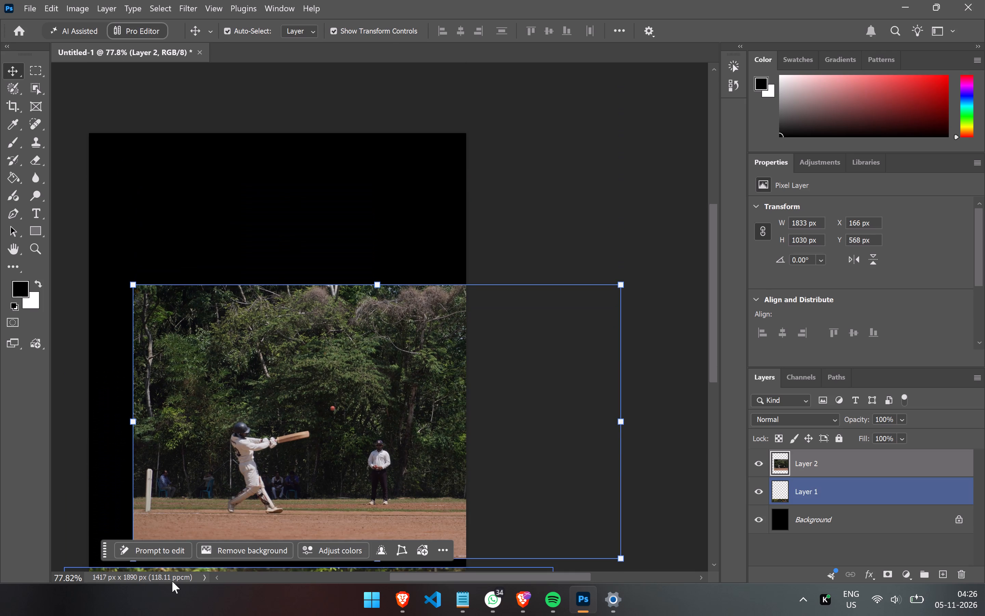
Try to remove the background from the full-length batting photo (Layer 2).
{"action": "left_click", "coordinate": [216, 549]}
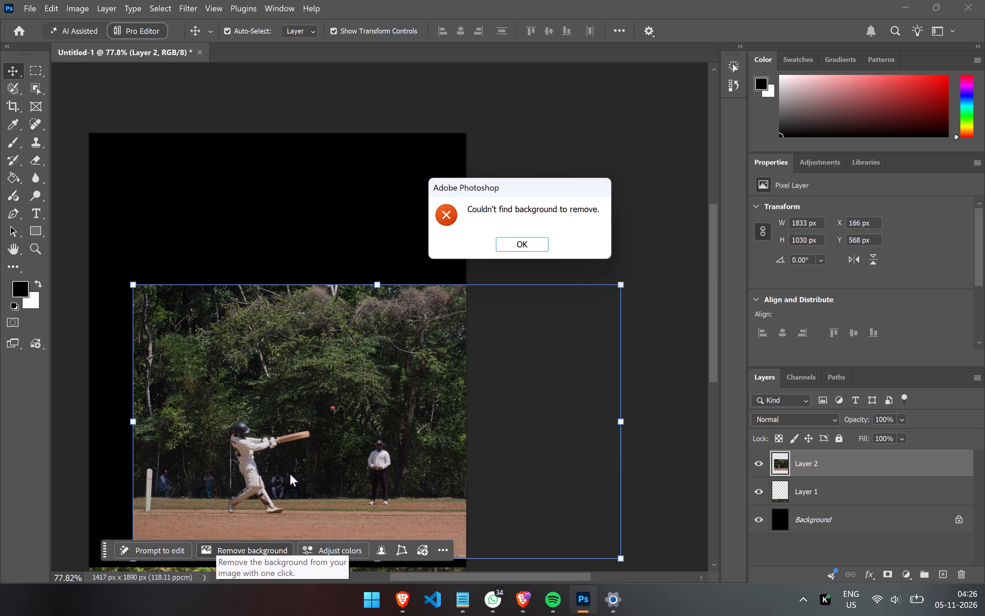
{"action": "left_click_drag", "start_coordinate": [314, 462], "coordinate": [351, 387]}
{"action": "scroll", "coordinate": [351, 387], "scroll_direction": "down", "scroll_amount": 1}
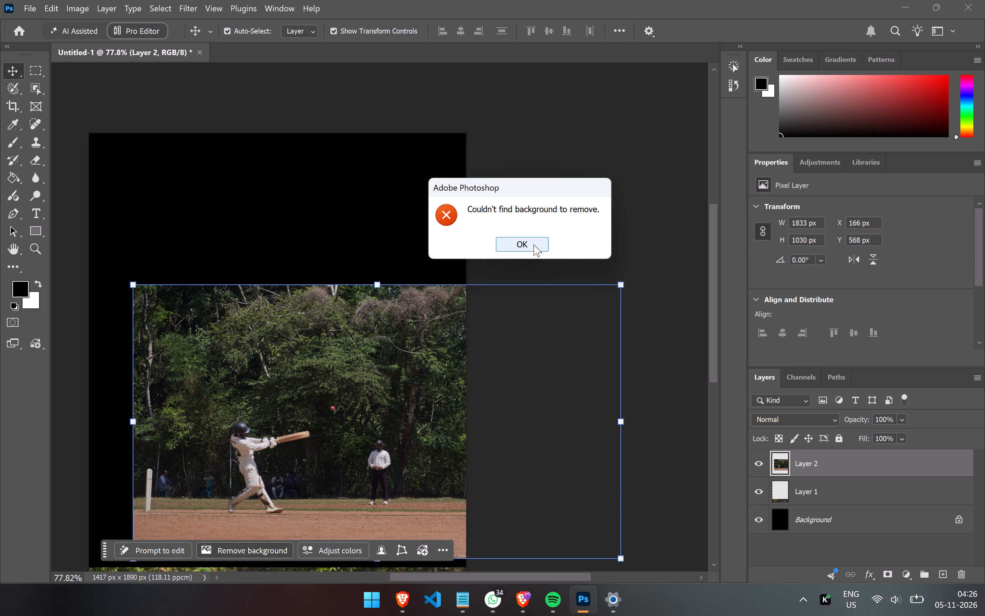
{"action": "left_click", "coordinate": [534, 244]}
Enlarge the full-length batting photo to about 124.37% and place it against the canvas's left edge at about Y 154 px.
{"action": "left_click_drag", "start_coordinate": [281, 527], "coordinate": [307, 459]}
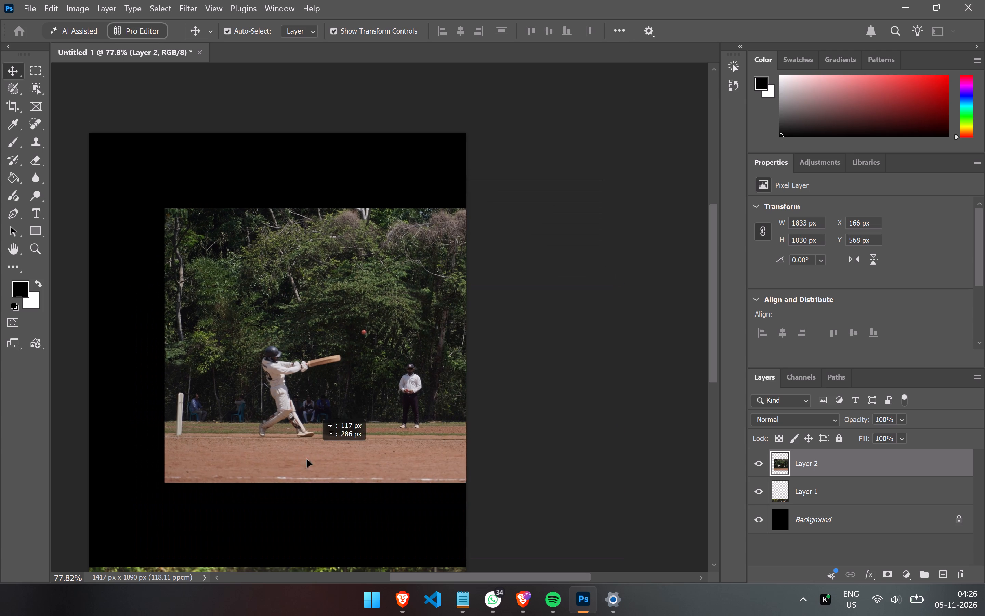
{"action": "left_click_drag", "start_coordinate": [307, 459], "coordinate": [278, 478]}
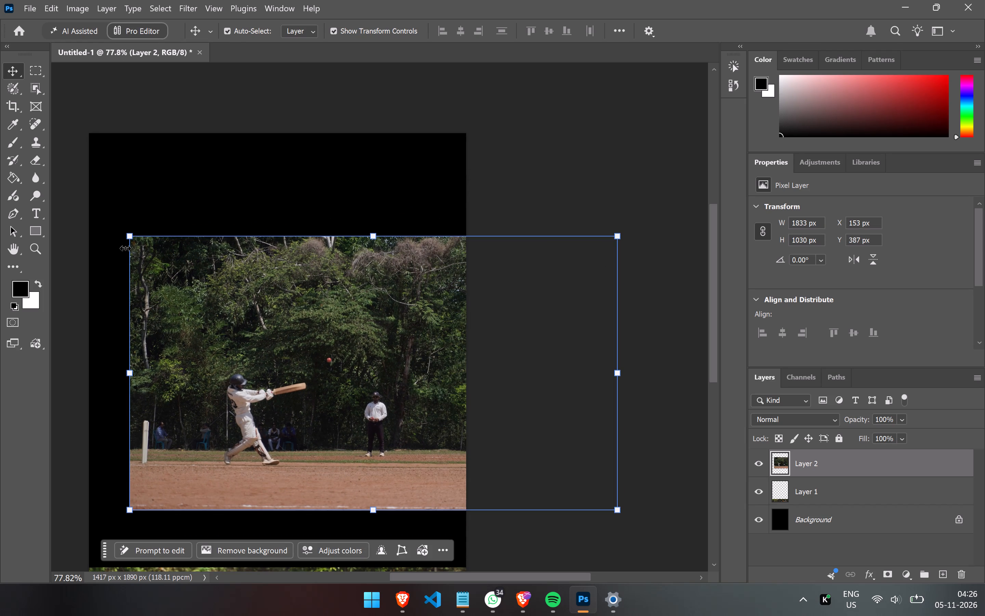
{"action": "left_click_drag", "start_coordinate": [131, 243], "coordinate": [72, 190]}
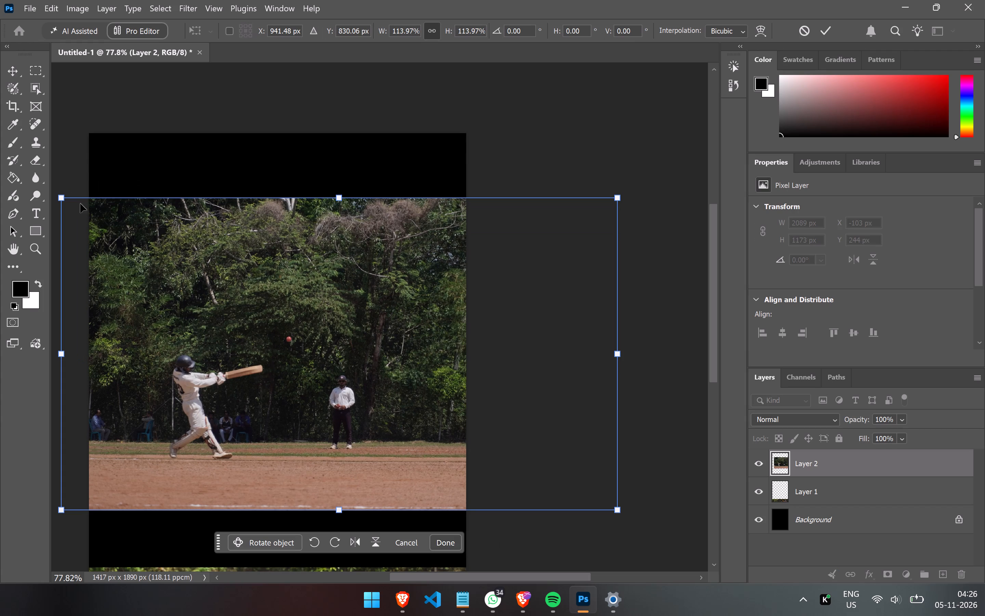
{"action": "left_click_drag", "start_coordinate": [203, 364], "coordinate": [230, 369]}
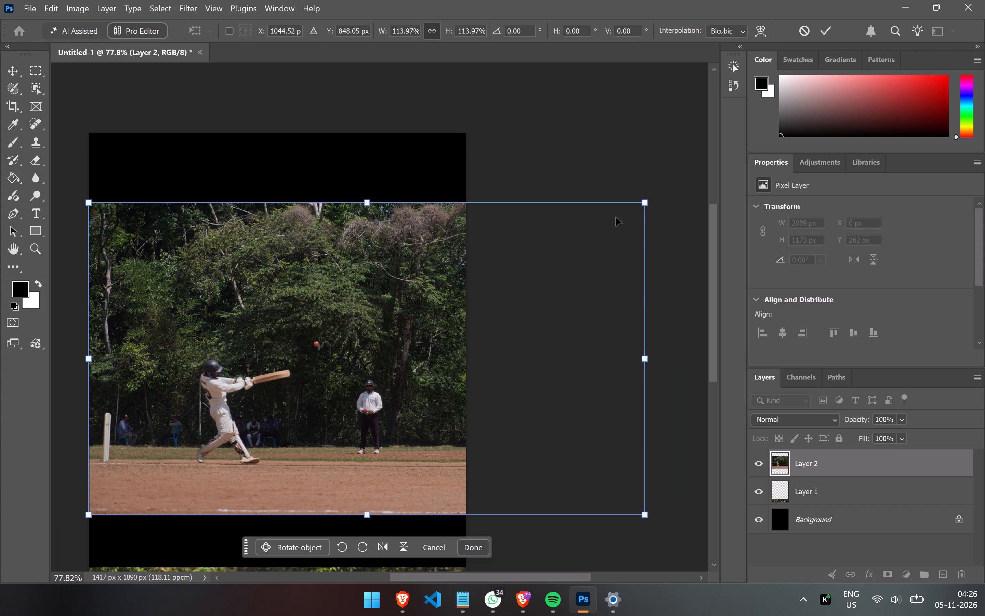
{"action": "left_click_drag", "start_coordinate": [647, 201], "coordinate": [694, 166]}
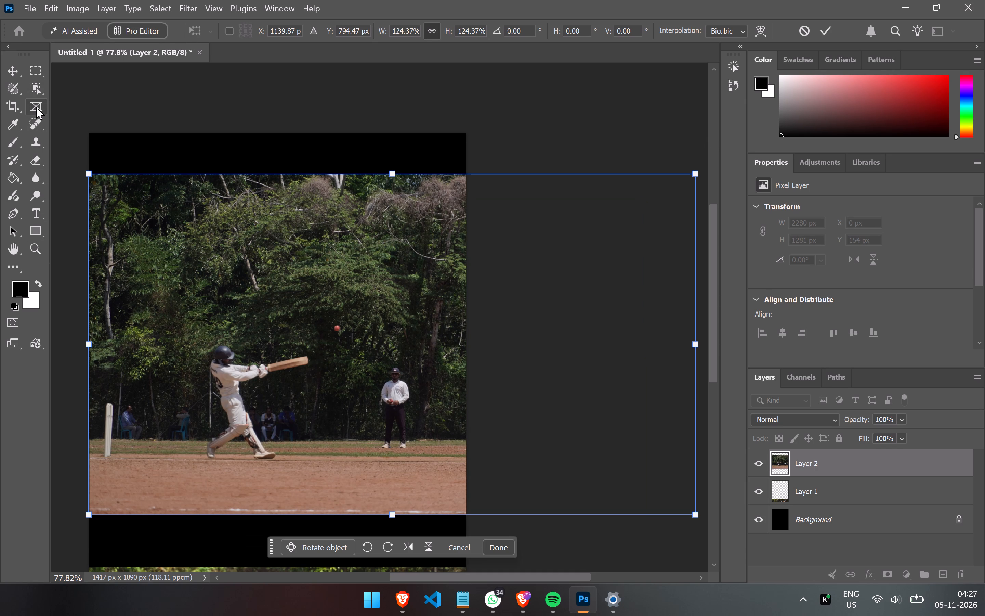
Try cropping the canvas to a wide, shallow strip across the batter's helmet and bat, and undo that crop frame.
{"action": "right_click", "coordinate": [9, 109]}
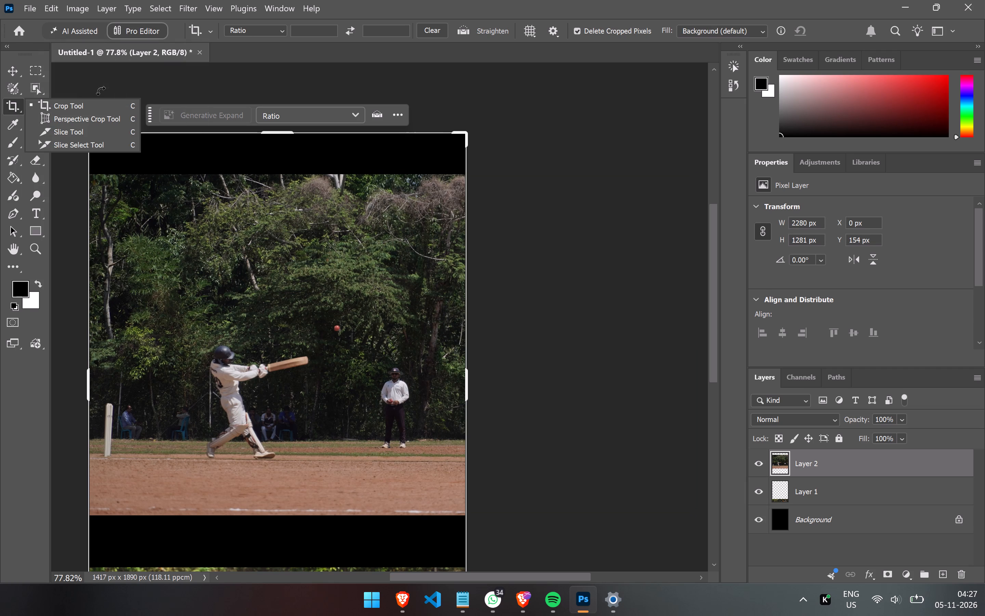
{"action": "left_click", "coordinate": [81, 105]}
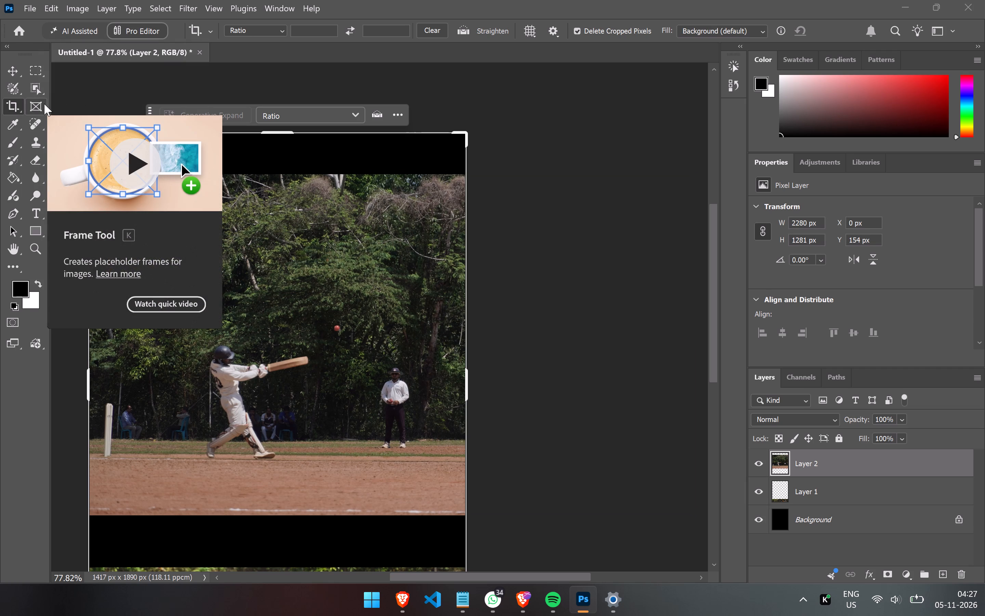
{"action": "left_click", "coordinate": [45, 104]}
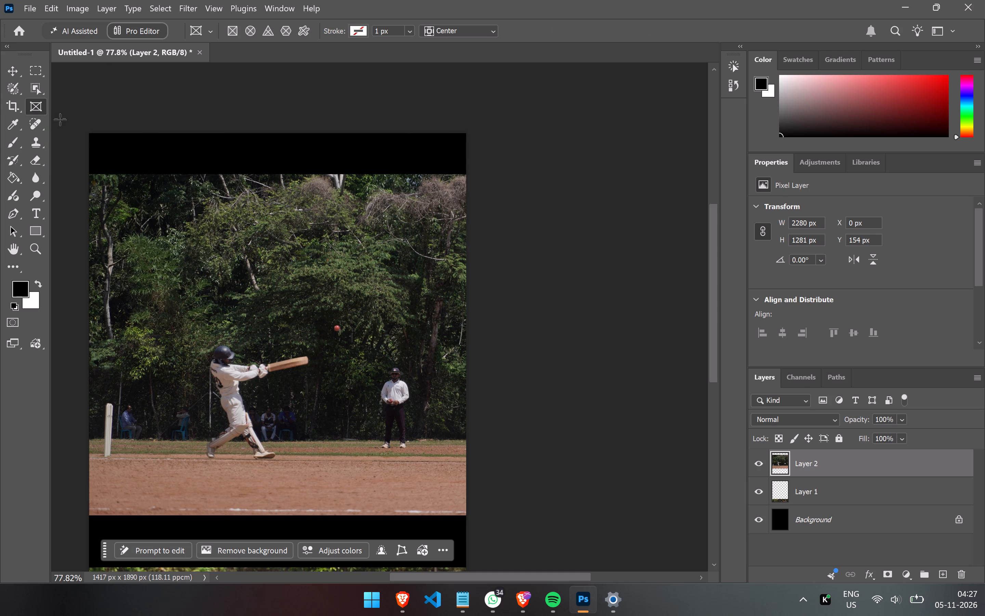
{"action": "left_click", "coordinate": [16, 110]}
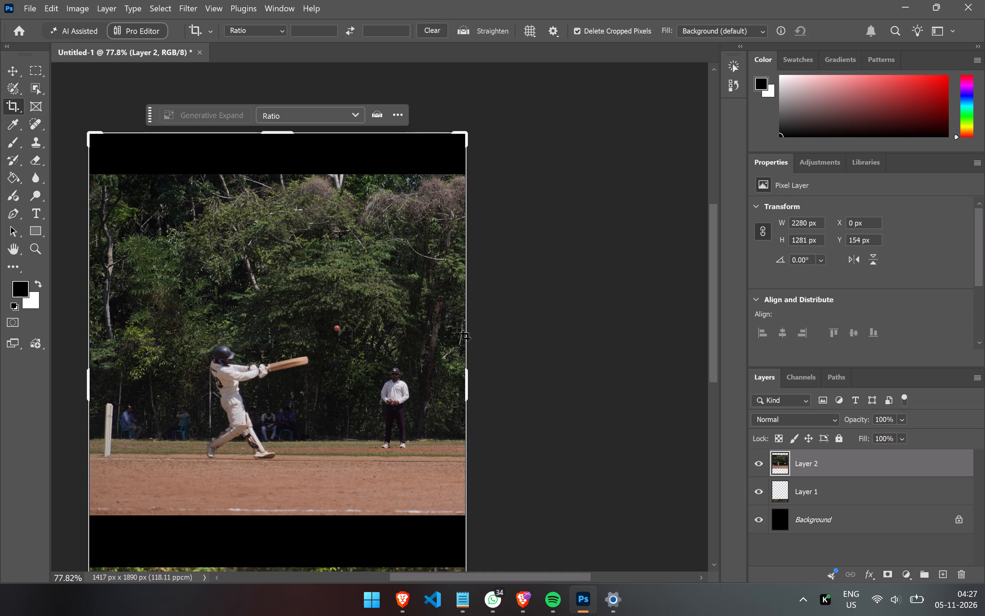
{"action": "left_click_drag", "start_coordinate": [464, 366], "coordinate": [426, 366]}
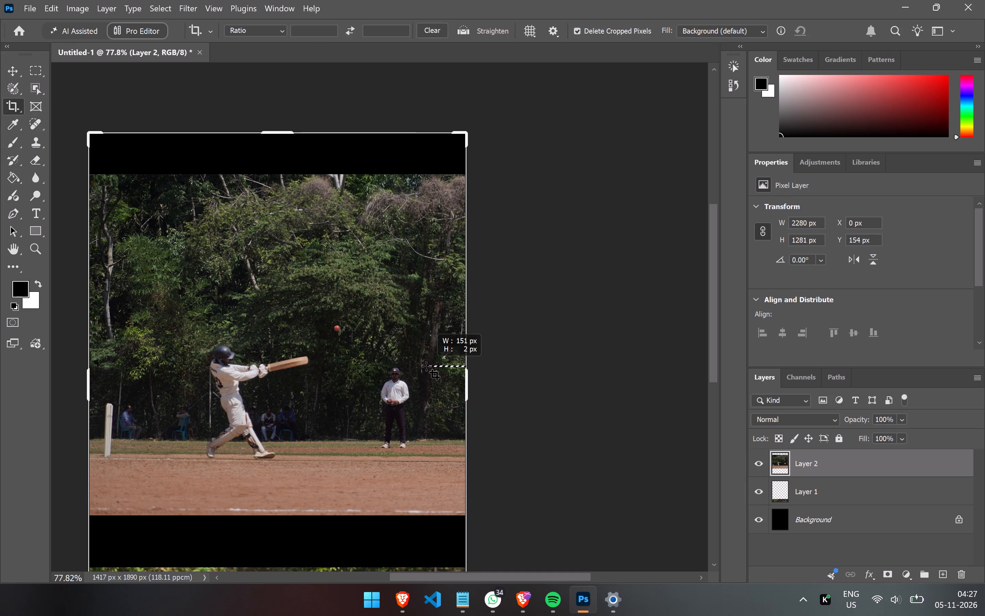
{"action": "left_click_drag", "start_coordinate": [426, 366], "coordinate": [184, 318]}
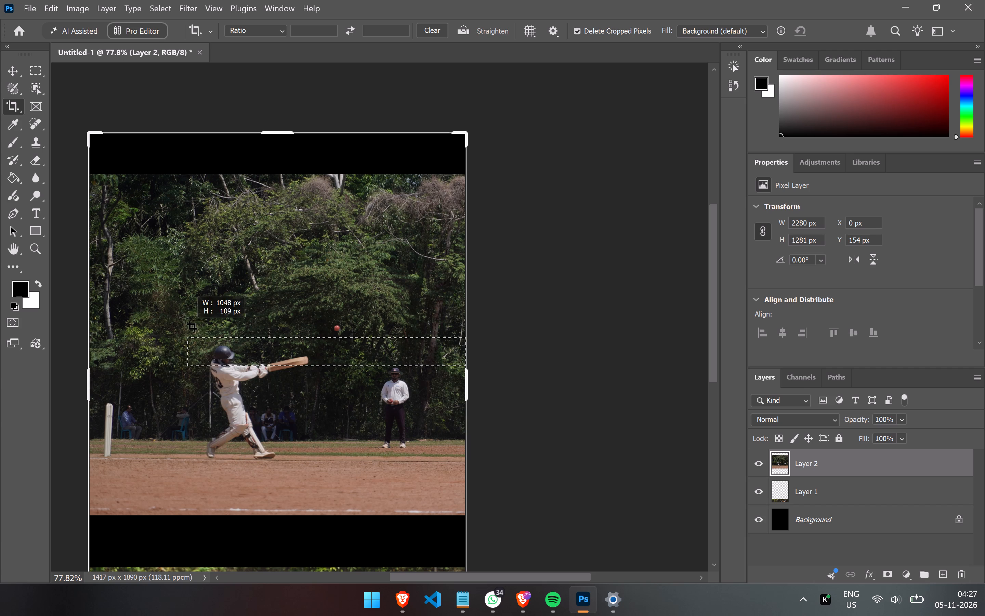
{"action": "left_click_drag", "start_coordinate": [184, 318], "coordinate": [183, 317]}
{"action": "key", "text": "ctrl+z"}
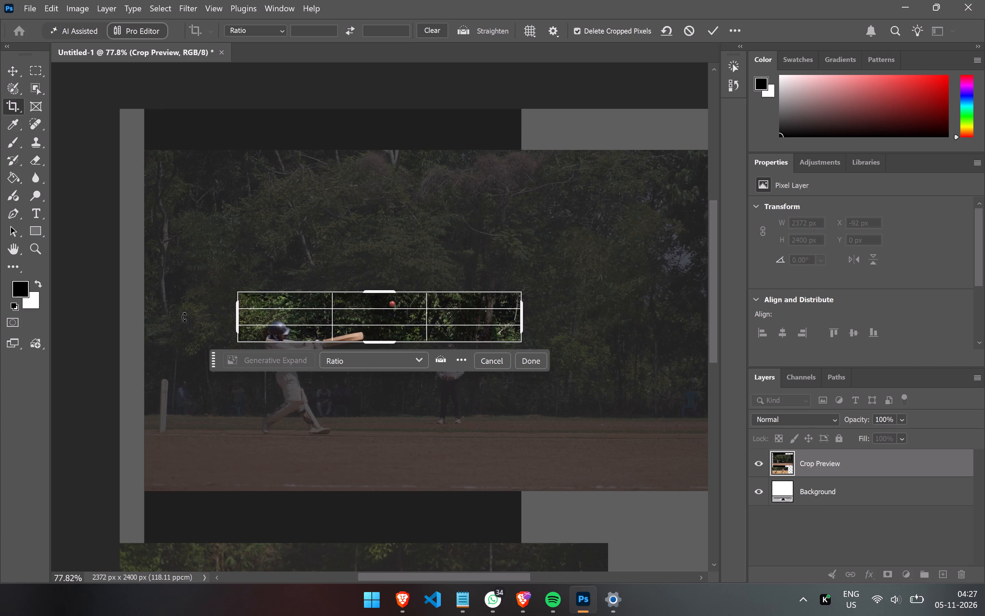
Apply the crop at the full page size, trimming the parts of the photos that extend beyond the canvas edges.
{"action": "scroll", "coordinate": [422, 320], "scroll_direction": "up", "scroll_amount": 1}
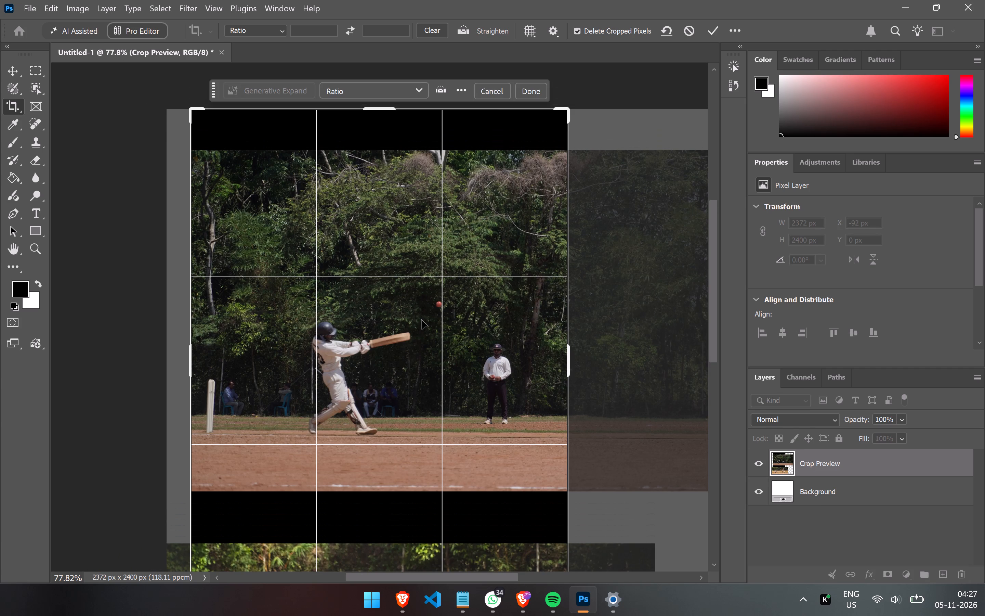
{"action": "scroll", "coordinate": [563, 431], "scroll_direction": "down", "scroll_amount": 4}
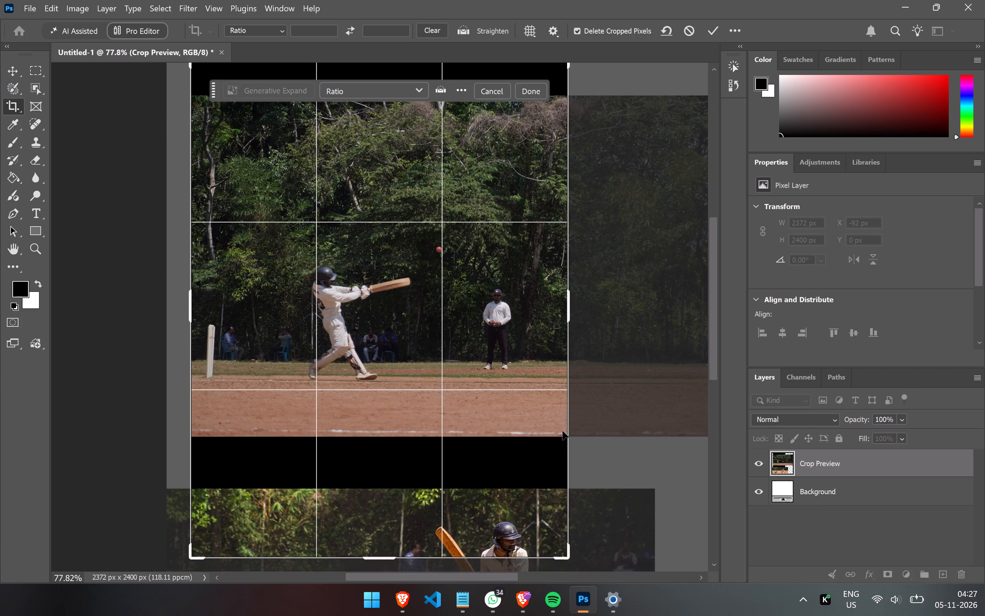
{"action": "right_click", "coordinate": [563, 431]}
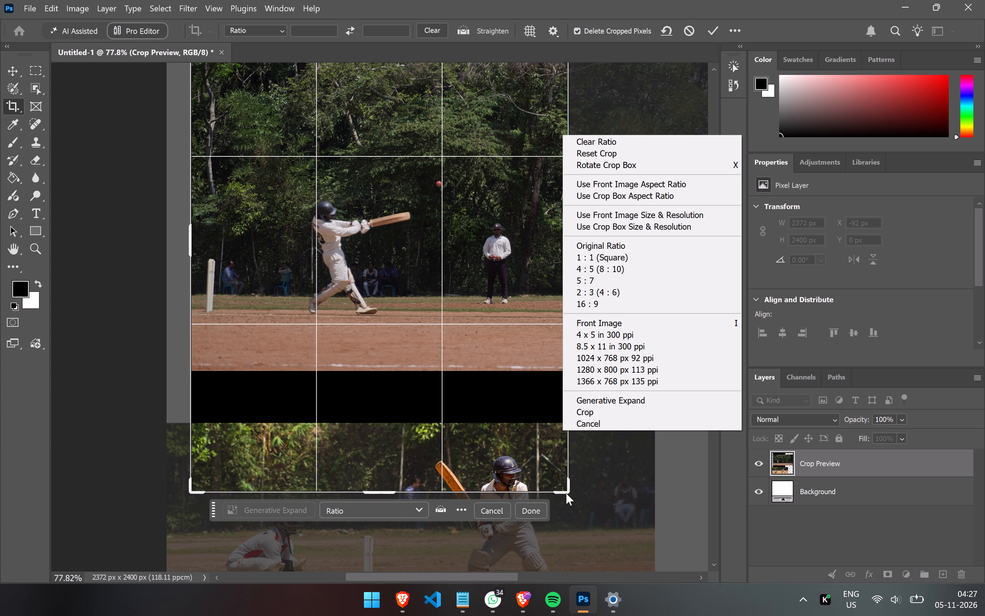
{"action": "left_click", "coordinate": [566, 493]}
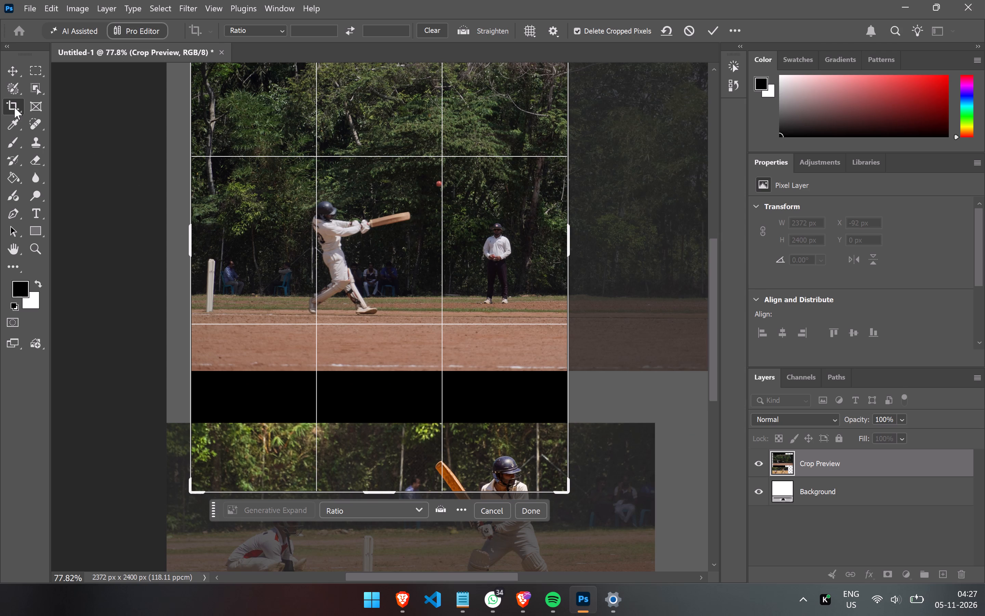
{"action": "left_click", "coordinate": [14, 107]}
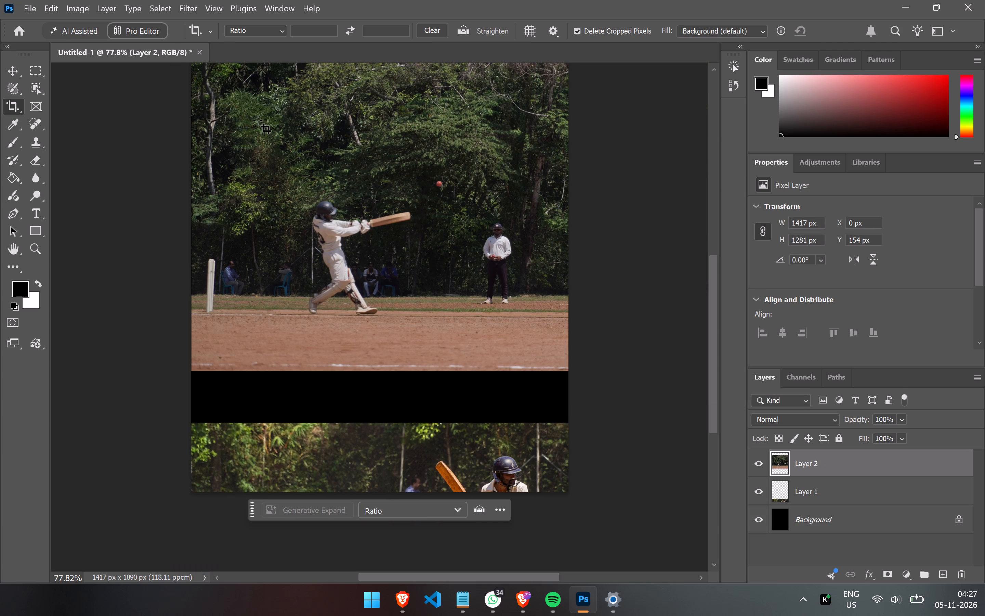
Crop the canvas to a portrait area of about 706 x 922 px around the batter and the ball, leaving out the umpire.
{"action": "left_click_drag", "start_coordinate": [280, 102], "coordinate": [468, 347]}
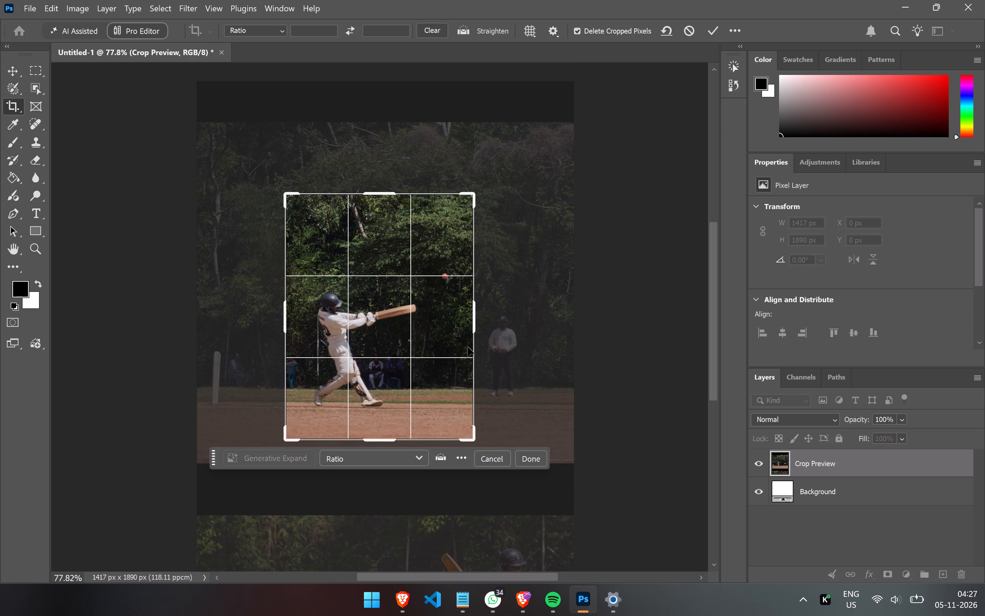
{"action": "left_click", "coordinate": [533, 448]}
{"action": "left_click", "coordinate": [533, 454]}
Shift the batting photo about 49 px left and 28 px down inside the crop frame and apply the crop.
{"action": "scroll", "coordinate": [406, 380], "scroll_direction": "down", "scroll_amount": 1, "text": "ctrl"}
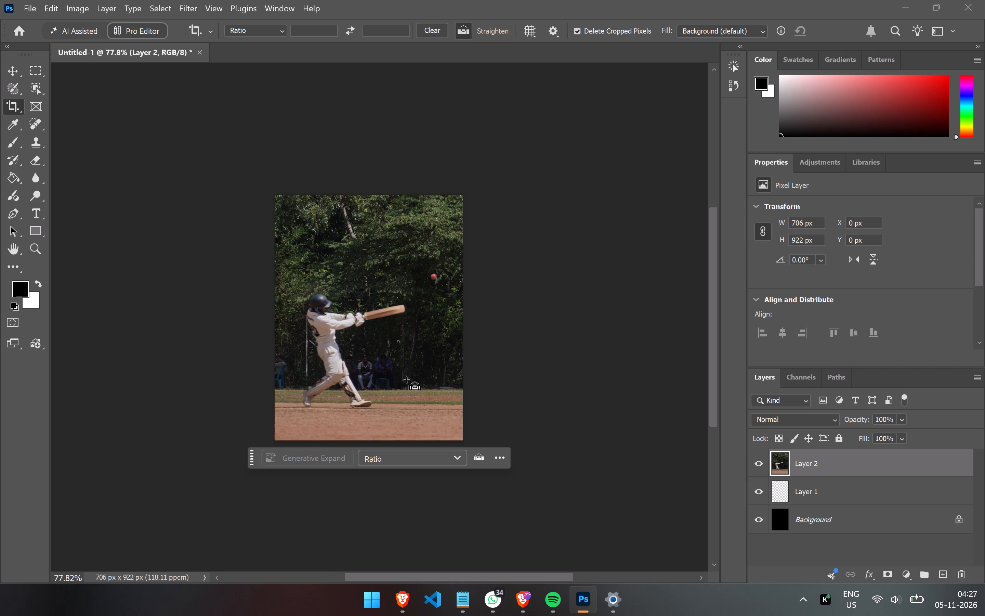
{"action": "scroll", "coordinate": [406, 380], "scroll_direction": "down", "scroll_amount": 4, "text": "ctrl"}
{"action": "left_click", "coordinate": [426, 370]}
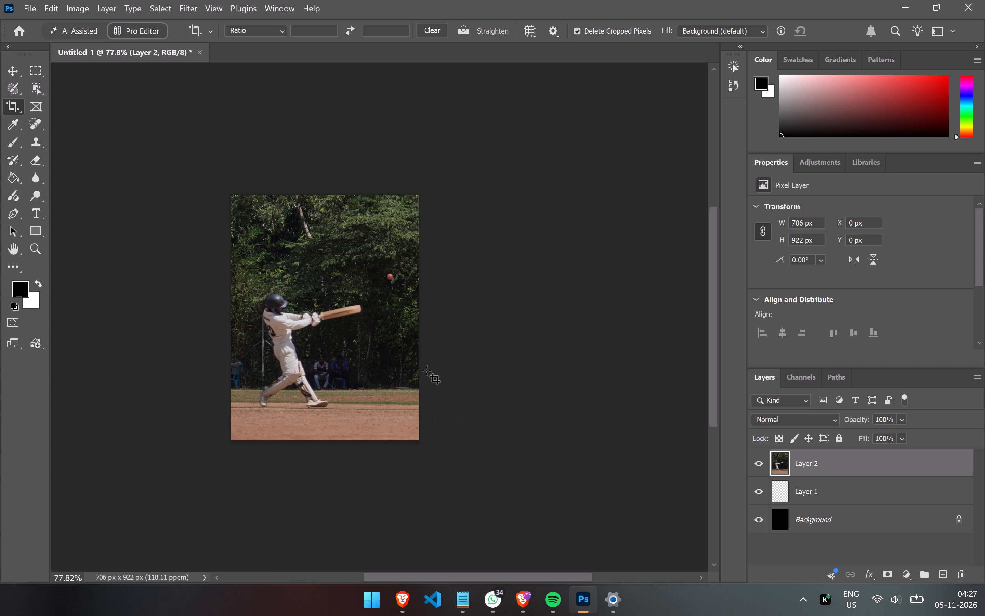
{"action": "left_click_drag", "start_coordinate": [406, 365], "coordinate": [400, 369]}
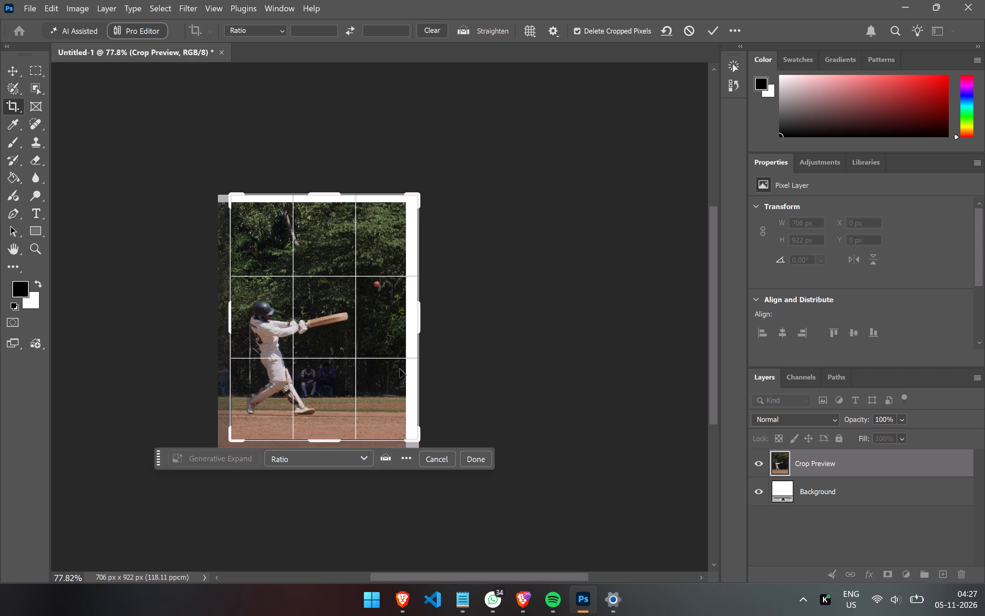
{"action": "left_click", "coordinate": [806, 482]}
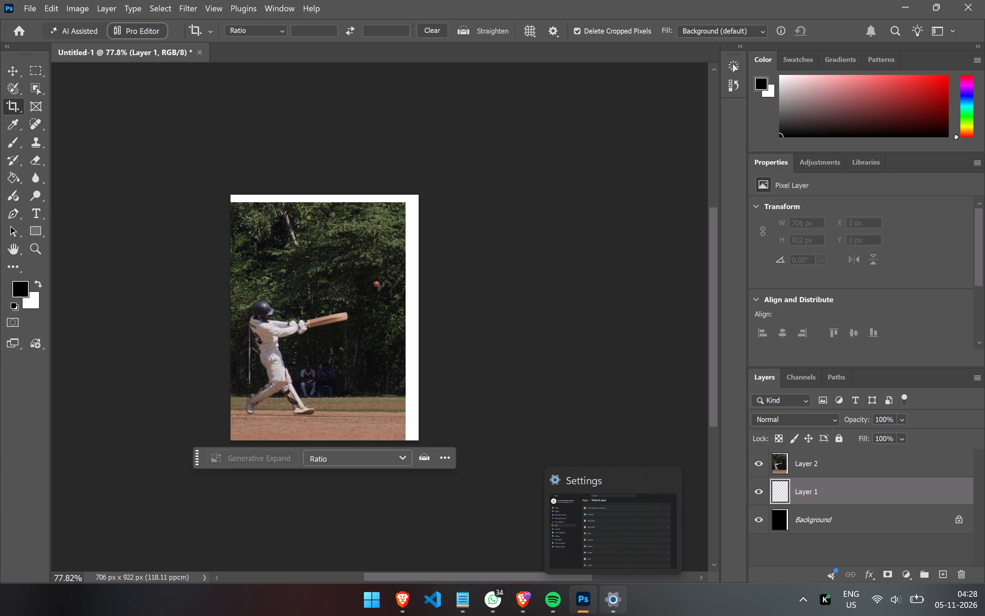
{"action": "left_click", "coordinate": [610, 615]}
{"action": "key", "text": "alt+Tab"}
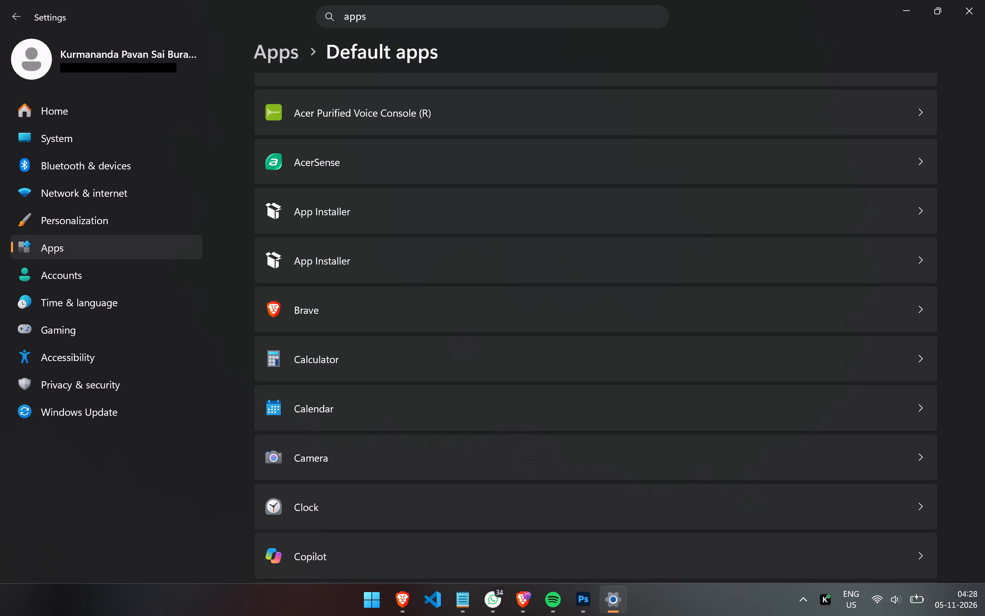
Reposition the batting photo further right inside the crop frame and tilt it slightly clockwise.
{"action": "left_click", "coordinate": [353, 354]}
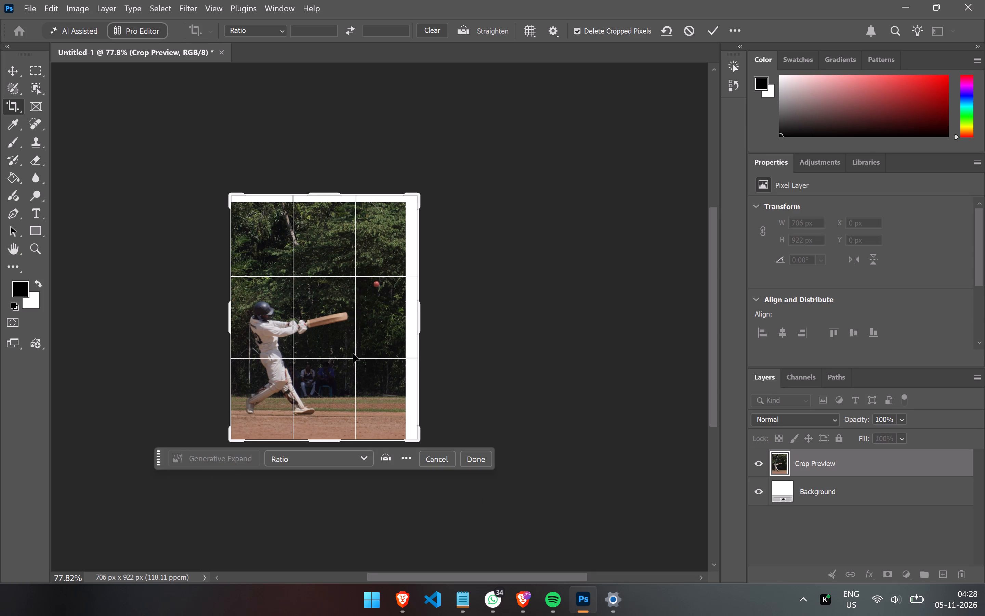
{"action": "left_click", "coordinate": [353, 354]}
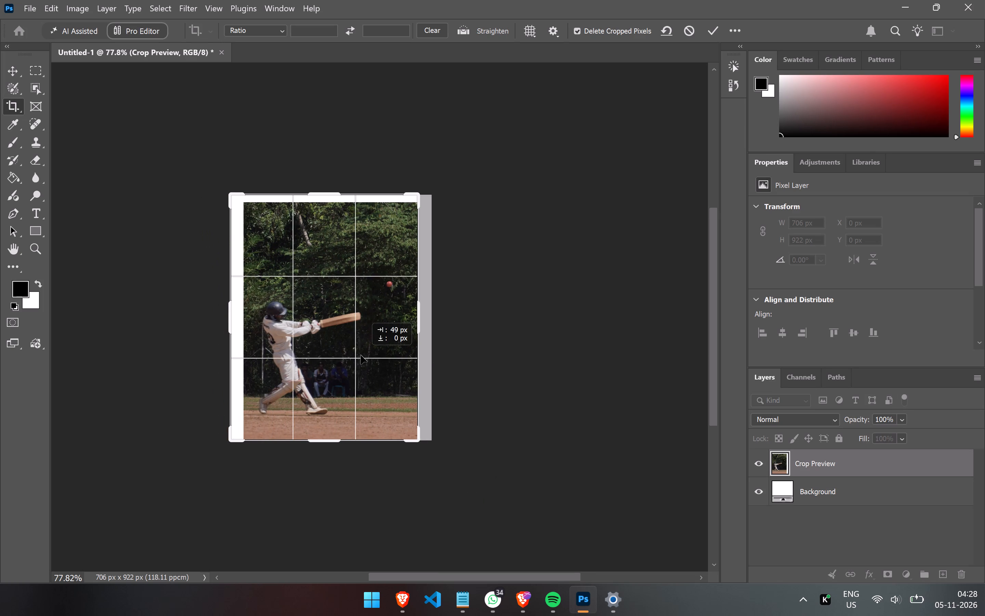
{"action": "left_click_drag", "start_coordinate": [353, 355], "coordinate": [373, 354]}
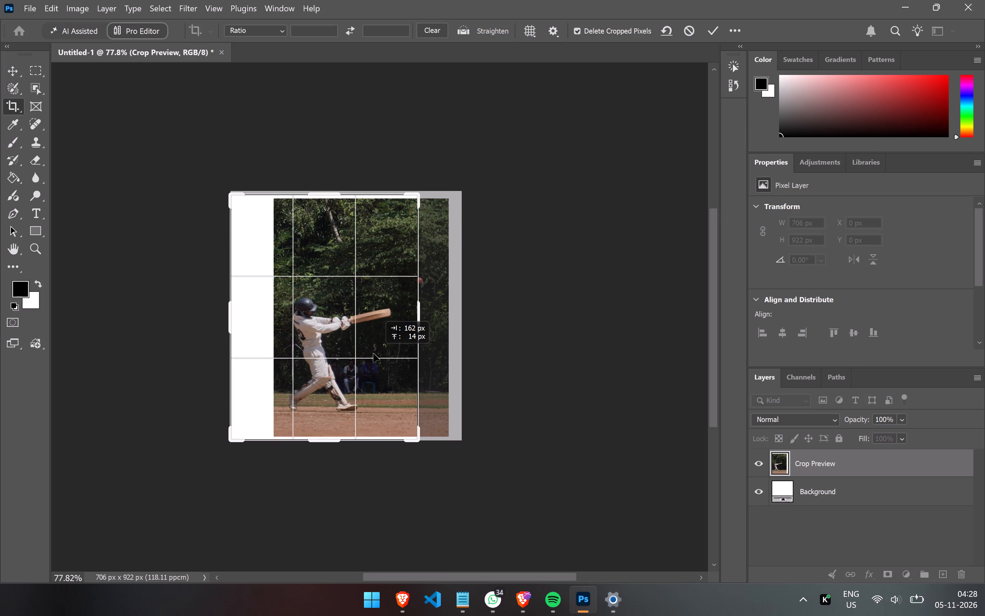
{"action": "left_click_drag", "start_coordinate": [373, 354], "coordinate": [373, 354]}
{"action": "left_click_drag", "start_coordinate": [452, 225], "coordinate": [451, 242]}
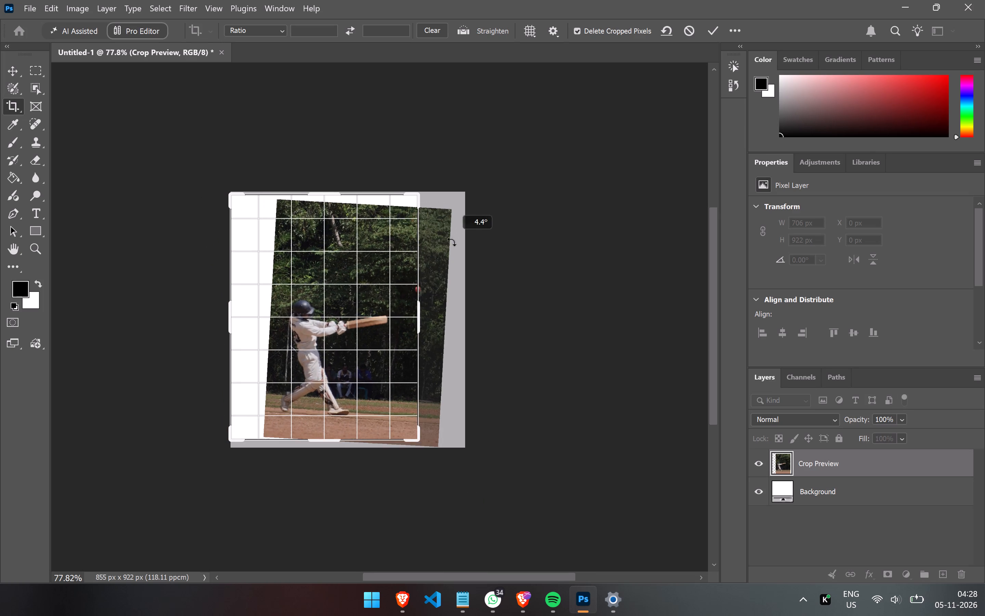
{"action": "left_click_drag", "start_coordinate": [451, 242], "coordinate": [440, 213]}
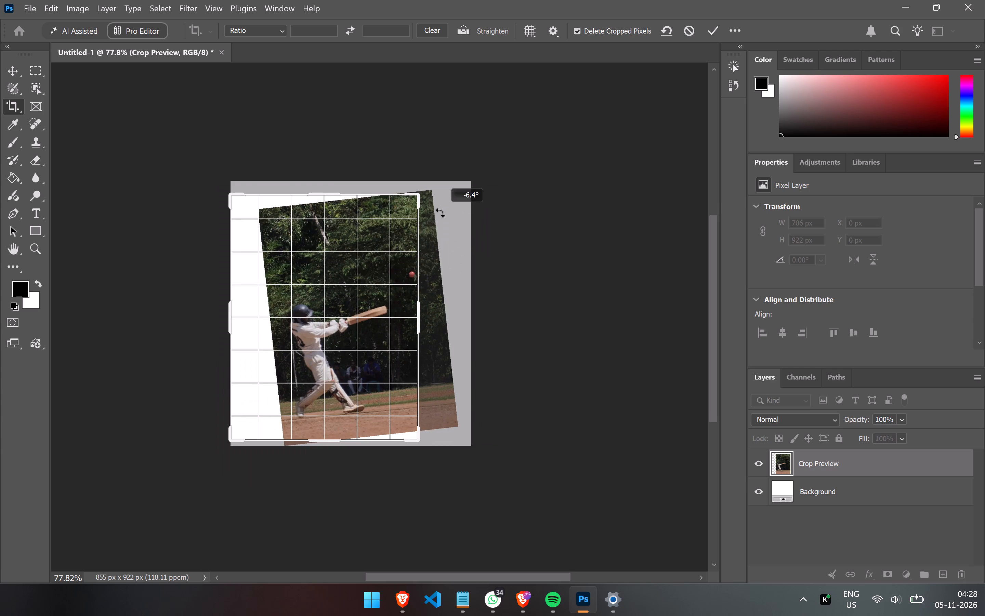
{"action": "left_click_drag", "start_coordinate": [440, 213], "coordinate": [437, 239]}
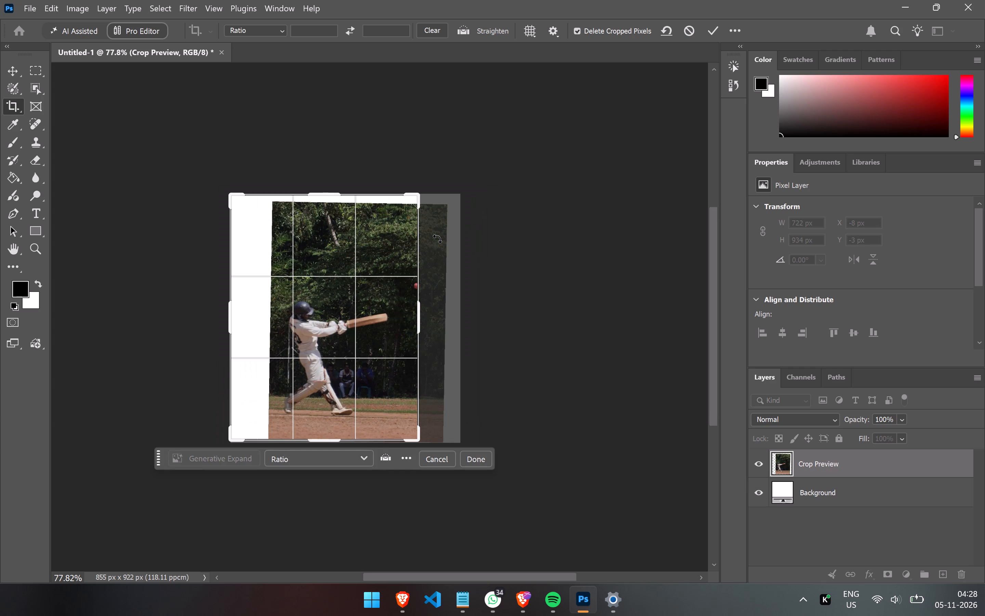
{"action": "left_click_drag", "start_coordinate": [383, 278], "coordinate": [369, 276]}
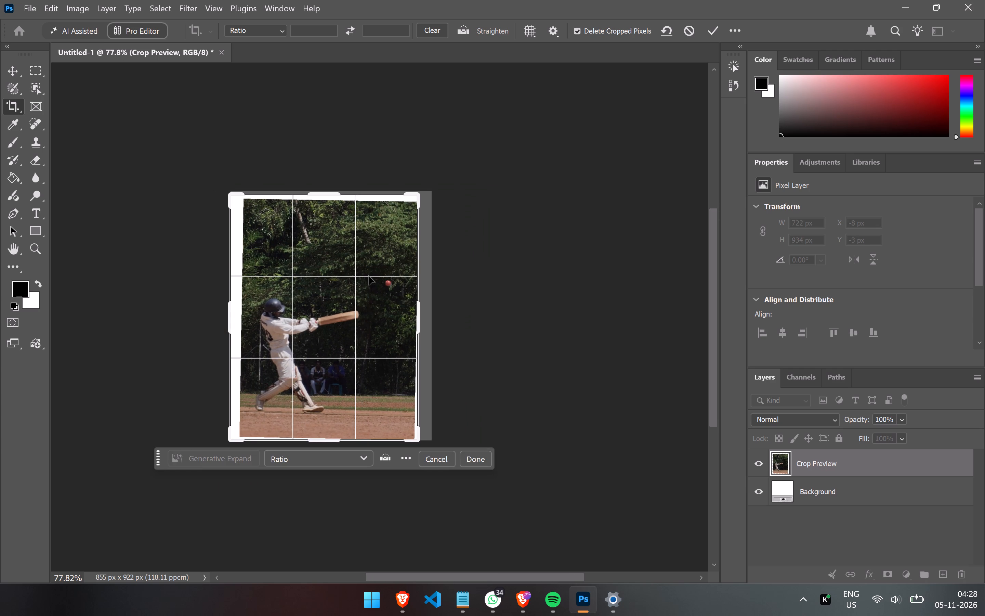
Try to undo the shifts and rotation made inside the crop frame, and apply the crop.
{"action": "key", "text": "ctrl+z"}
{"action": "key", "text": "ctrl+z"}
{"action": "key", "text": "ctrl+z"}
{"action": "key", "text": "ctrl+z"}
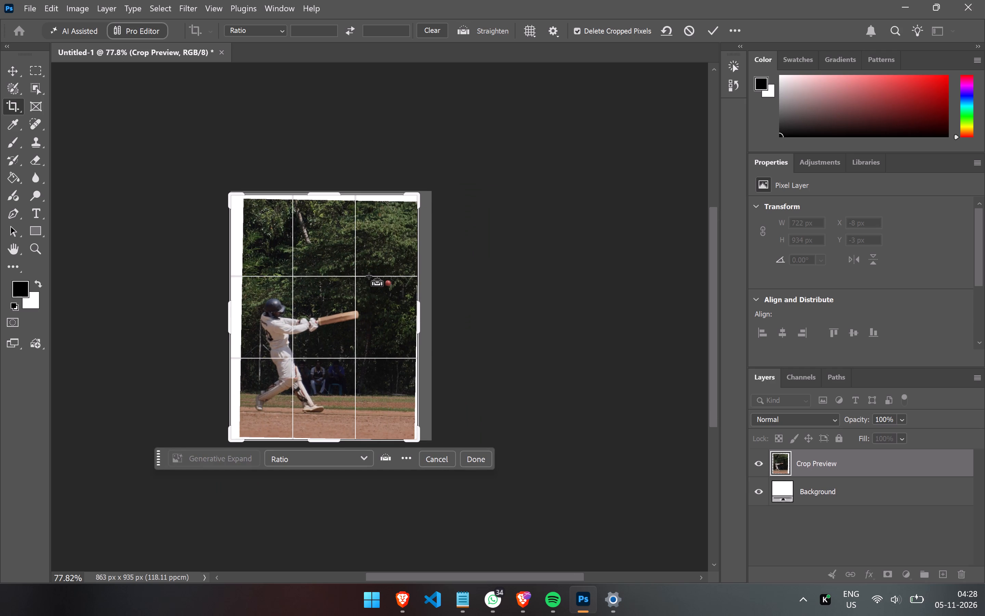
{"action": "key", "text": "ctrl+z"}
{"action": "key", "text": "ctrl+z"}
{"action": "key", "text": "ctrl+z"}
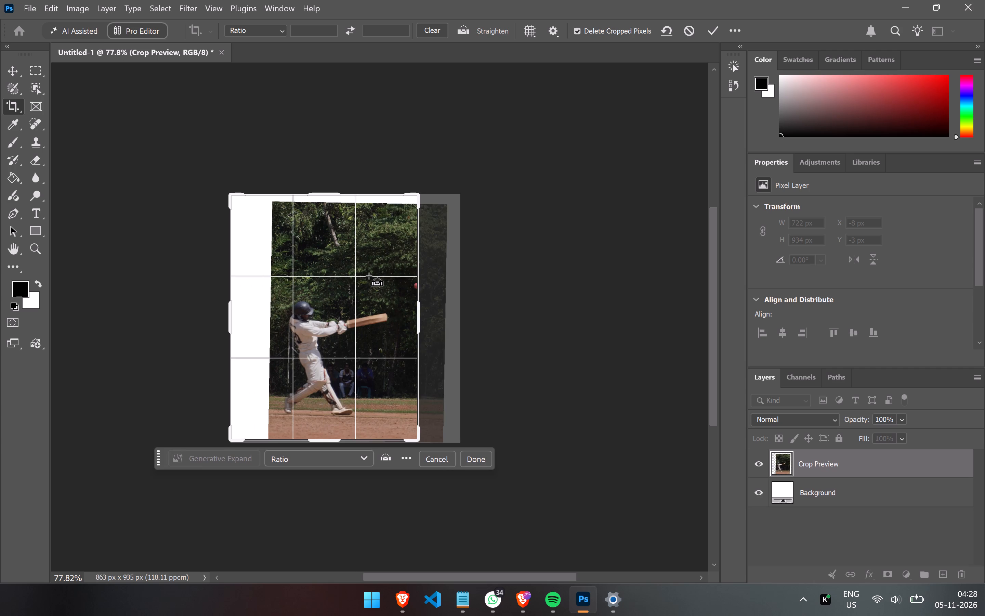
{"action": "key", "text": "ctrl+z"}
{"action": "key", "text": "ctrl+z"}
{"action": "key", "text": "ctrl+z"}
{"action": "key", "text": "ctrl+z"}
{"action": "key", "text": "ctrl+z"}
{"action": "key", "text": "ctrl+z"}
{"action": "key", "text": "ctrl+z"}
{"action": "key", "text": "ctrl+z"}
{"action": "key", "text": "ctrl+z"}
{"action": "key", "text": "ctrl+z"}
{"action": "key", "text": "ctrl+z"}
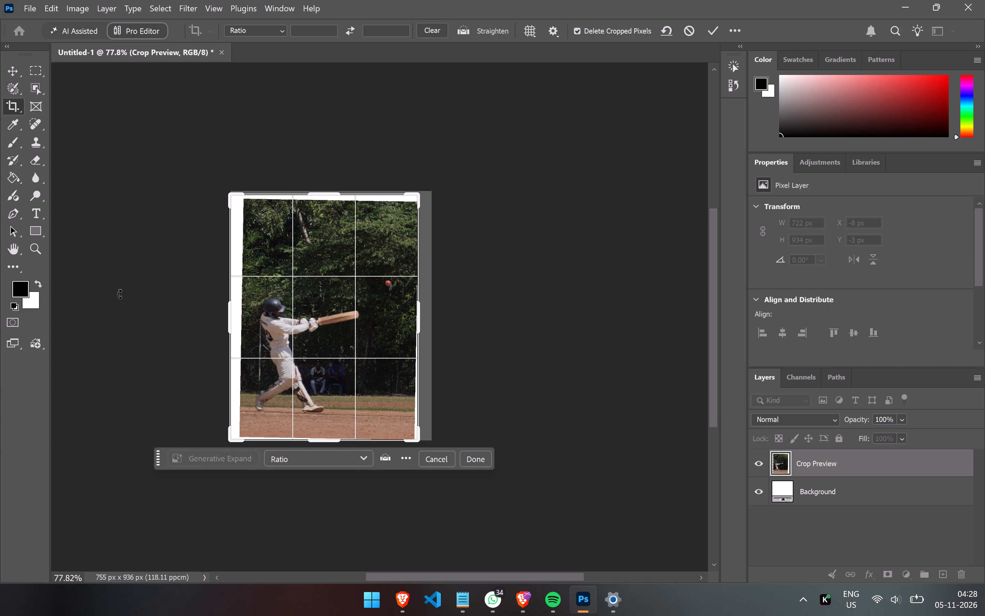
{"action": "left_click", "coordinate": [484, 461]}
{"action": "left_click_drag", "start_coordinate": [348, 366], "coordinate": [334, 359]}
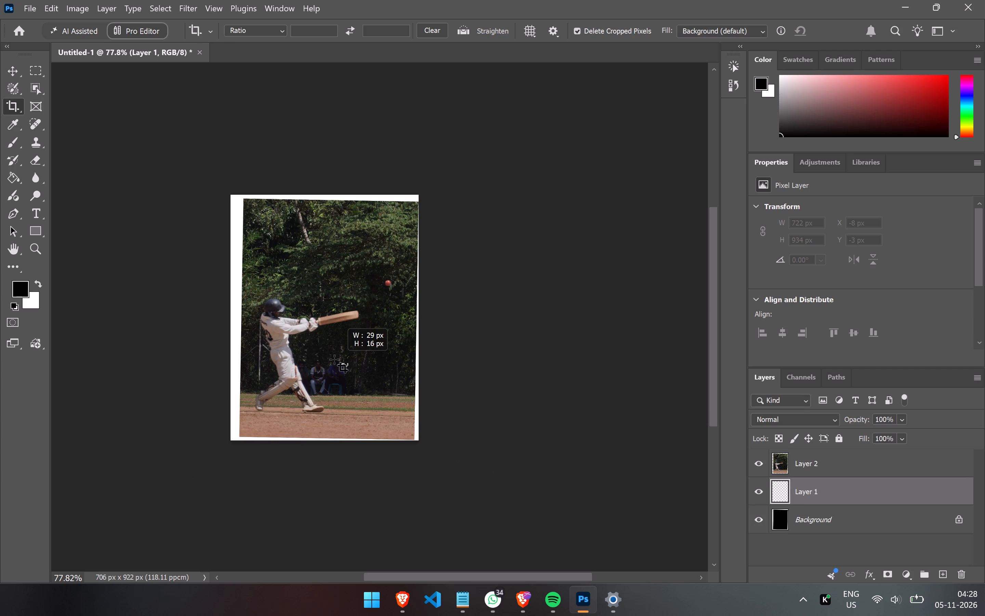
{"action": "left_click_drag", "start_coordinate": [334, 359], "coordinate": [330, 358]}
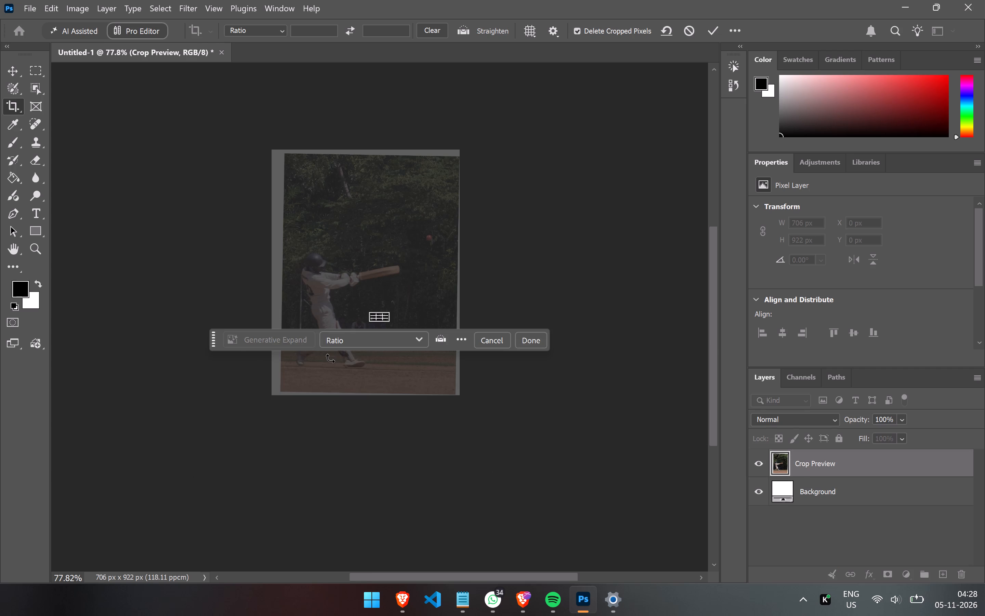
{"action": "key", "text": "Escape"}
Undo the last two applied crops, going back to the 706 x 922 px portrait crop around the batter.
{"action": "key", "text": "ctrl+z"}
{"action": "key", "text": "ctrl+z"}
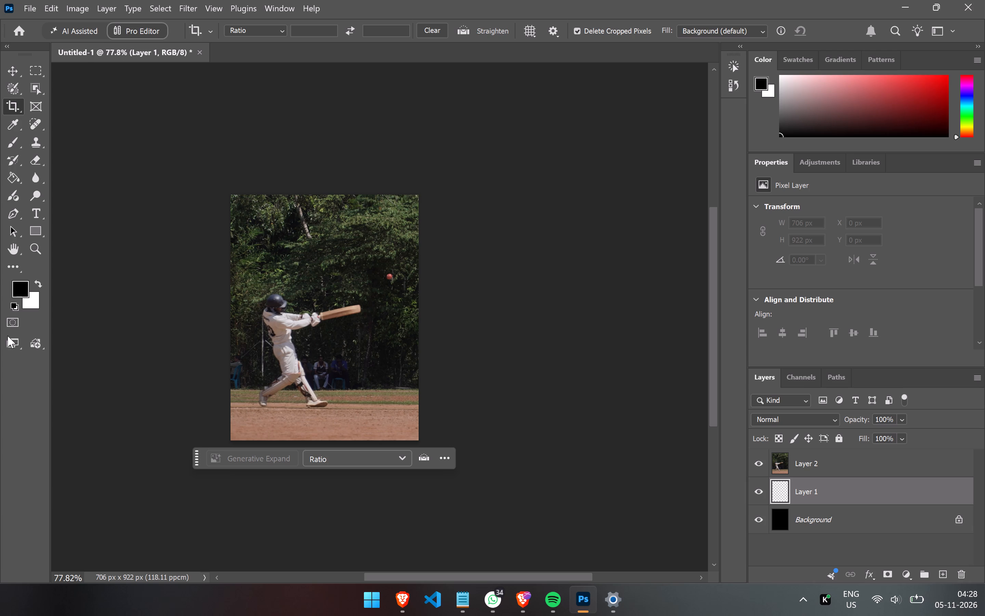
Scale the batting photo down to about 84.43% and centre it on the black canvas, leaving a border on all sides.
{"action": "left_click", "coordinate": [9, 70]}
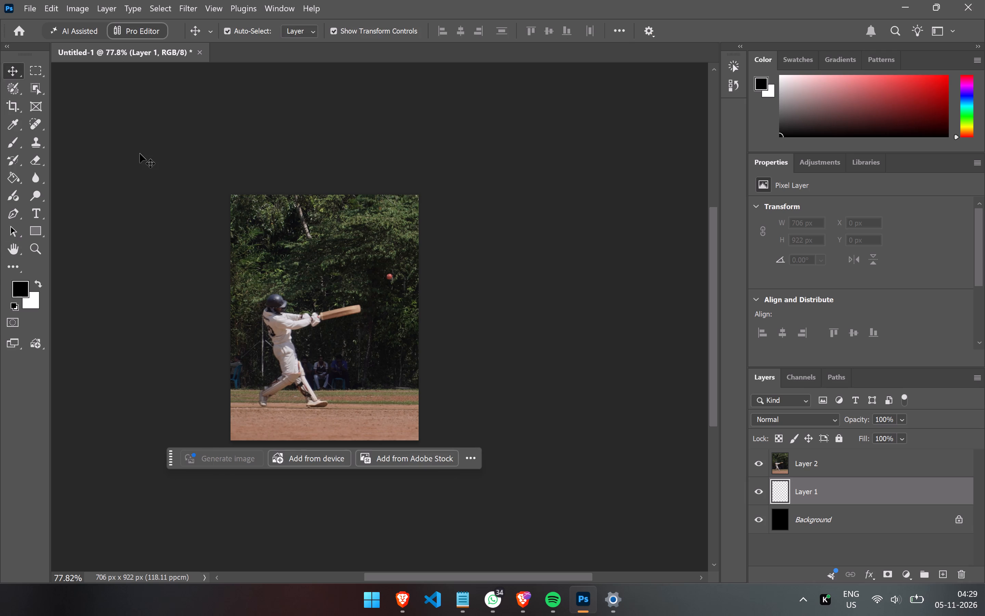
{"action": "left_click", "coordinate": [275, 260]}
{"action": "scroll", "coordinate": [275, 260], "scroll_direction": "down", "scroll_amount": 2, "text": "ctrl"}
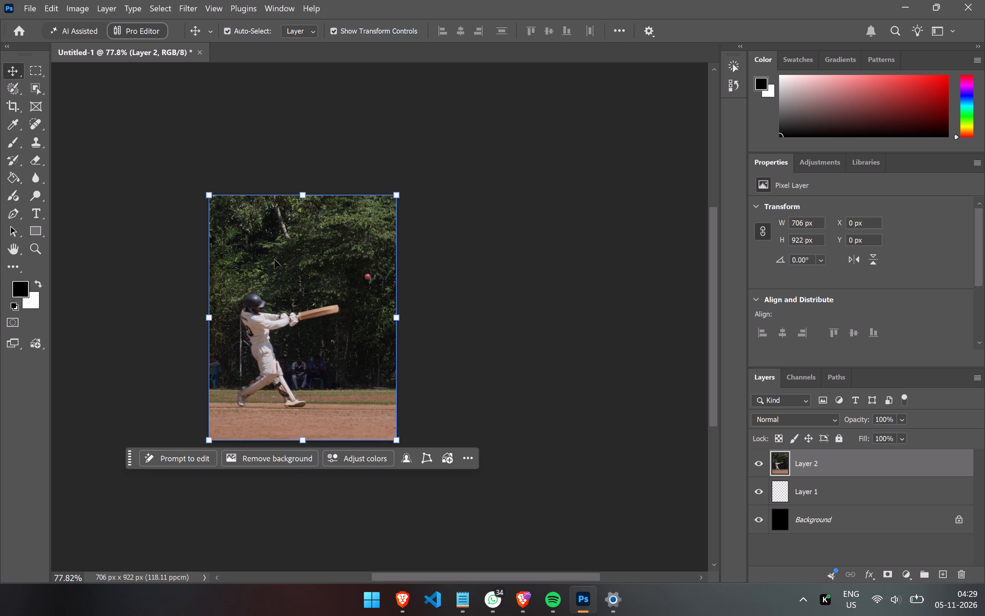
{"action": "left_click_drag", "start_coordinate": [397, 196], "coordinate": [367, 234]}
{"action": "left_click_drag", "start_coordinate": [239, 373], "coordinate": [251, 363]}
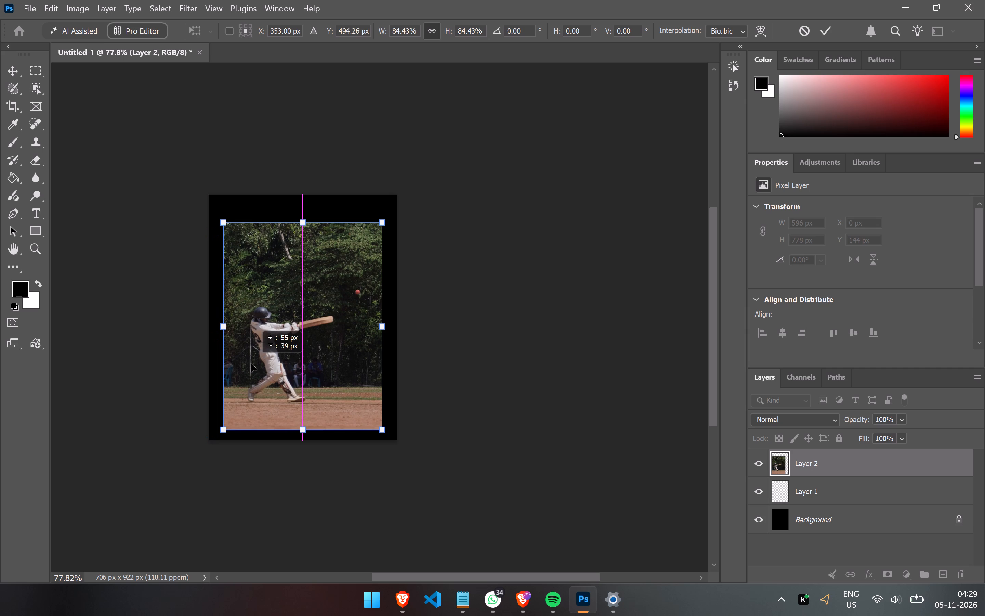
{"action": "left_click_drag", "start_coordinate": [251, 363], "coordinate": [252, 355]}
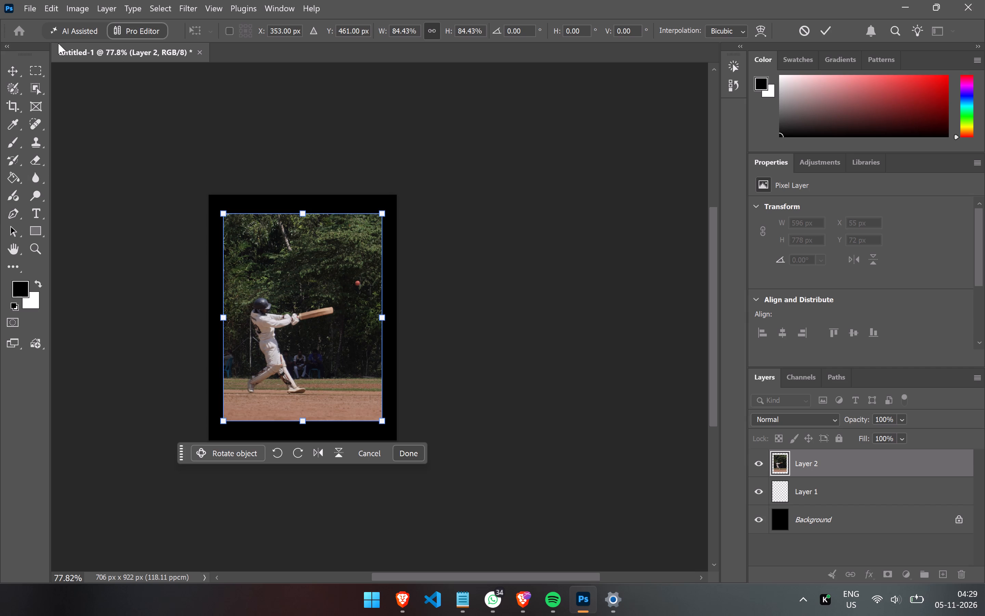
{"action": "key", "text": "Right"}
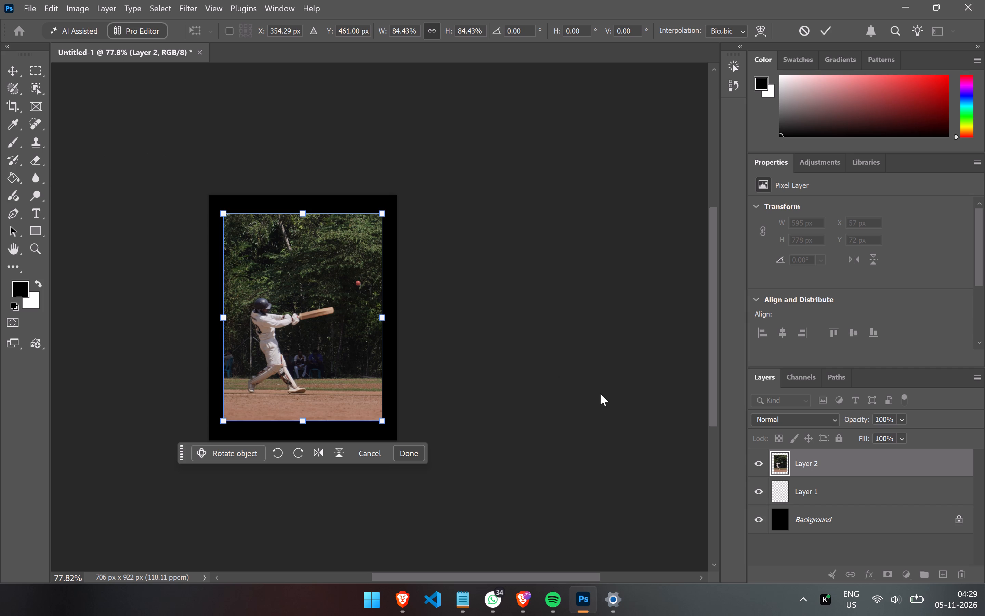
{"action": "right_click", "coordinate": [798, 463]}
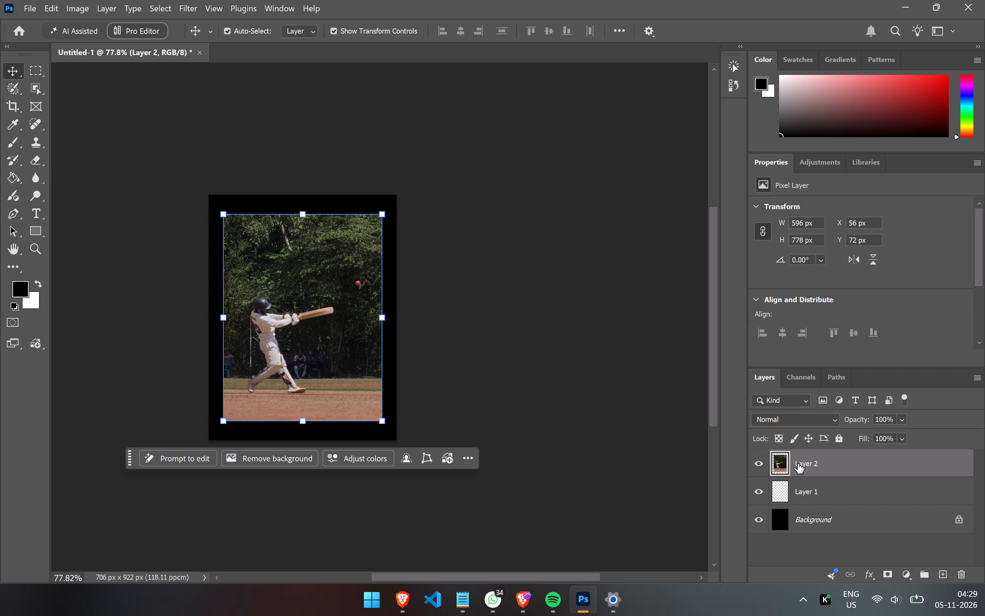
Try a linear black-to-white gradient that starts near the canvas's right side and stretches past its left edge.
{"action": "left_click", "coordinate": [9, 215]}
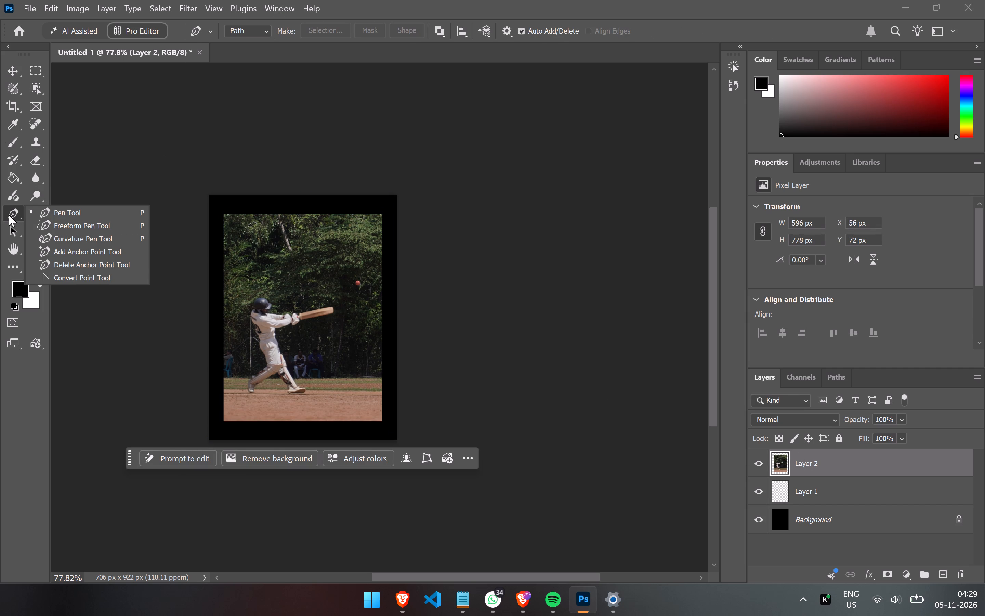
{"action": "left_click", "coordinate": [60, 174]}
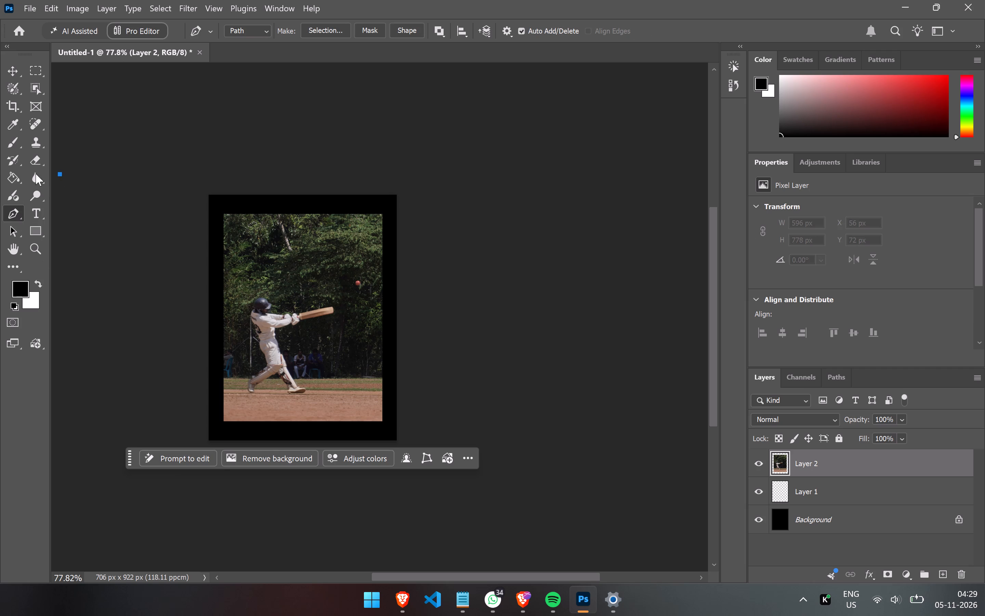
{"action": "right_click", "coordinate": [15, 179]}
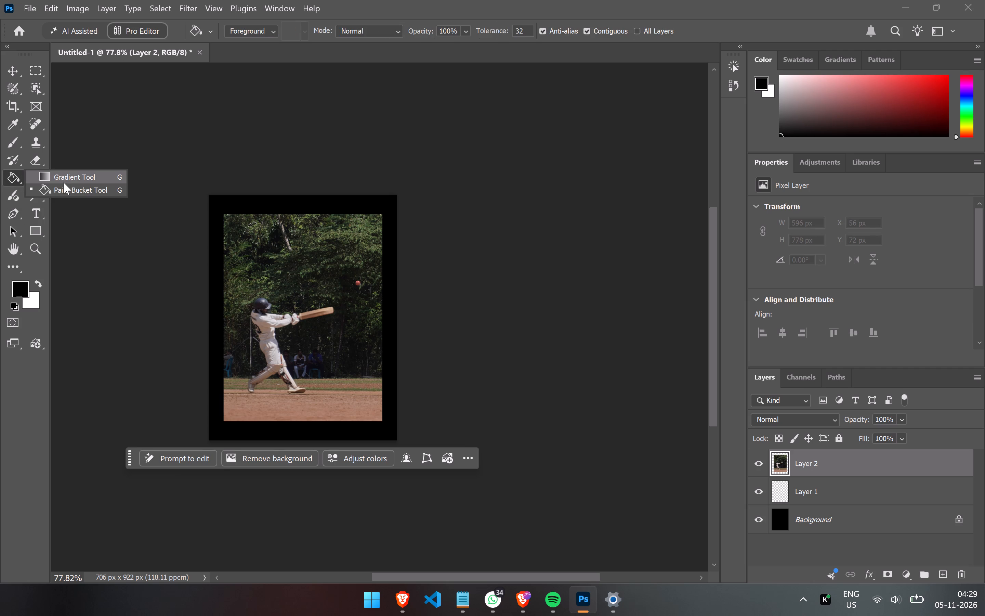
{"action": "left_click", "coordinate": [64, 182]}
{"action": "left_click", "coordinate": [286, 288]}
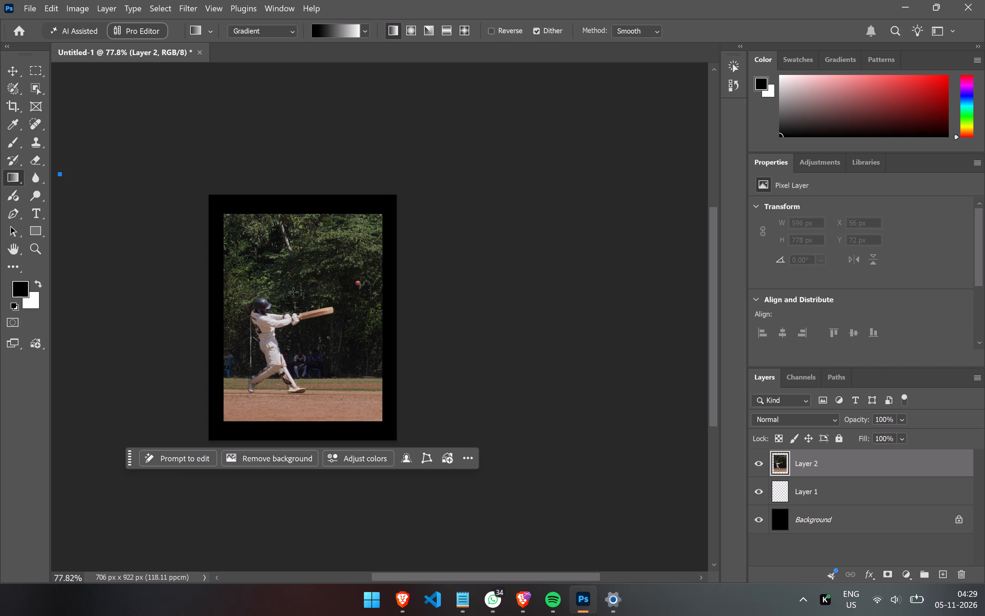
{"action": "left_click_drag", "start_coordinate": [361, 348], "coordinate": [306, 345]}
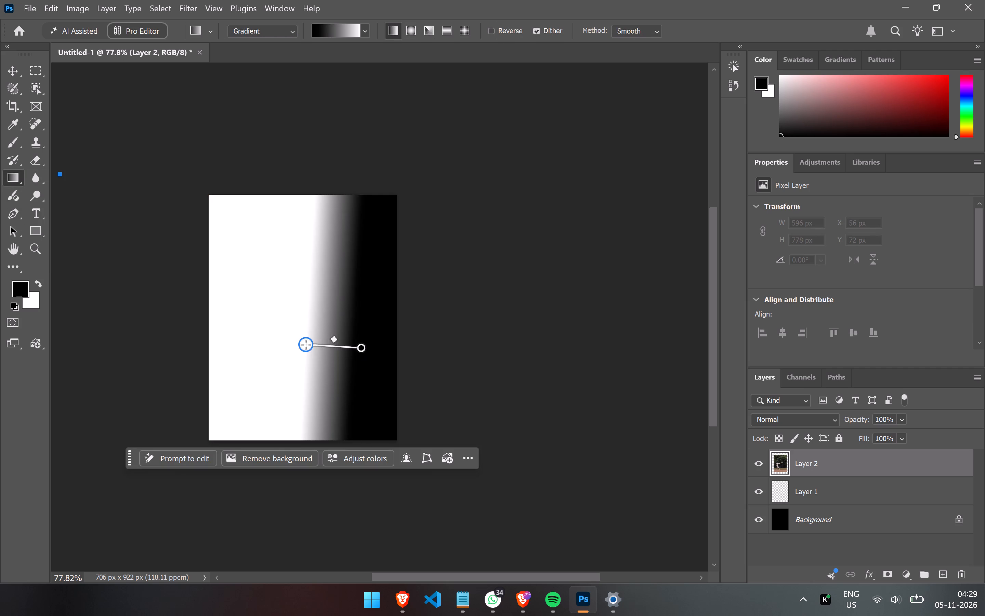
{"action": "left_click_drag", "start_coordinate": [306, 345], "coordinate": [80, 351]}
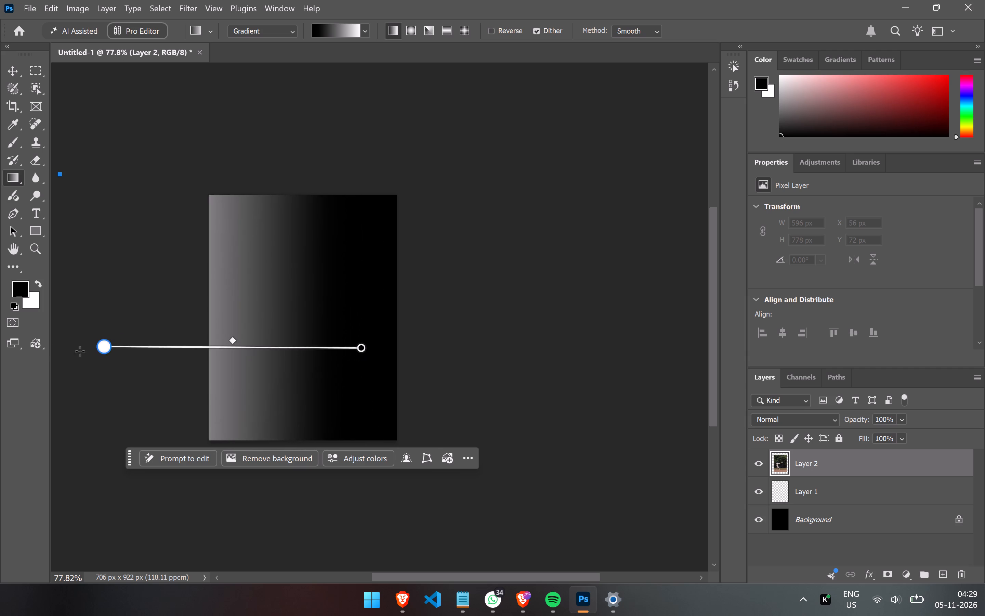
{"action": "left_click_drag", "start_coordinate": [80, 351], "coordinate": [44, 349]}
Create a linear black-to-white gradient fill, black at left and white at right, at about 49% scale and 1° angle.
{"action": "left_click_drag", "start_coordinate": [288, 326], "coordinate": [329, 326]}
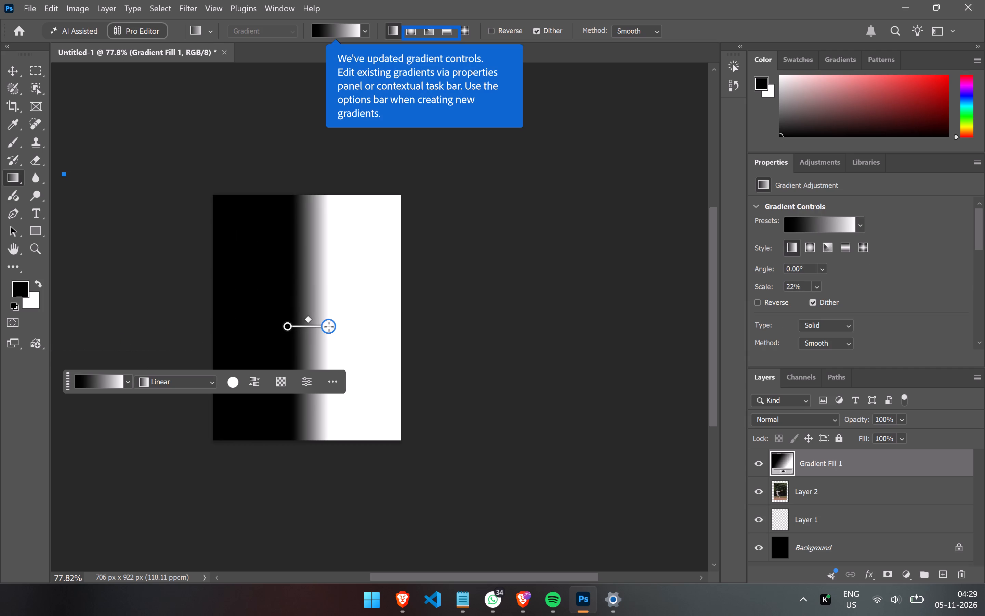
{"action": "left_click_drag", "start_coordinate": [329, 326], "coordinate": [380, 325]}
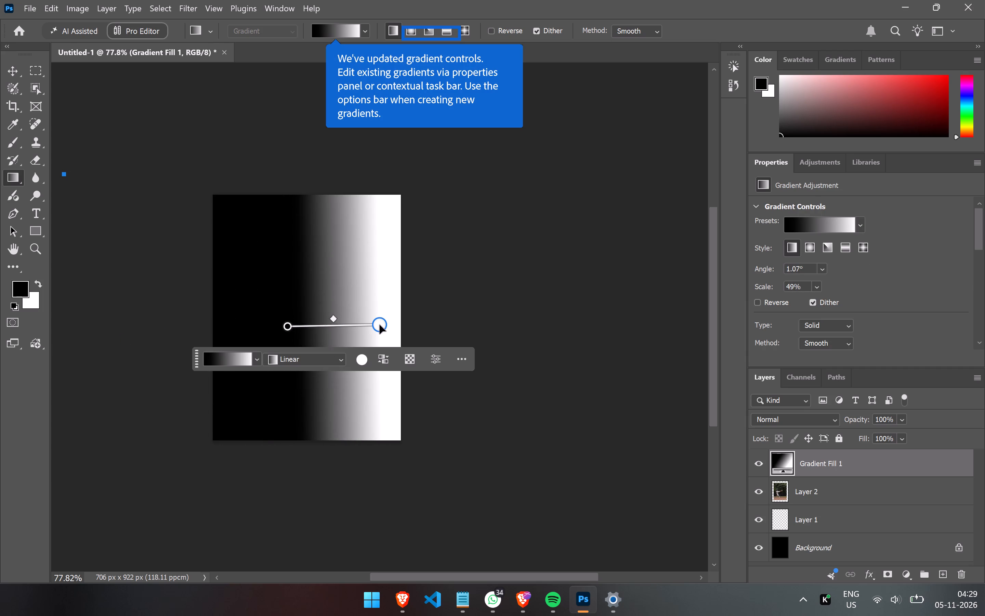
{"action": "key", "text": "apostrophe"}
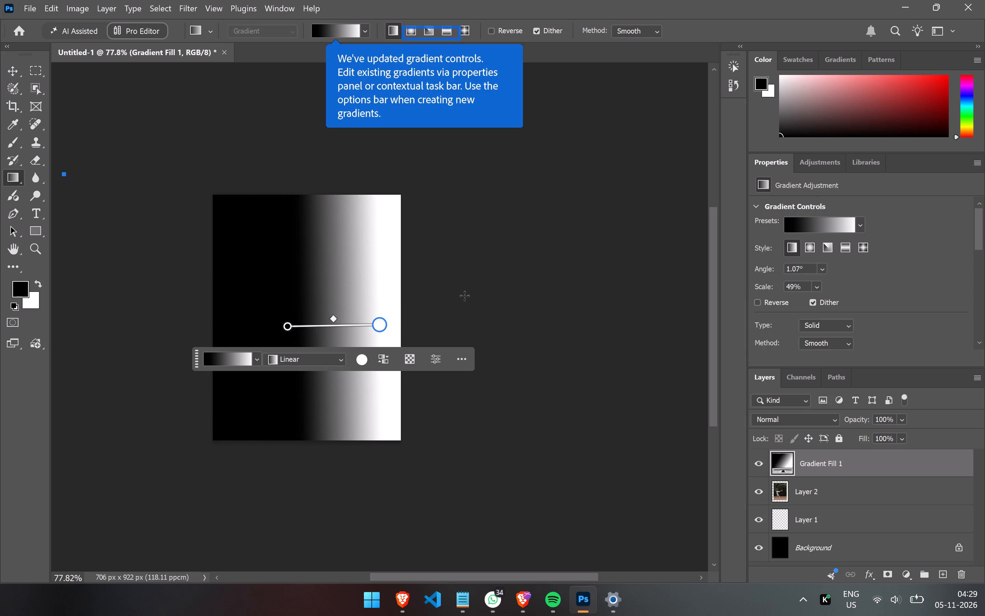
{"action": "left_click", "coordinate": [457, 295]}
{"action": "left_click", "coordinate": [457, 295]}
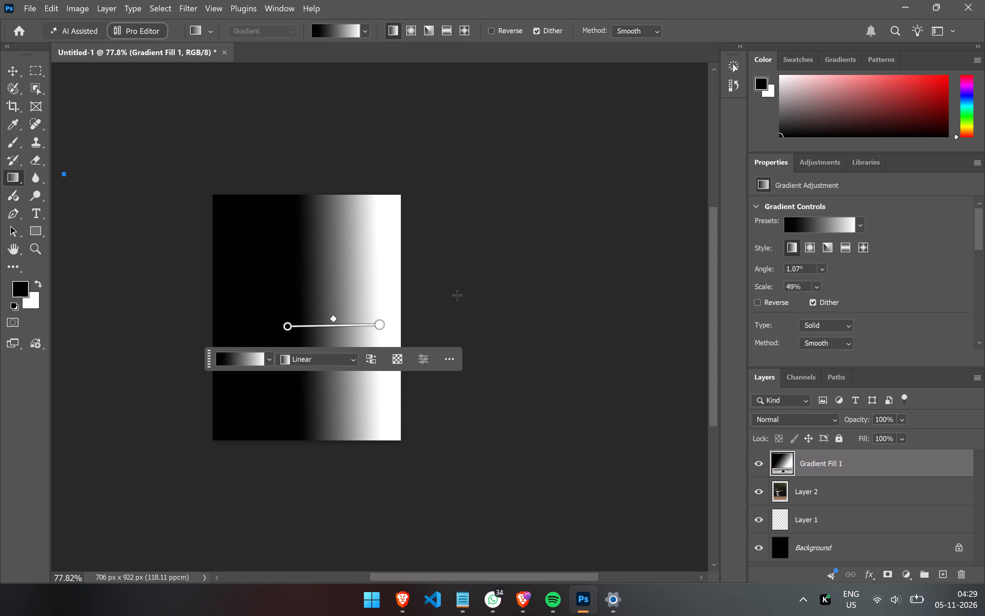
Move the batting photo layer, Layer 2, above the gradient fill layer in the stacking order.
{"action": "left_click_drag", "start_coordinate": [817, 492], "coordinate": [823, 463]}
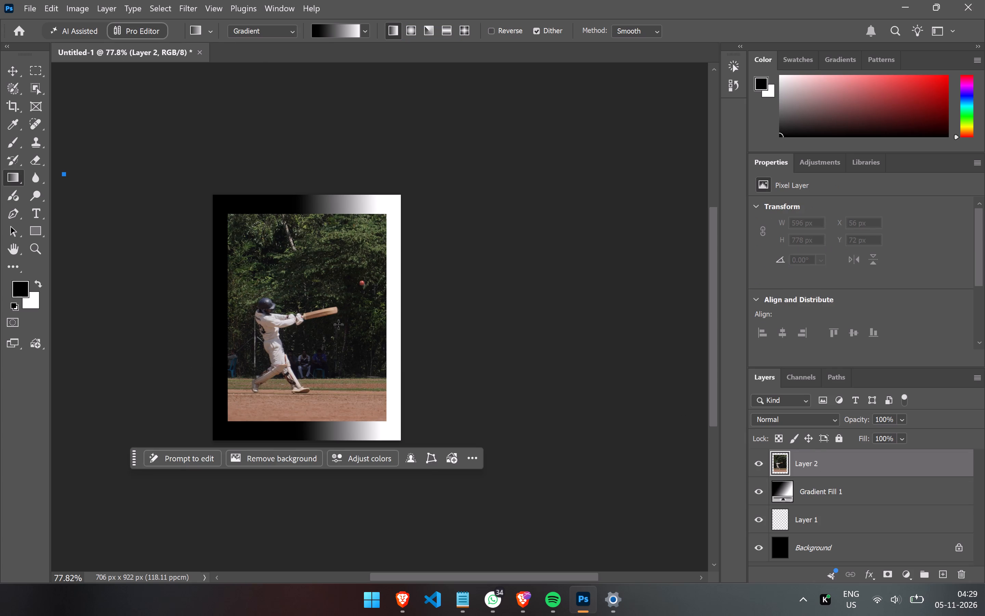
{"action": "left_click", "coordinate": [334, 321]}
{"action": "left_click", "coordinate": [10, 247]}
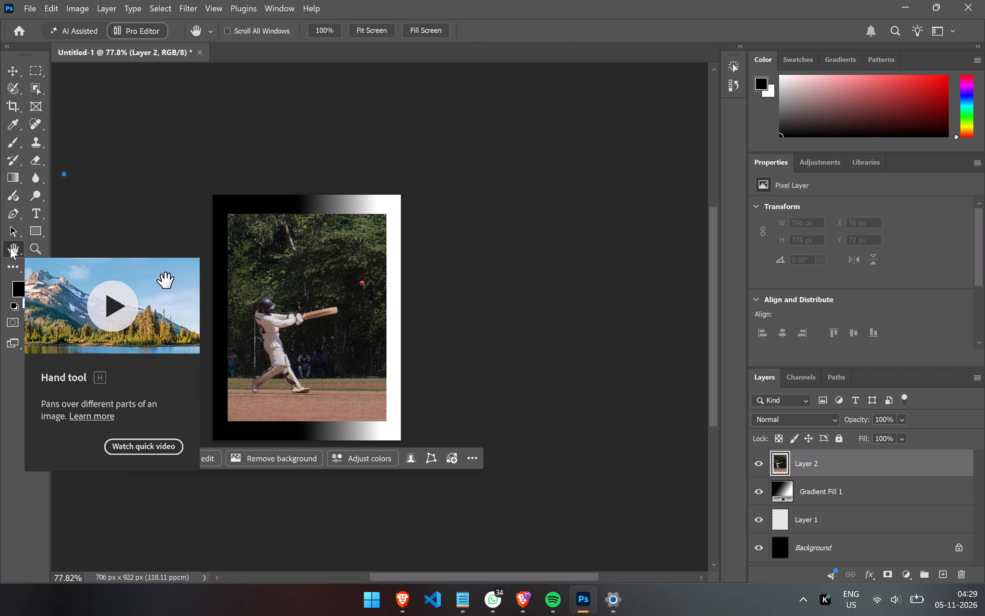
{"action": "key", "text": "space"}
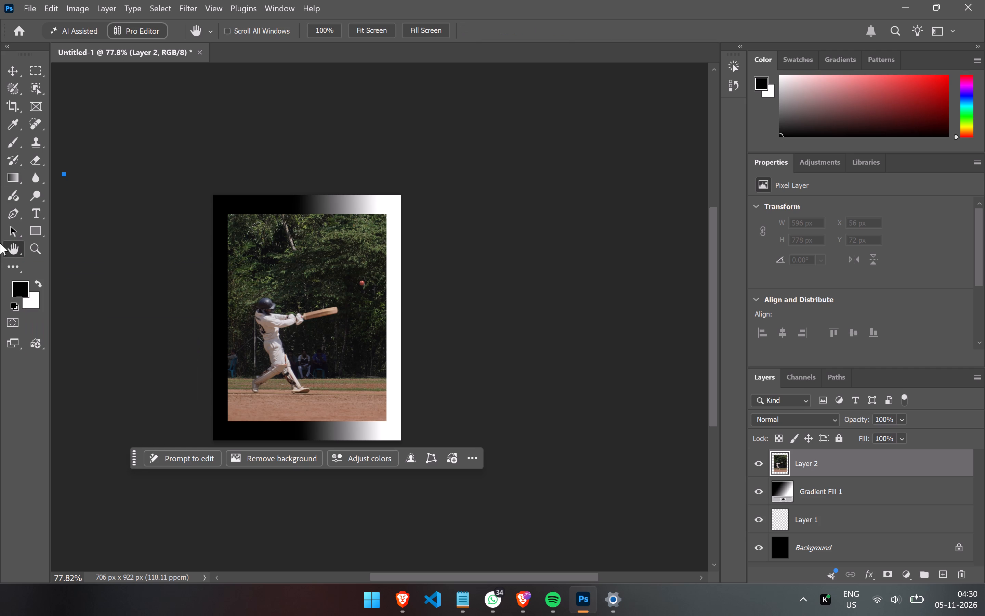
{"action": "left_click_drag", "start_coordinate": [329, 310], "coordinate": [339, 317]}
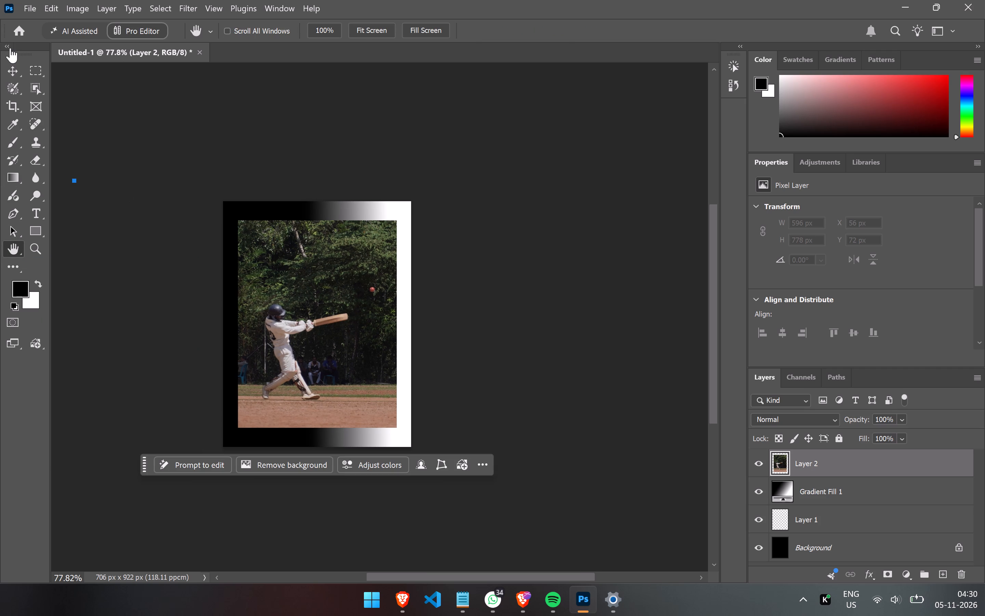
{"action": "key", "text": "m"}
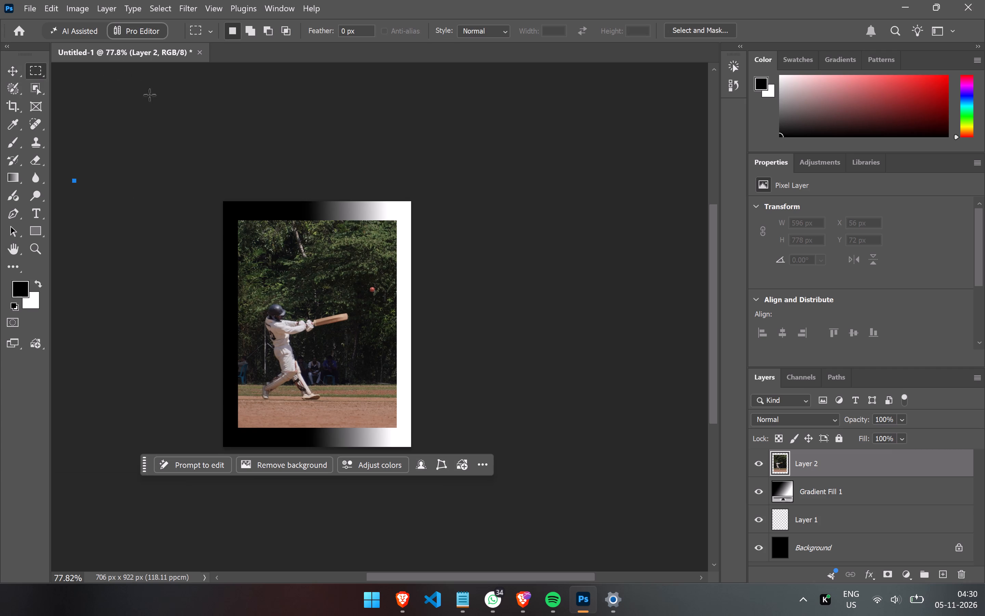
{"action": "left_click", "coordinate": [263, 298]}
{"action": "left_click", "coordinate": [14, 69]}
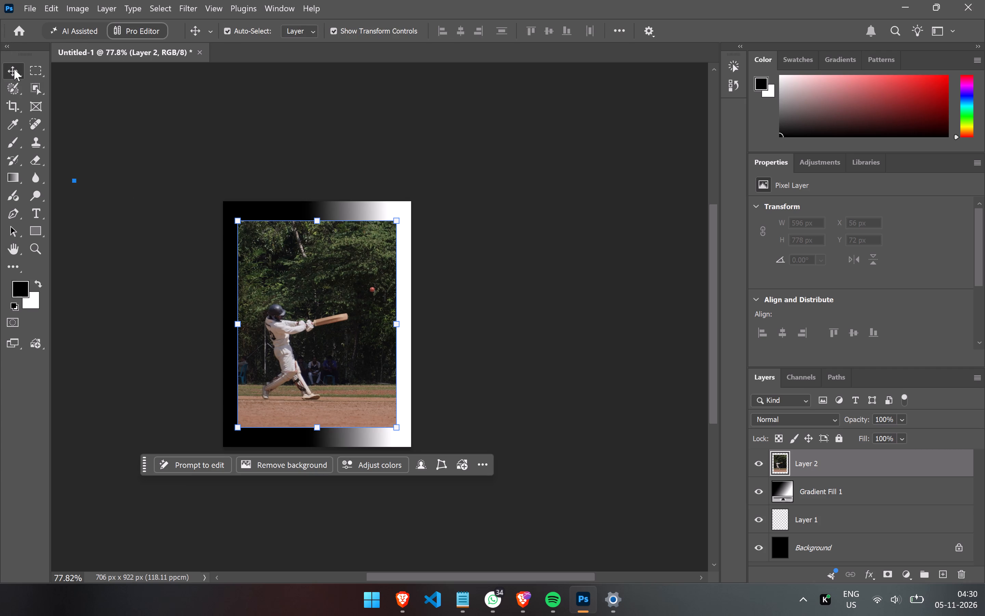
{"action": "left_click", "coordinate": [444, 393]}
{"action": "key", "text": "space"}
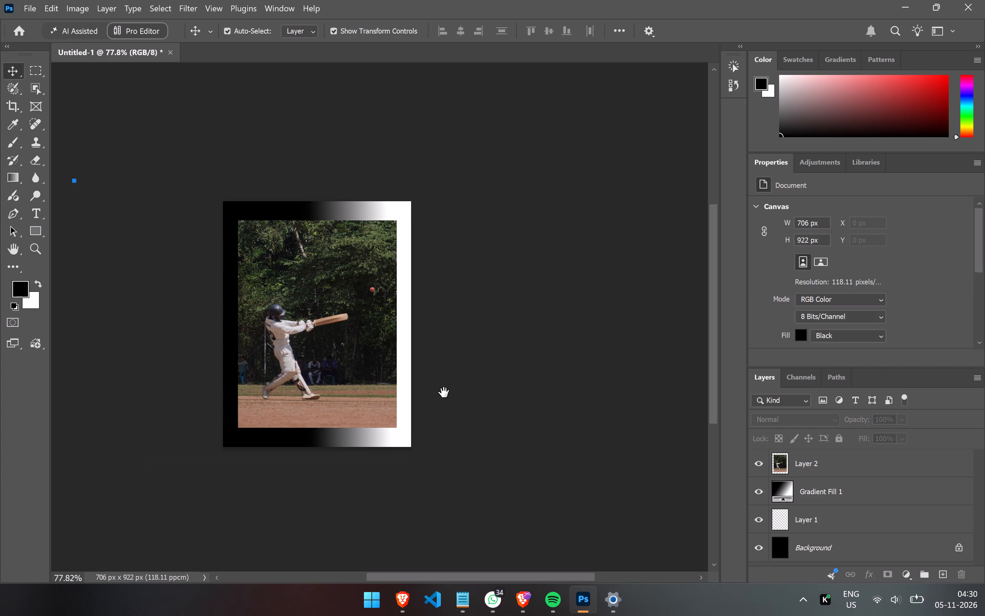
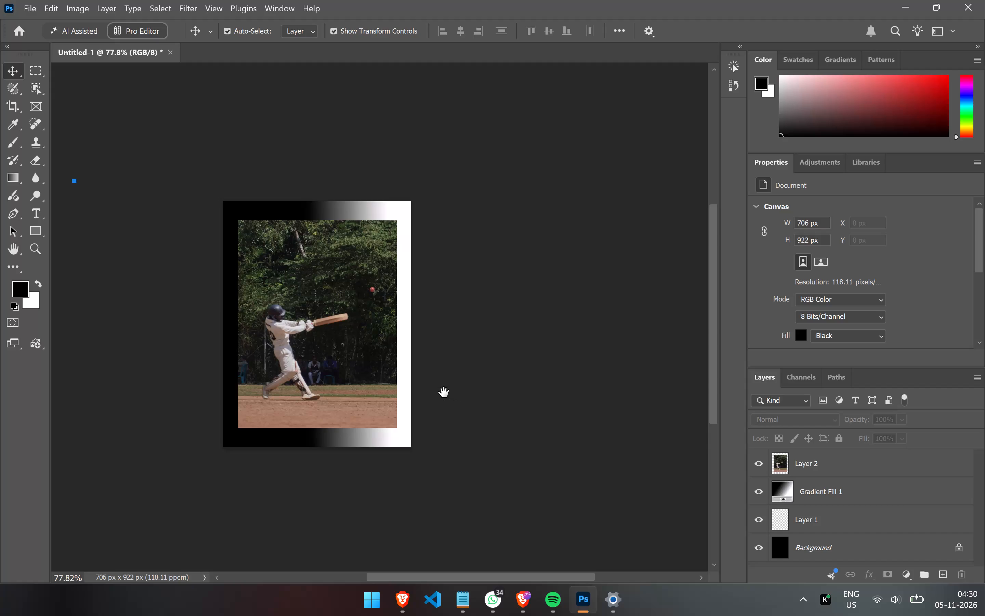
Select the batting photo layer, Layer 2, on the canvas.
{"action": "left_click", "coordinate": [337, 359]}
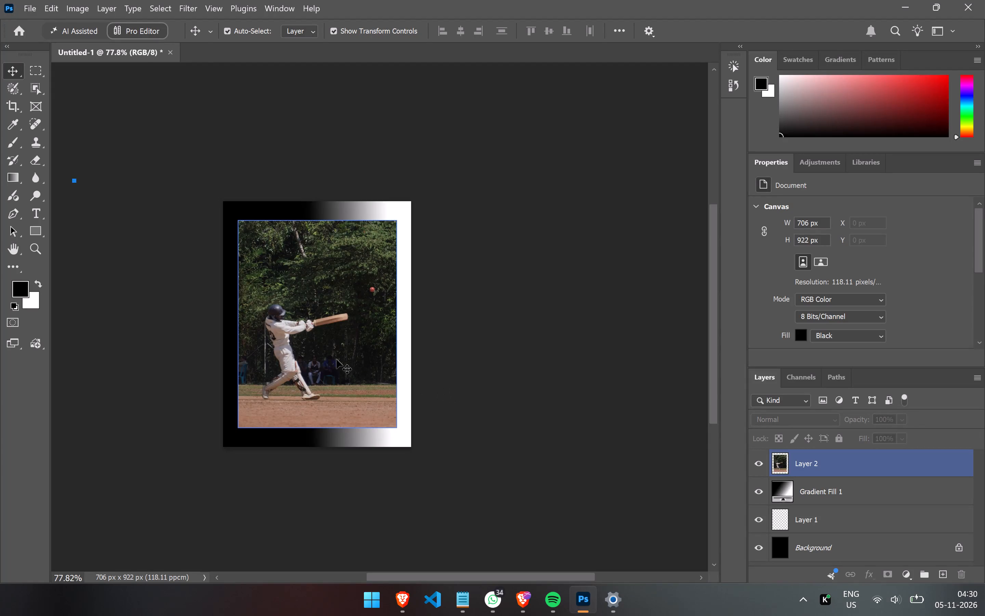
{"action": "key", "text": "space"}
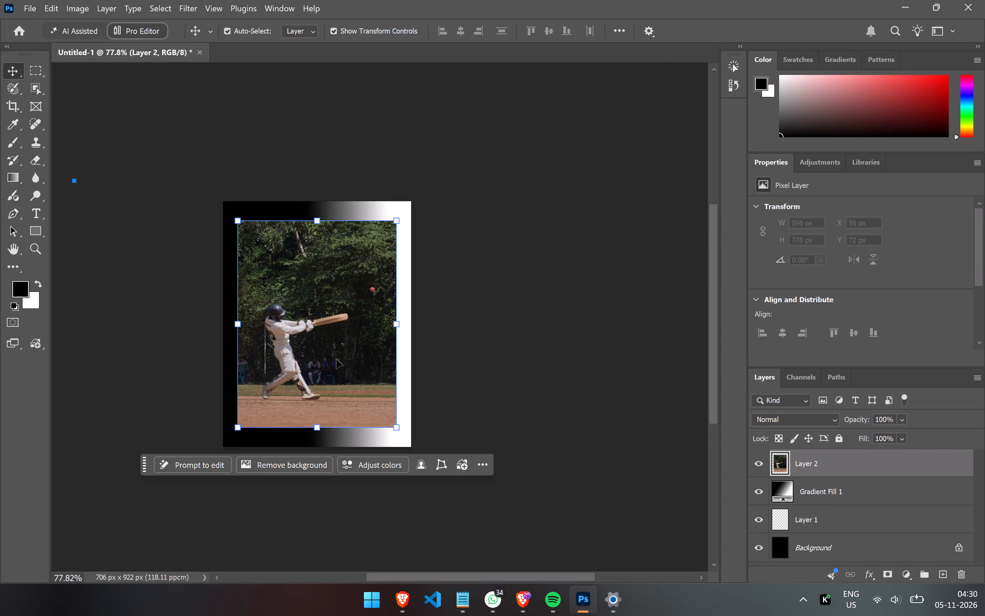
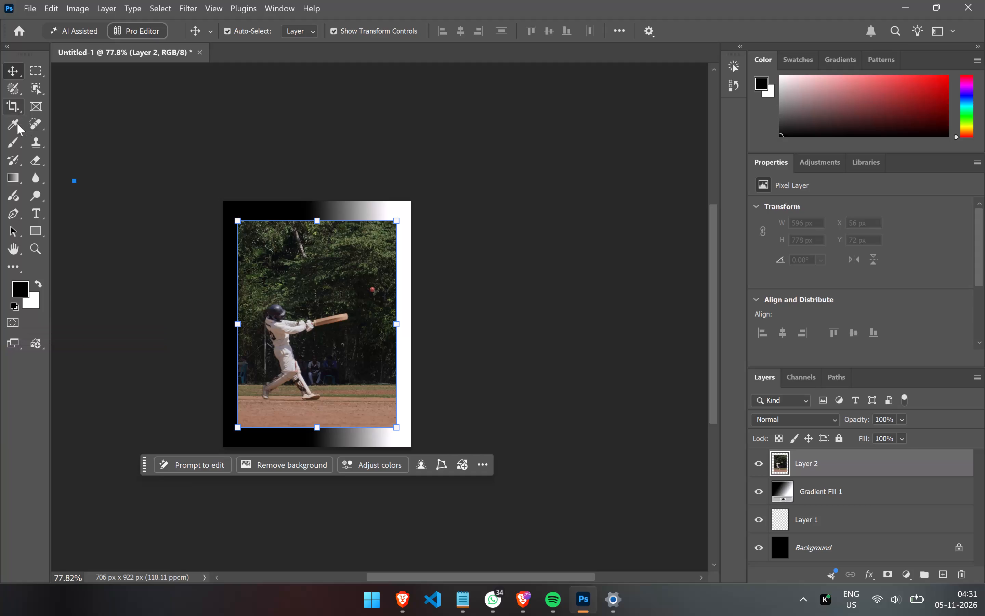
Activate the Gradient tool and set the foreground colour to a dark burnt orange for a foreground-to-white gradient.
{"action": "right_click", "coordinate": [14, 172]}
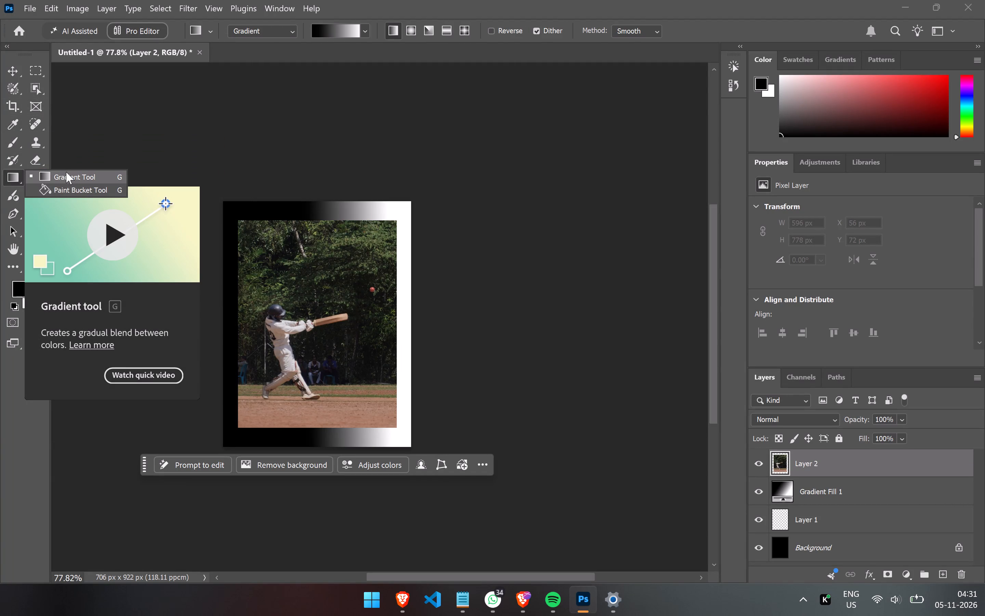
{"action": "left_click", "coordinate": [66, 172]}
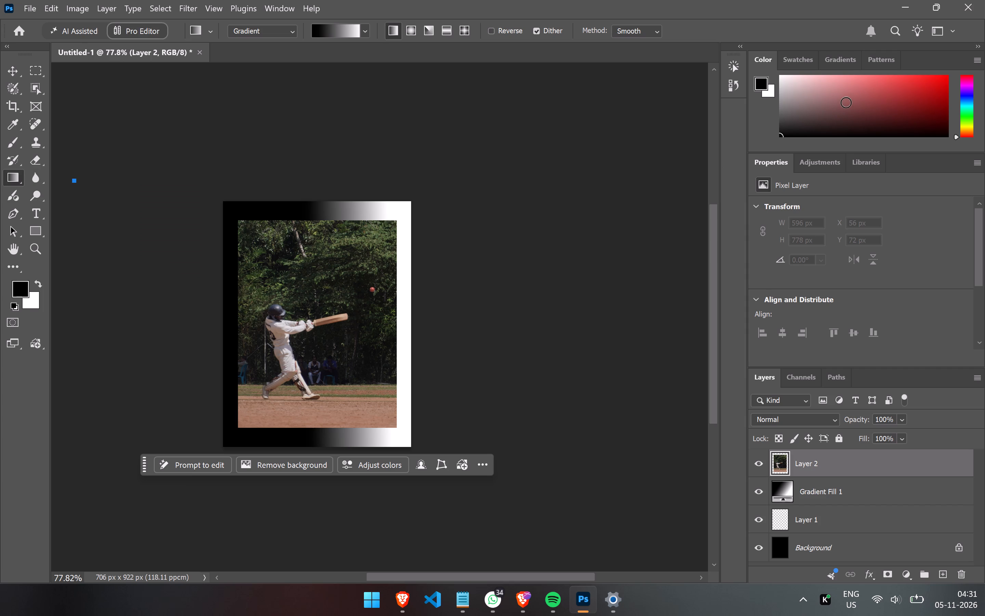
{"action": "left_click_drag", "start_coordinate": [812, 105], "coordinate": [929, 81]}
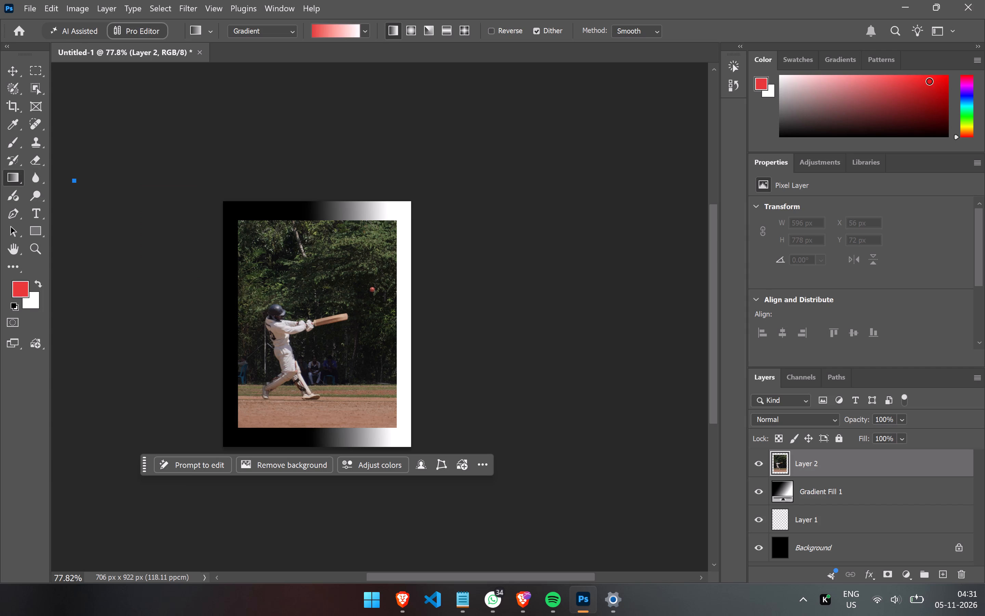
{"action": "left_click_drag", "start_coordinate": [929, 81], "coordinate": [955, 95]}
{"action": "left_click_drag", "start_coordinate": [972, 88], "coordinate": [972, 82]}
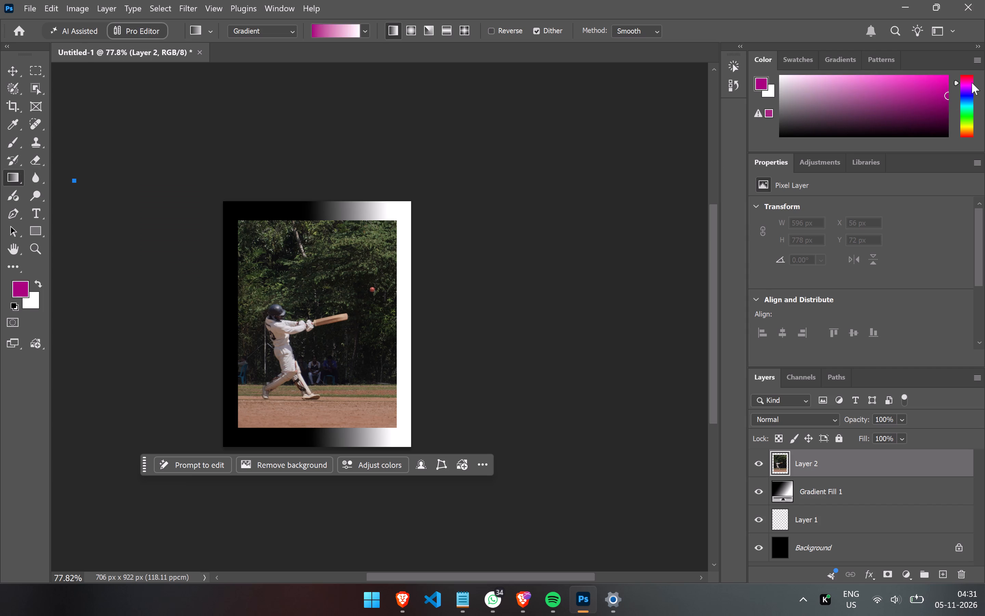
{"action": "left_click_drag", "start_coordinate": [972, 82], "coordinate": [968, 131]}
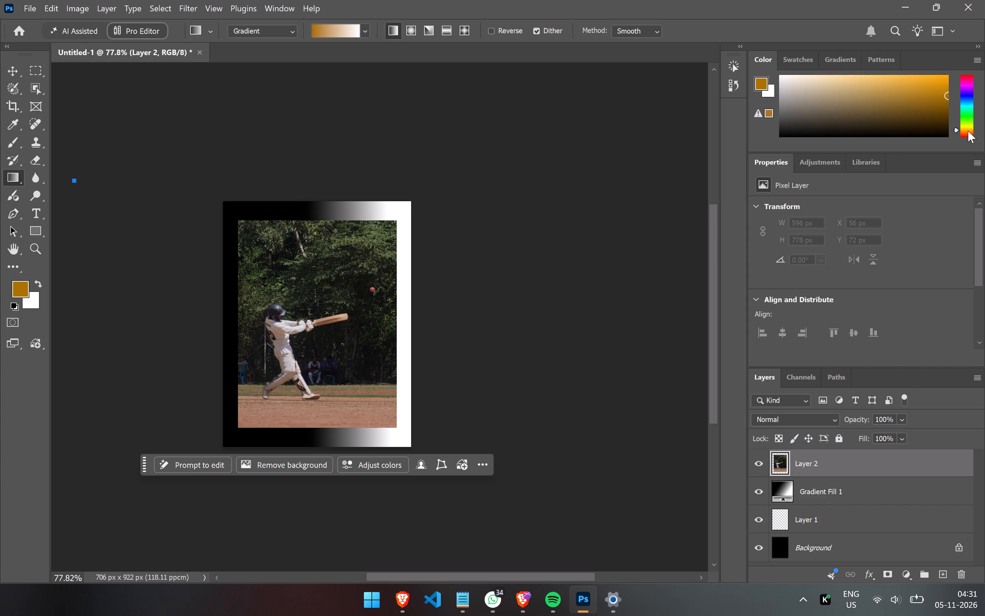
{"action": "left_click_drag", "start_coordinate": [968, 131], "coordinate": [968, 133]}
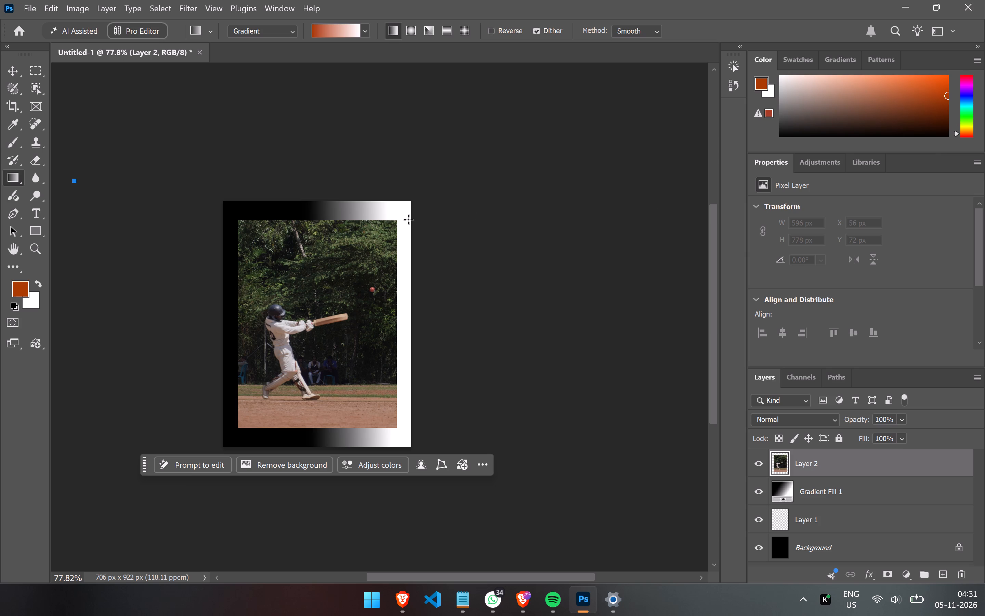
Draw a linear burnt-orange-to-white gradient fill from the canvas's upper-right corner to beyond its lower-left corner, at about -127°.
{"action": "left_click_drag", "start_coordinate": [406, 214], "coordinate": [294, 285]}
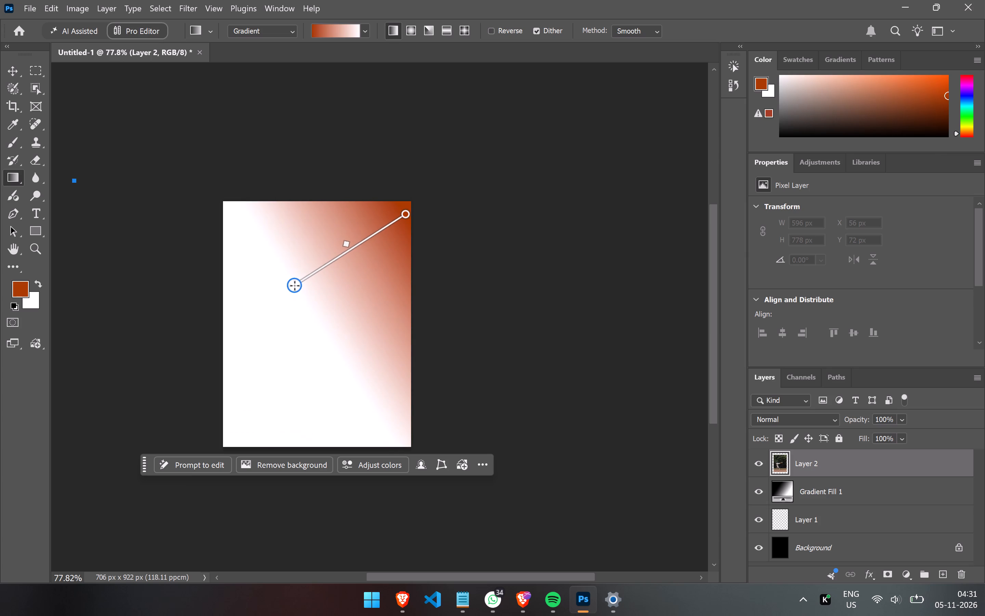
{"action": "left_click_drag", "start_coordinate": [294, 285], "coordinate": [267, 400]}
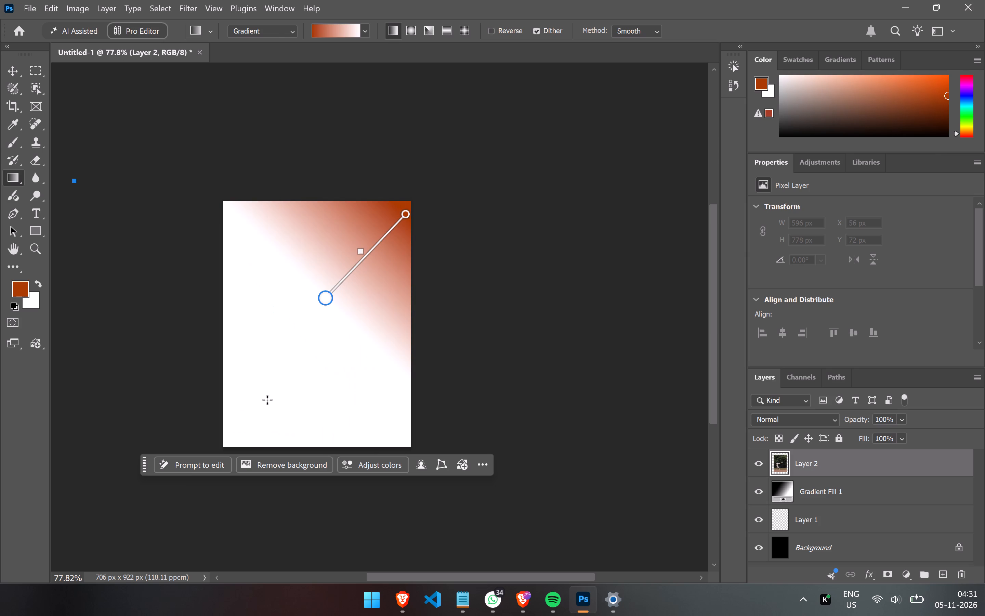
{"action": "left_click_drag", "start_coordinate": [267, 400], "coordinate": [172, 384]}
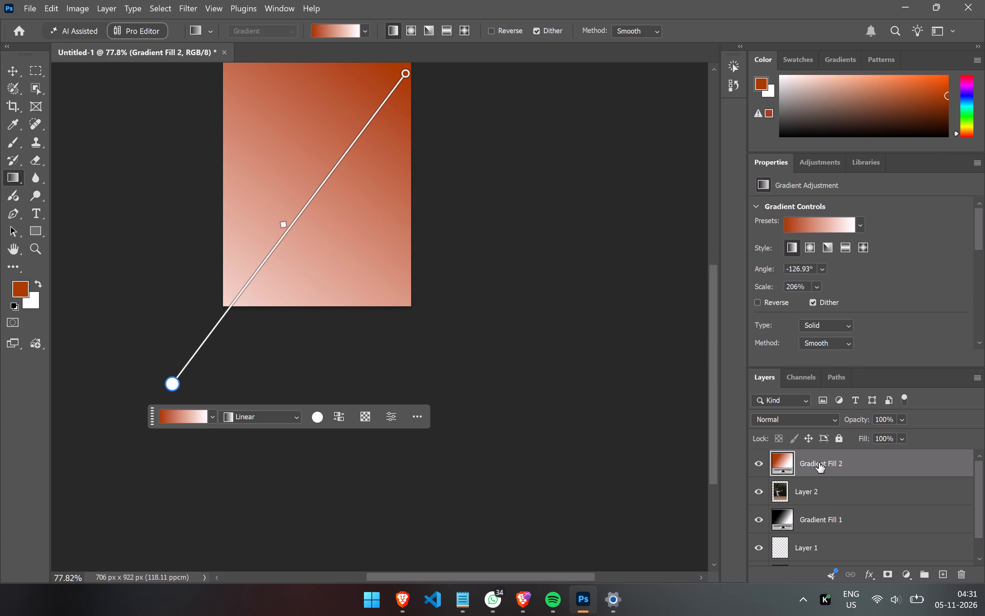
Move the orange gradient fill layer below the batting photo, Layer 2, and above Gradient Fill 1.
{"action": "left_click_drag", "start_coordinate": [822, 462], "coordinate": [823, 512]}
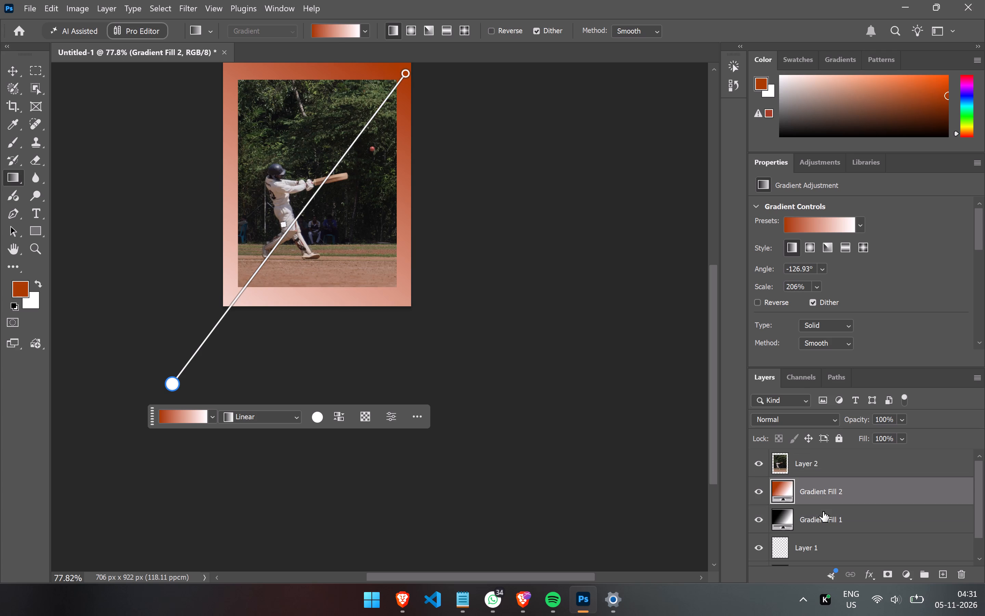
Switch to the Move tool and select the batting photo layer, Layer 2, on the canvas.
{"action": "scroll", "coordinate": [615, 355], "scroll_direction": "up", "scroll_amount": 4}
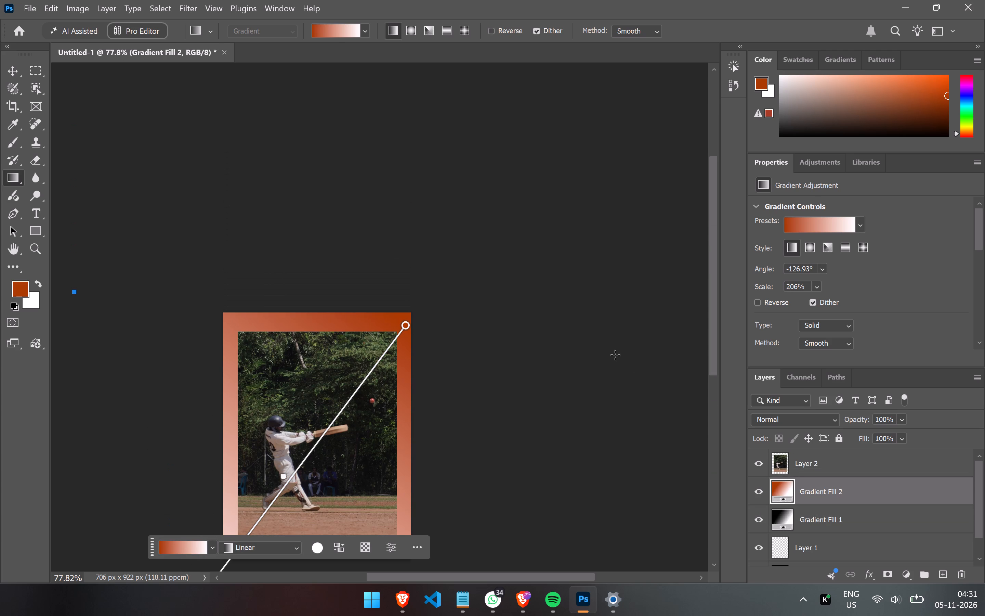
{"action": "left_click", "coordinate": [292, 381]}
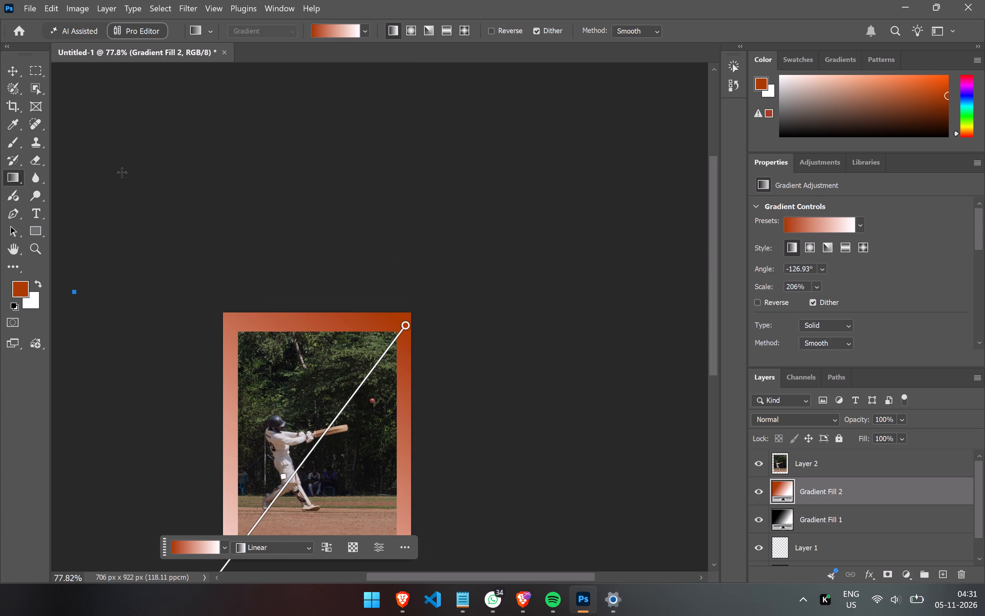
{"action": "key", "text": "m"}
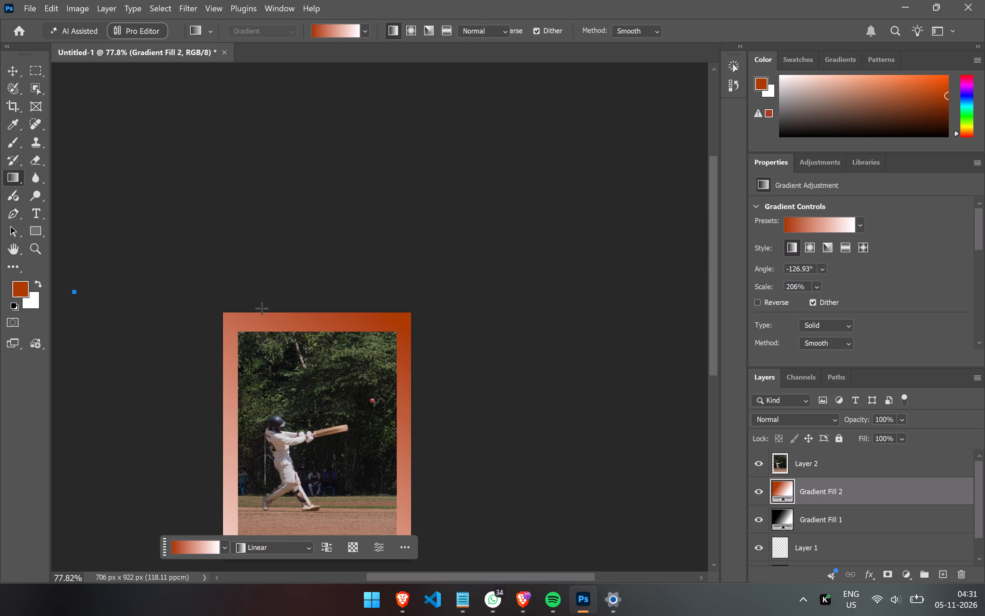
{"action": "left_click", "coordinate": [274, 359]}
{"action": "key", "text": "m"}
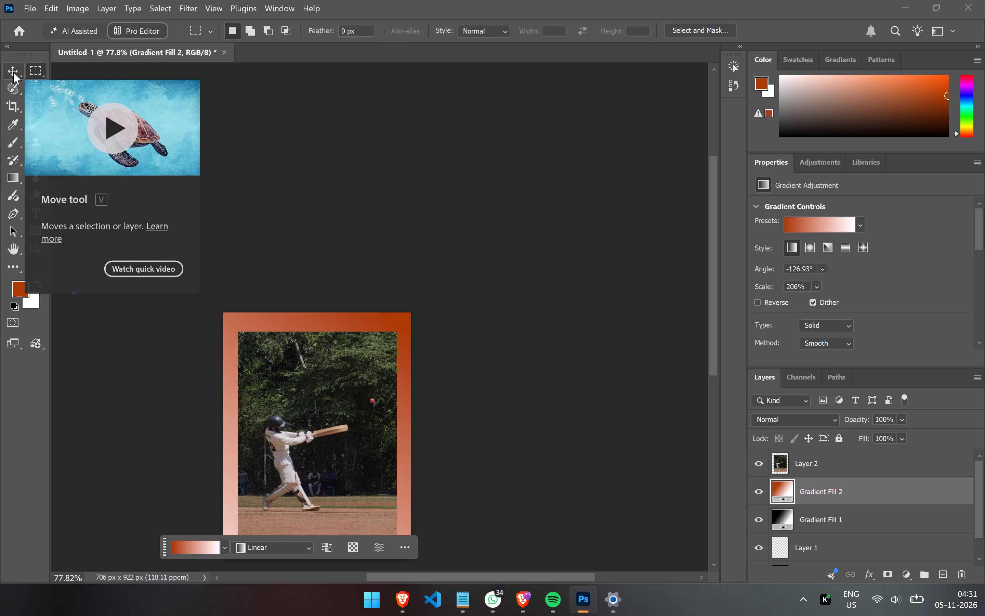
{"action": "key", "text": "v"}
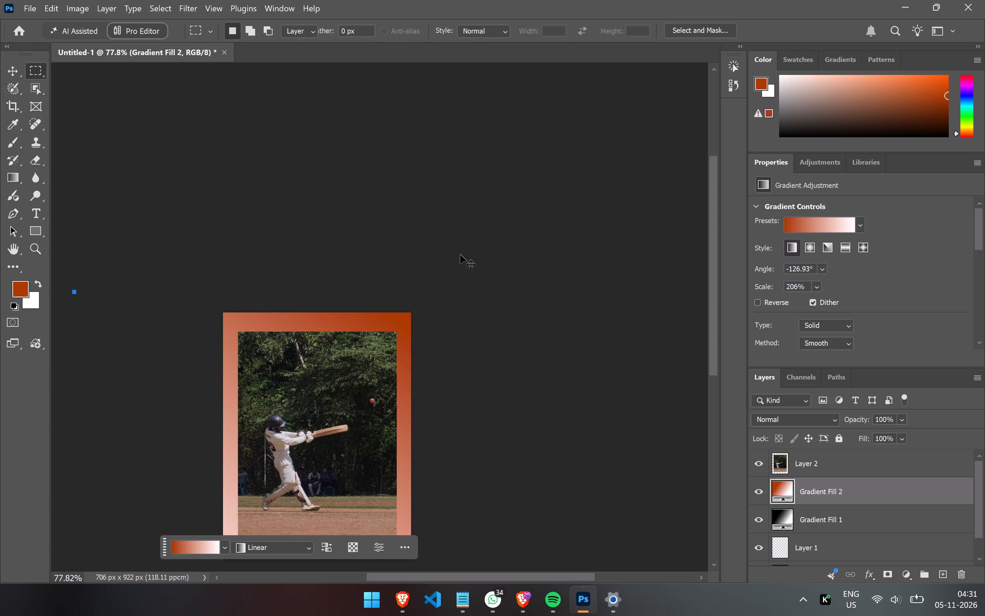
{"action": "left_click", "coordinate": [329, 390]}
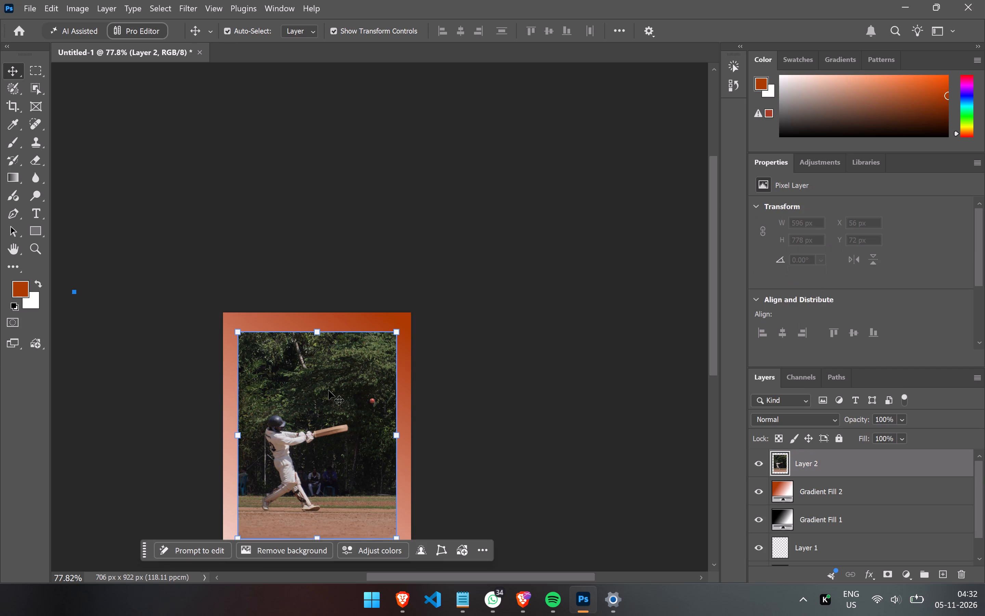
{"action": "scroll", "coordinate": [329, 390], "scroll_direction": "down", "scroll_amount": 1}
{"action": "left_click", "coordinate": [336, 394]}
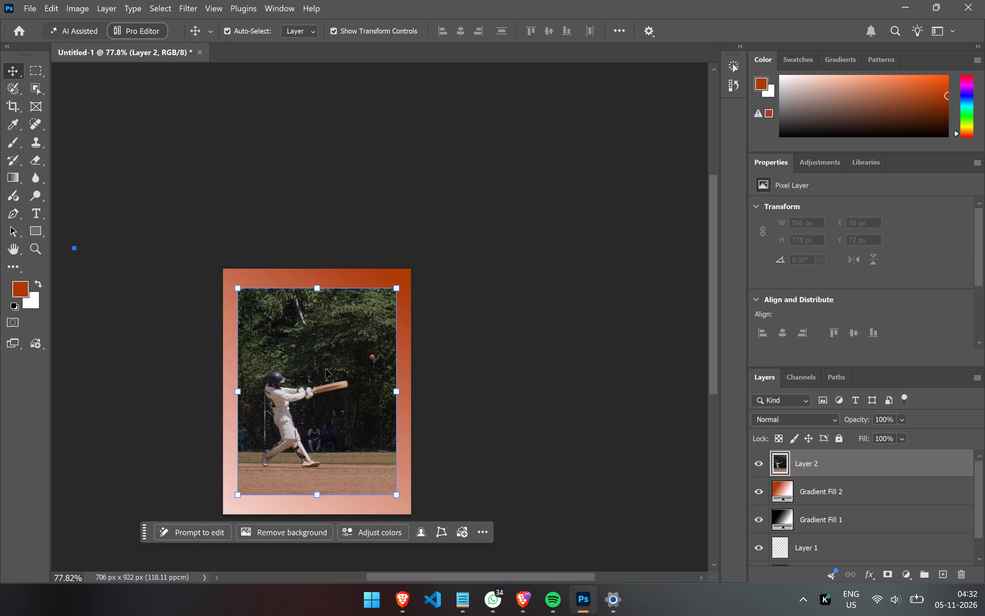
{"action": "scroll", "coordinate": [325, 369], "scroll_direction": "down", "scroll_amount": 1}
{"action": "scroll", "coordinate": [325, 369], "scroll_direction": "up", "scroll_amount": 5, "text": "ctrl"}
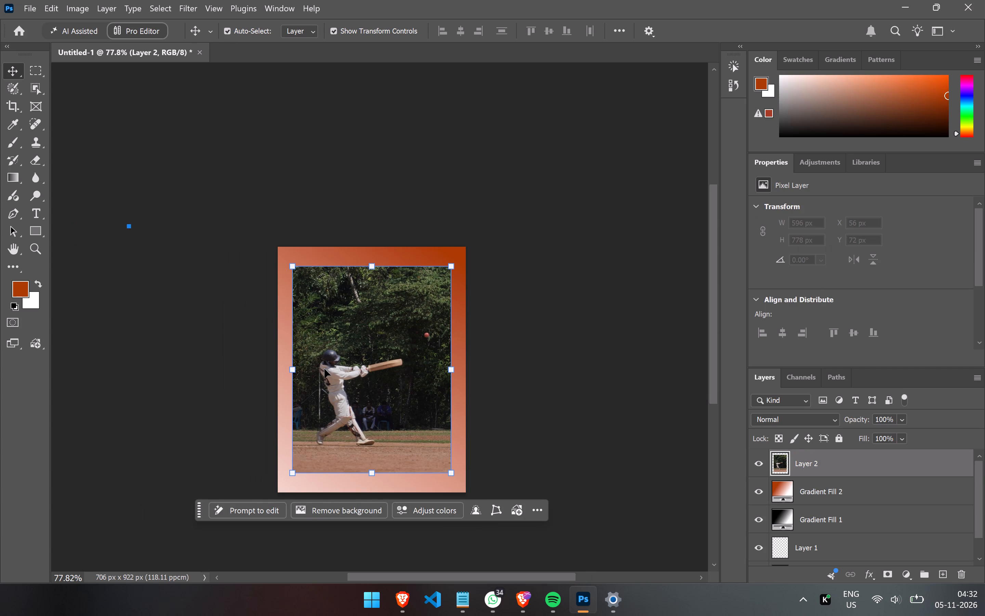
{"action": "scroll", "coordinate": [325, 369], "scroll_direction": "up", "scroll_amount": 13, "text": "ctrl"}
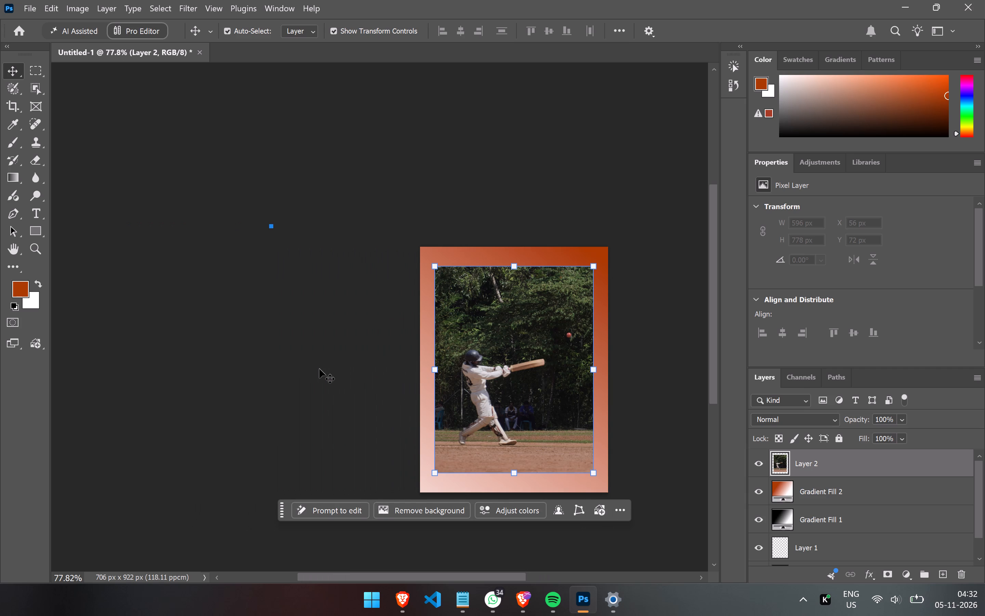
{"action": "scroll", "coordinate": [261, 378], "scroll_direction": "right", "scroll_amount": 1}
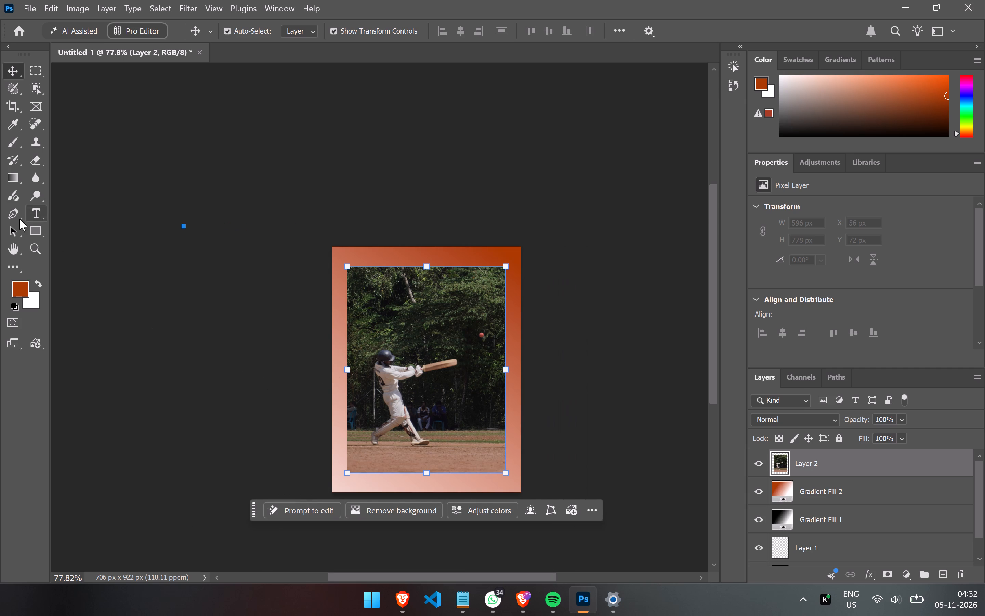
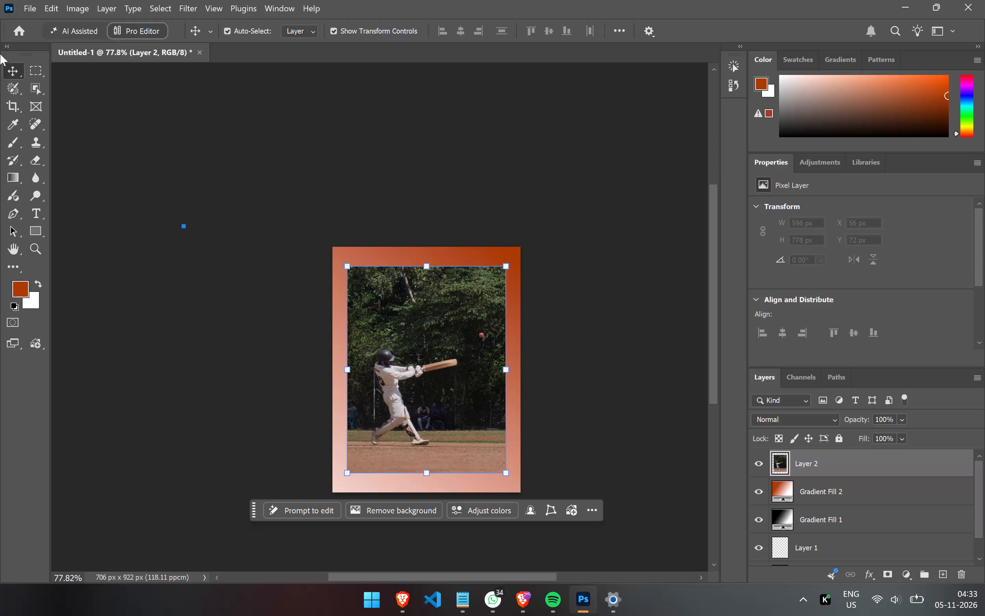
Switch to Spotify, resume playback of "Locked Away (feat. Adam Levine)", and return to Photoshop.
{"action": "key", "text": "alt+Tab"}
{"action": "key", "text": "alt+Tab"}
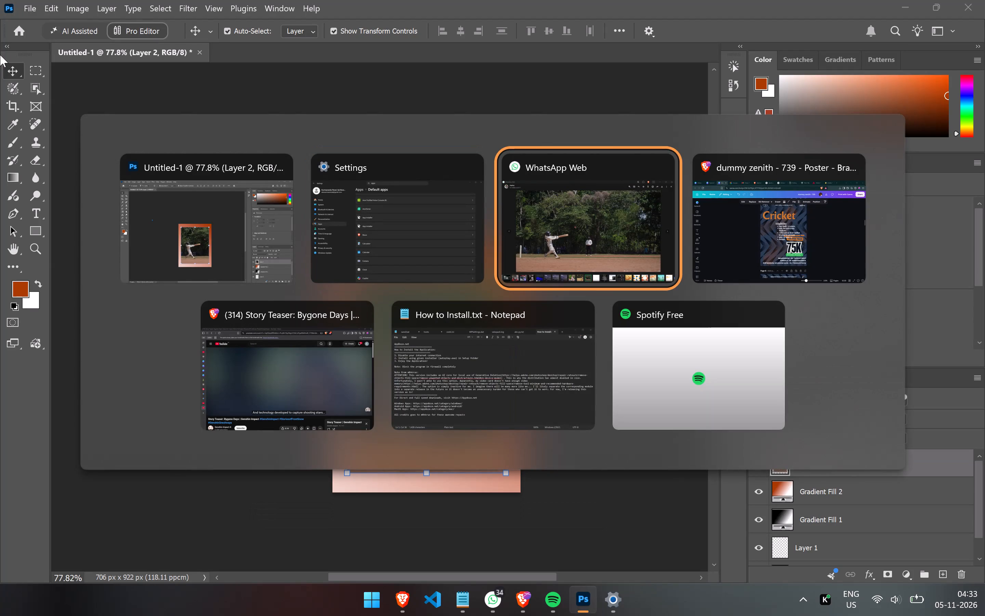
{"action": "key", "text": "alt+Tab"}
{"action": "key", "text": "alt+Tab"}
{"action": "key", "text": "alt+Tab"}
{"action": "key", "text": "alt+Tab"}
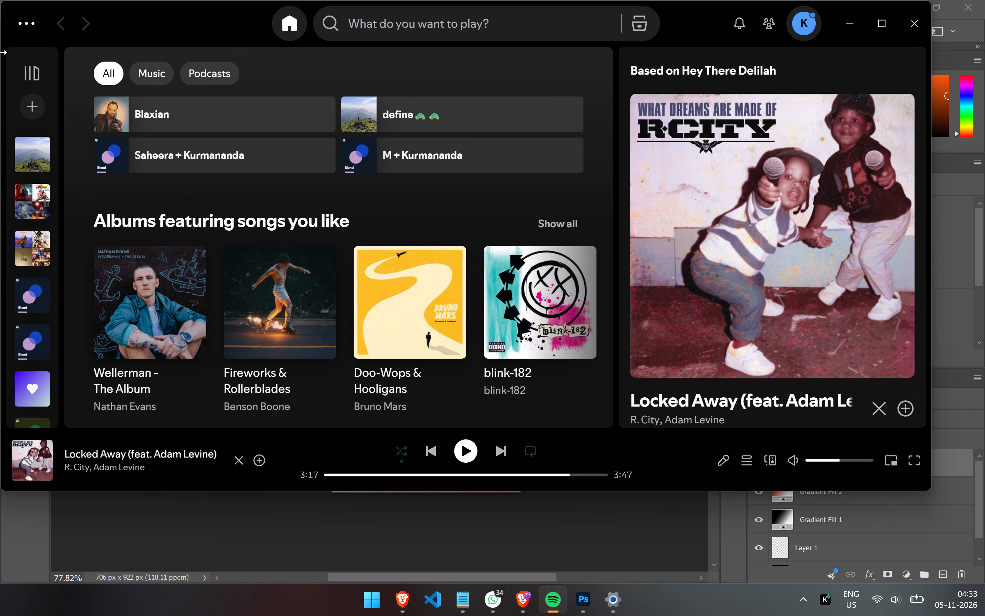
{"action": "key", "text": "space"}
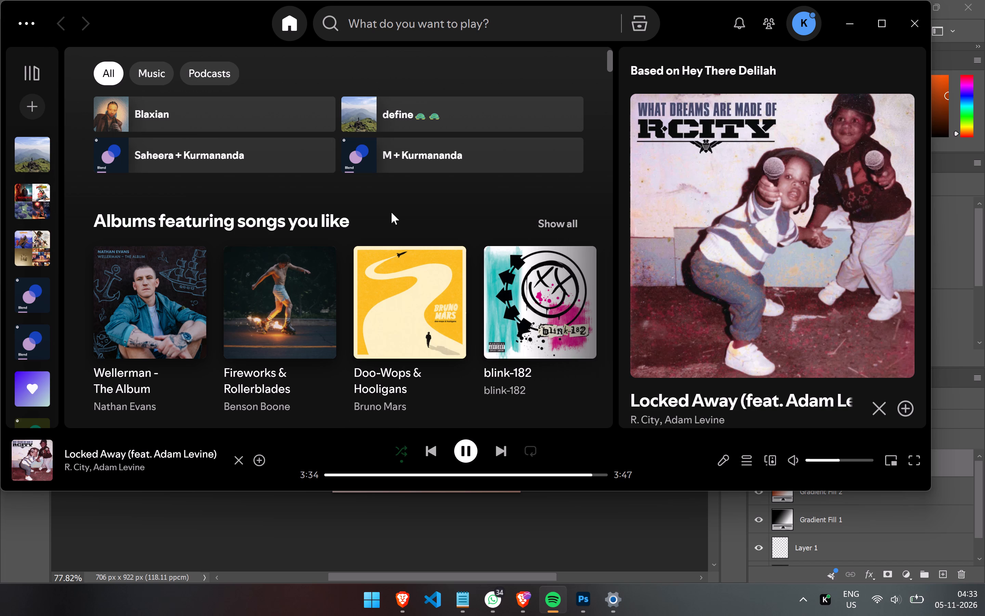
{"action": "key", "text": "alt+Tab"}
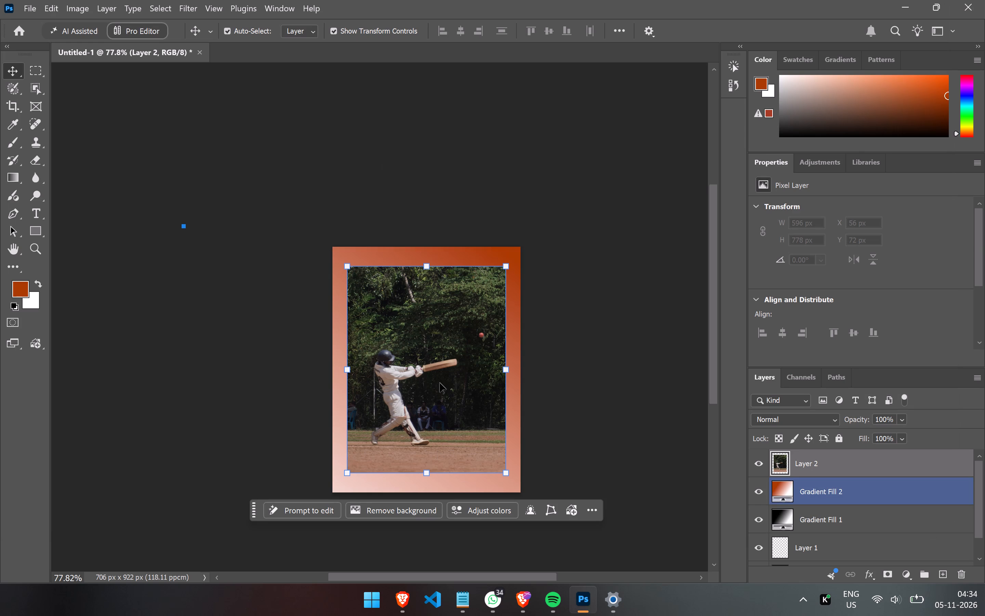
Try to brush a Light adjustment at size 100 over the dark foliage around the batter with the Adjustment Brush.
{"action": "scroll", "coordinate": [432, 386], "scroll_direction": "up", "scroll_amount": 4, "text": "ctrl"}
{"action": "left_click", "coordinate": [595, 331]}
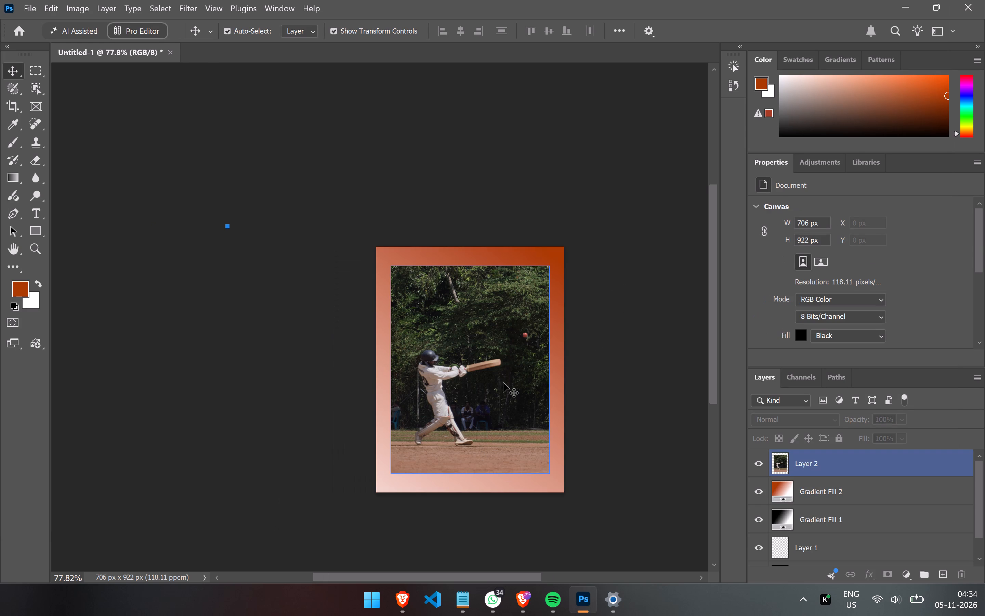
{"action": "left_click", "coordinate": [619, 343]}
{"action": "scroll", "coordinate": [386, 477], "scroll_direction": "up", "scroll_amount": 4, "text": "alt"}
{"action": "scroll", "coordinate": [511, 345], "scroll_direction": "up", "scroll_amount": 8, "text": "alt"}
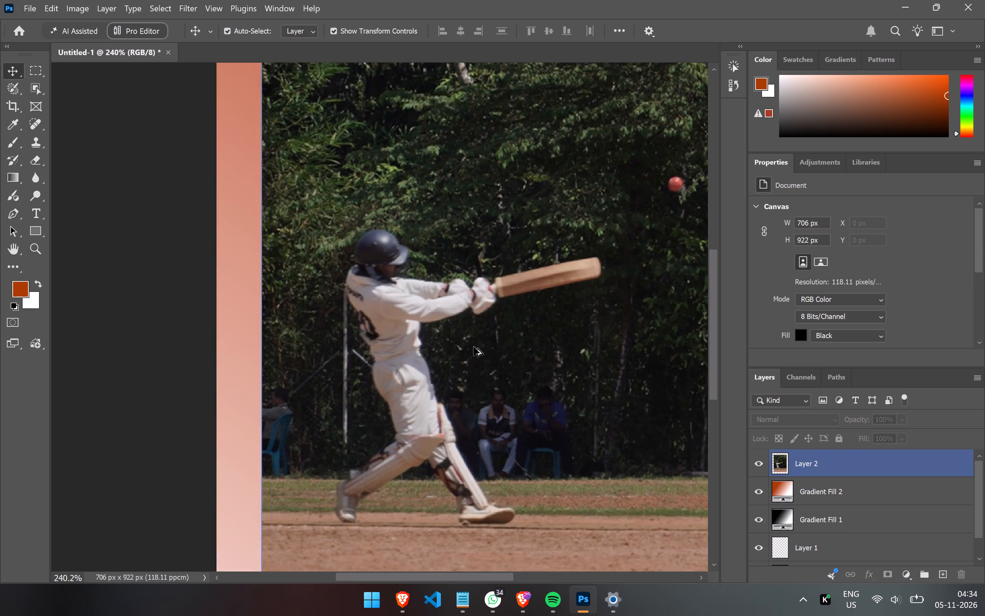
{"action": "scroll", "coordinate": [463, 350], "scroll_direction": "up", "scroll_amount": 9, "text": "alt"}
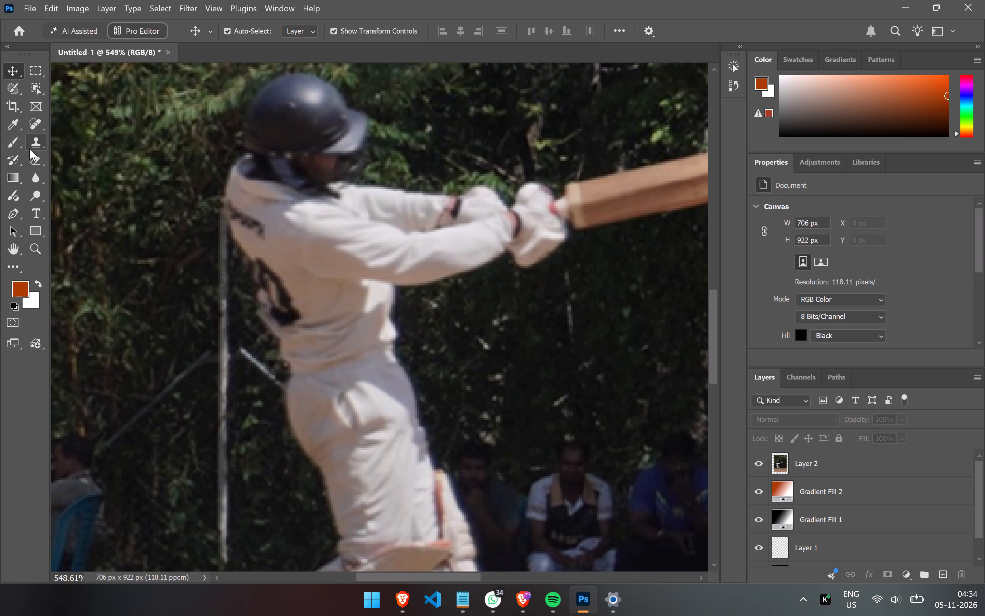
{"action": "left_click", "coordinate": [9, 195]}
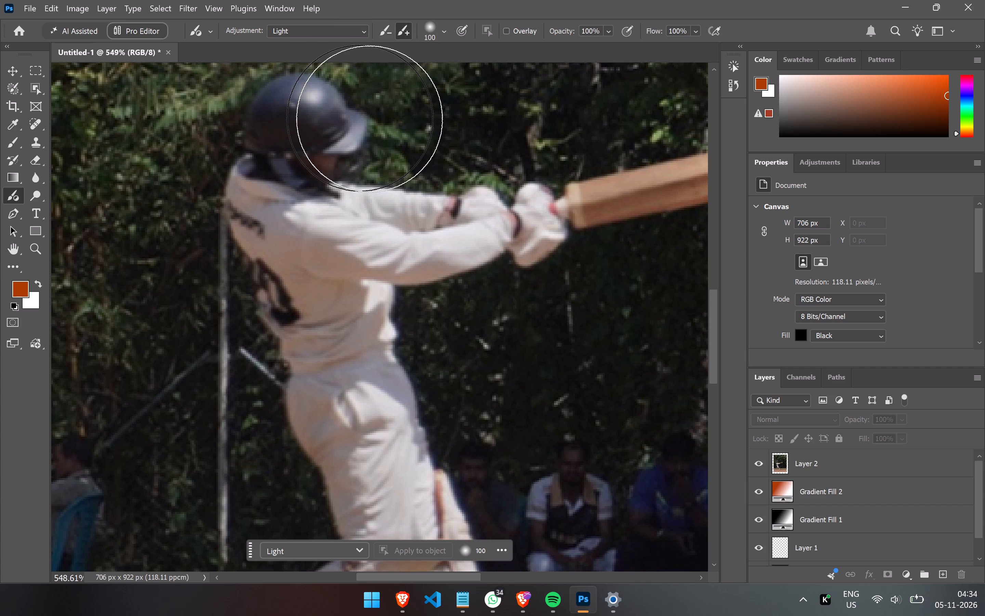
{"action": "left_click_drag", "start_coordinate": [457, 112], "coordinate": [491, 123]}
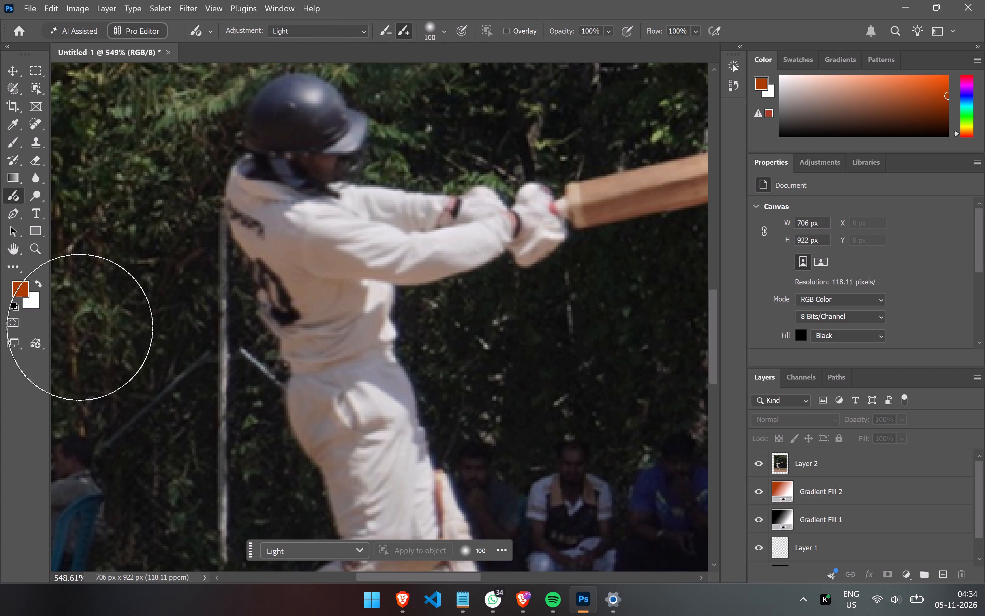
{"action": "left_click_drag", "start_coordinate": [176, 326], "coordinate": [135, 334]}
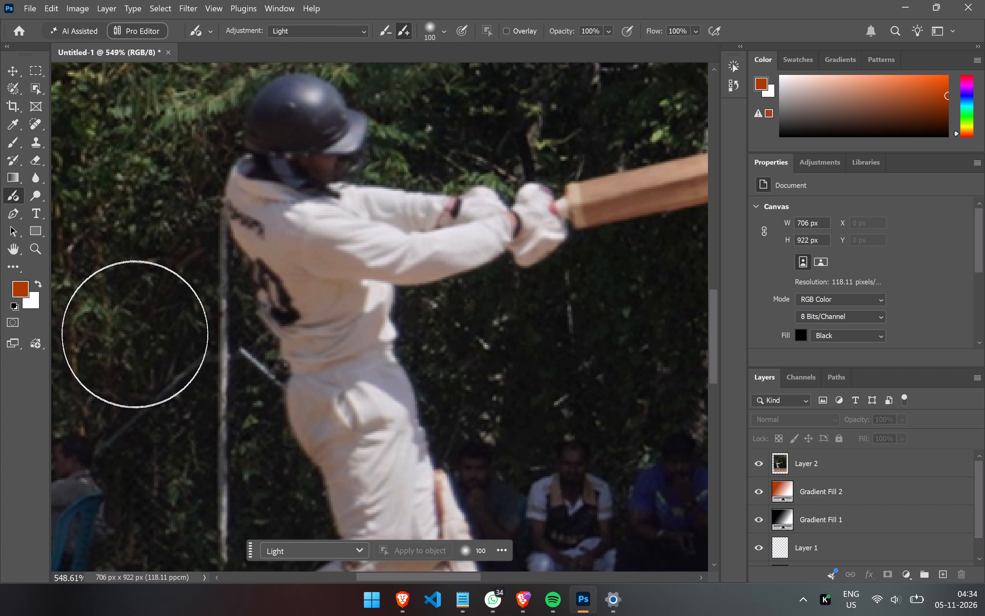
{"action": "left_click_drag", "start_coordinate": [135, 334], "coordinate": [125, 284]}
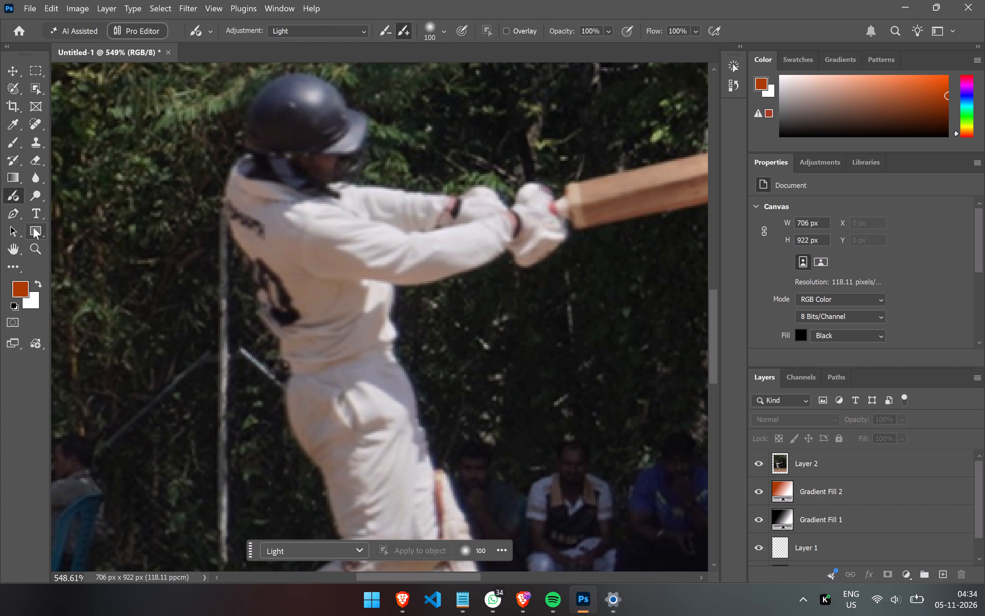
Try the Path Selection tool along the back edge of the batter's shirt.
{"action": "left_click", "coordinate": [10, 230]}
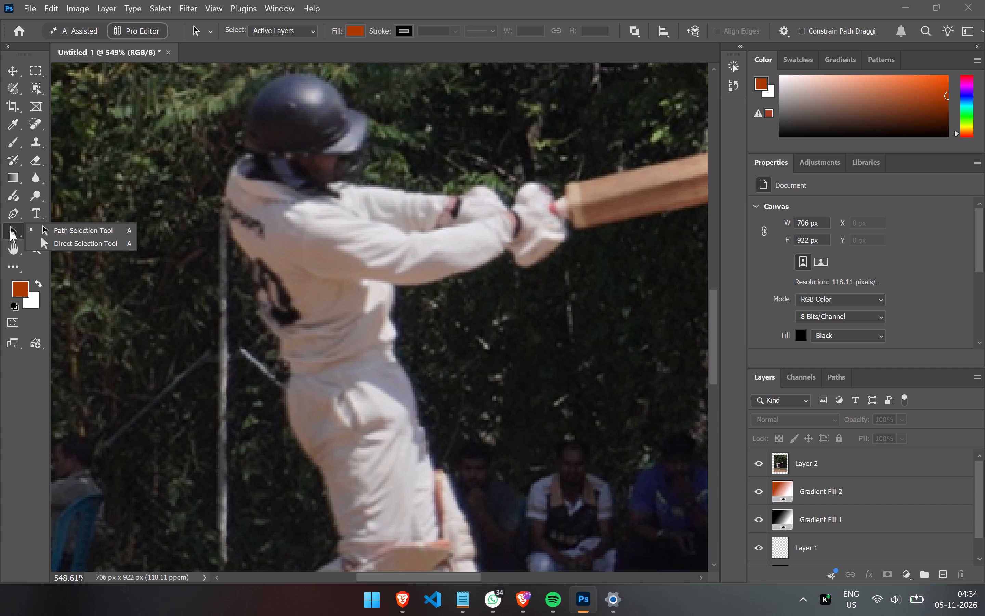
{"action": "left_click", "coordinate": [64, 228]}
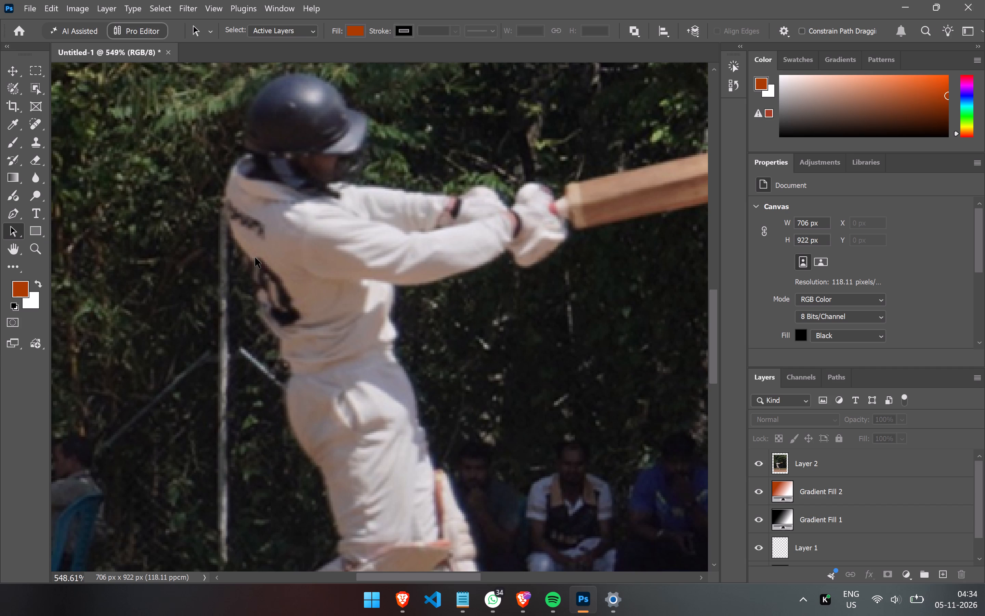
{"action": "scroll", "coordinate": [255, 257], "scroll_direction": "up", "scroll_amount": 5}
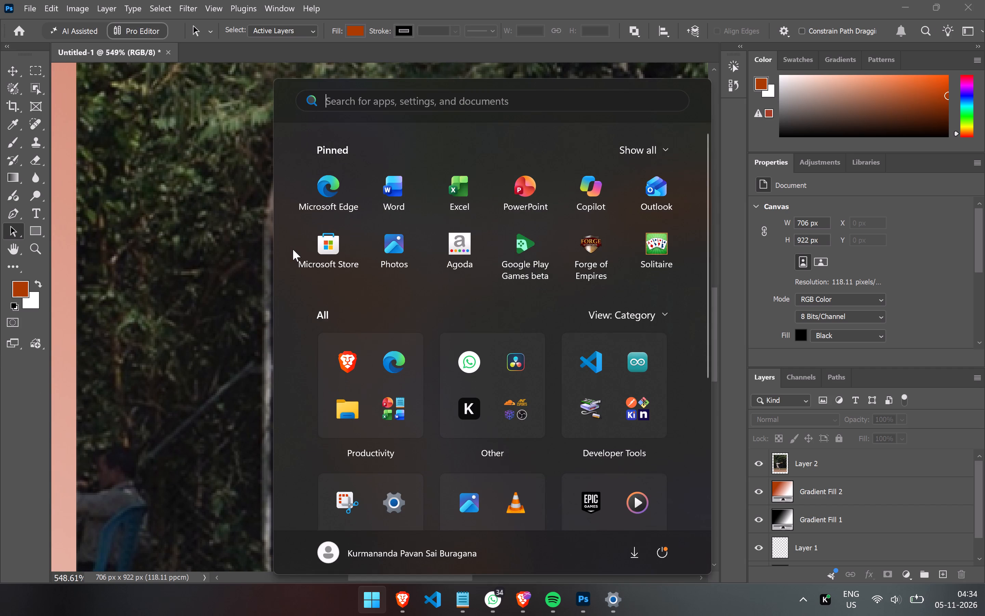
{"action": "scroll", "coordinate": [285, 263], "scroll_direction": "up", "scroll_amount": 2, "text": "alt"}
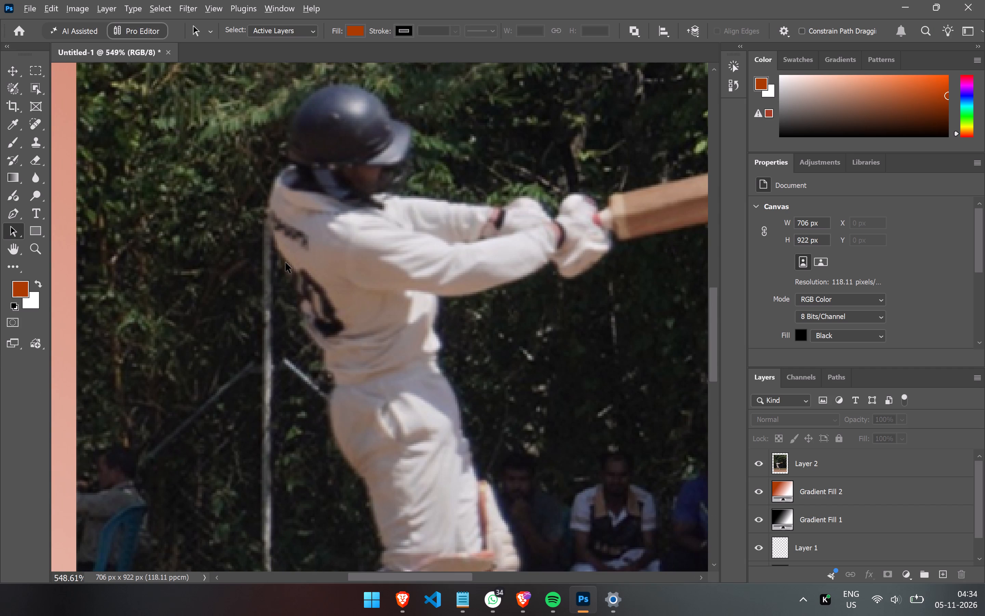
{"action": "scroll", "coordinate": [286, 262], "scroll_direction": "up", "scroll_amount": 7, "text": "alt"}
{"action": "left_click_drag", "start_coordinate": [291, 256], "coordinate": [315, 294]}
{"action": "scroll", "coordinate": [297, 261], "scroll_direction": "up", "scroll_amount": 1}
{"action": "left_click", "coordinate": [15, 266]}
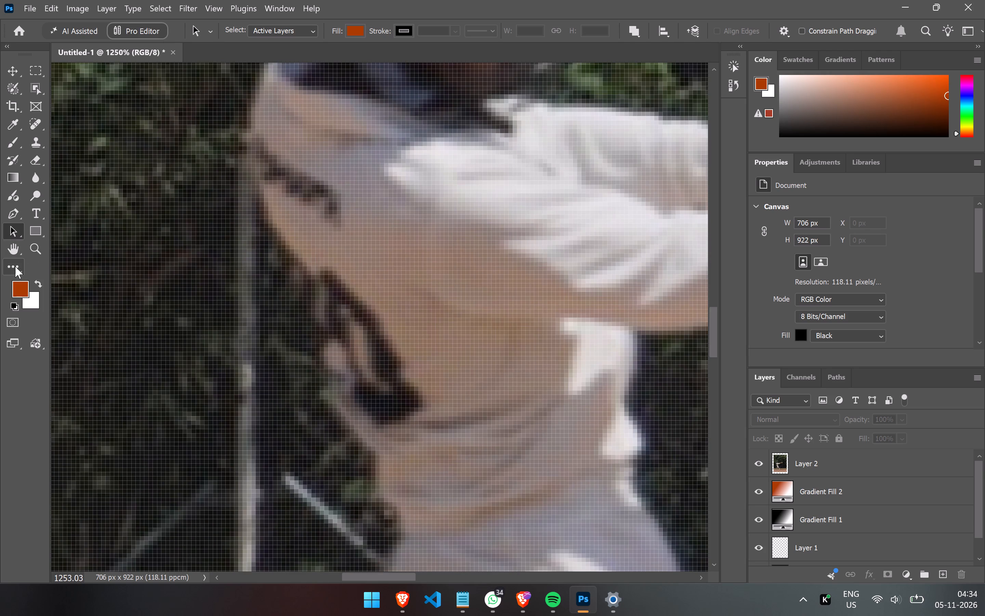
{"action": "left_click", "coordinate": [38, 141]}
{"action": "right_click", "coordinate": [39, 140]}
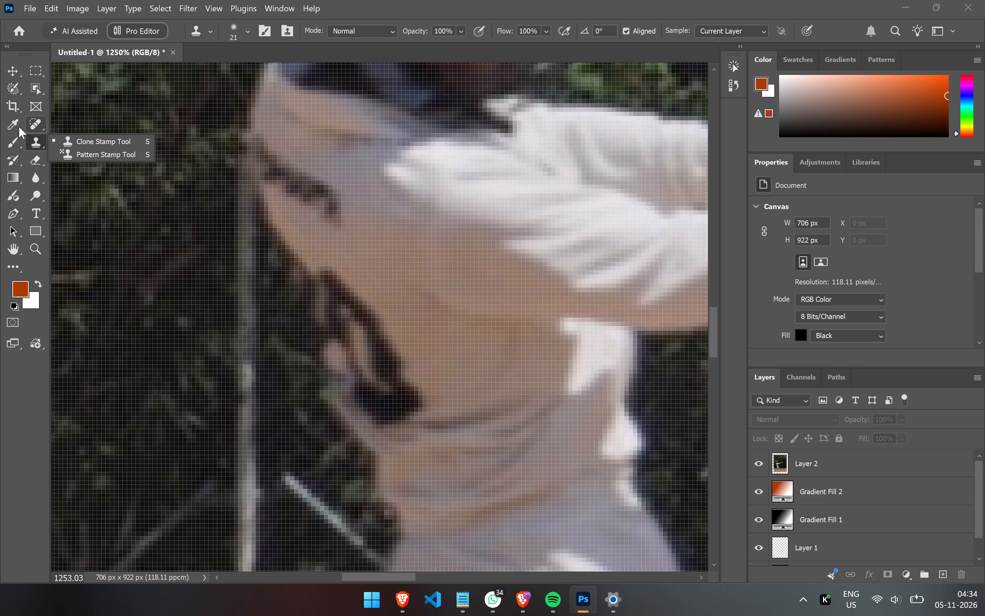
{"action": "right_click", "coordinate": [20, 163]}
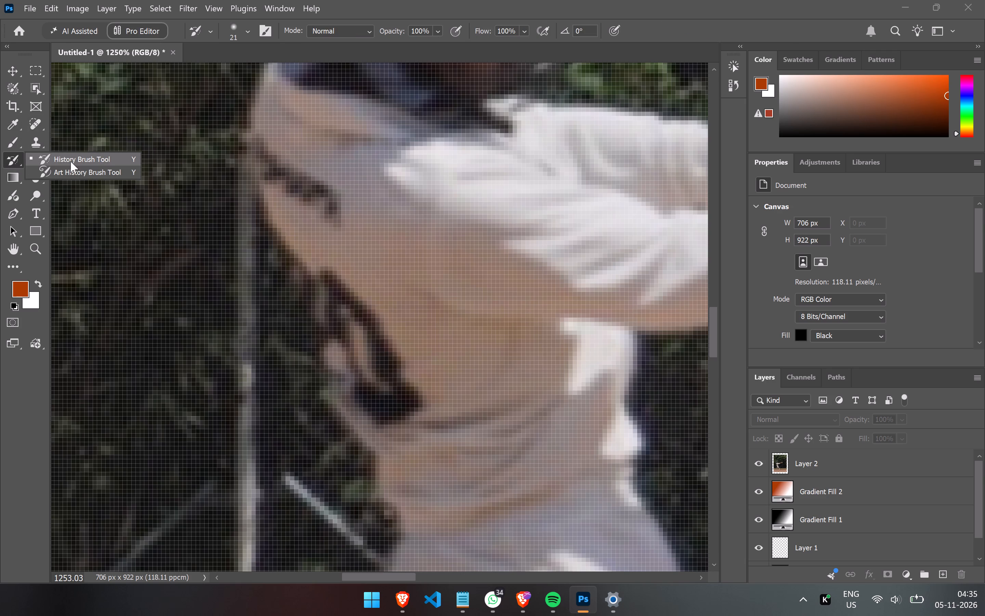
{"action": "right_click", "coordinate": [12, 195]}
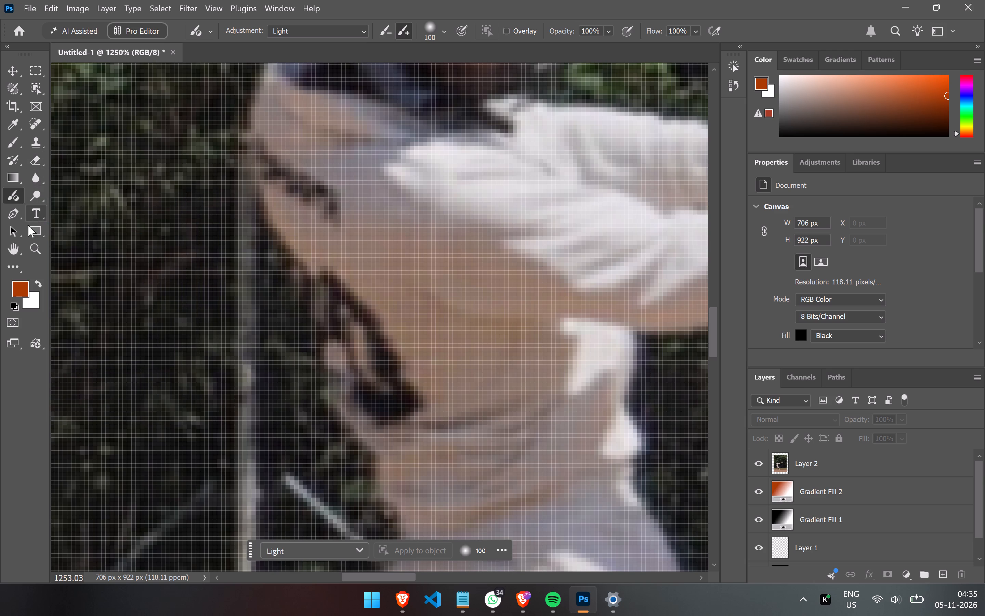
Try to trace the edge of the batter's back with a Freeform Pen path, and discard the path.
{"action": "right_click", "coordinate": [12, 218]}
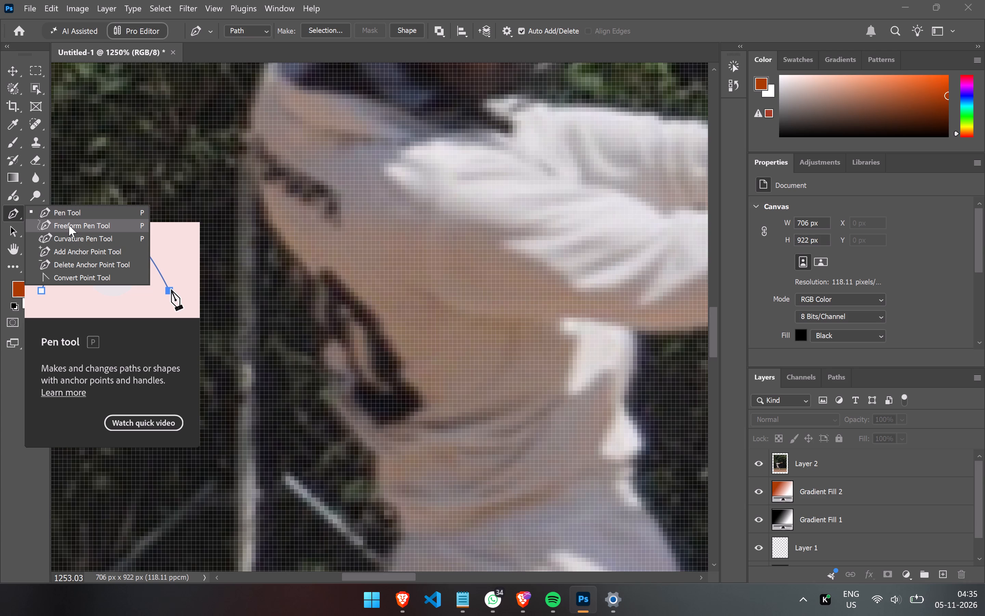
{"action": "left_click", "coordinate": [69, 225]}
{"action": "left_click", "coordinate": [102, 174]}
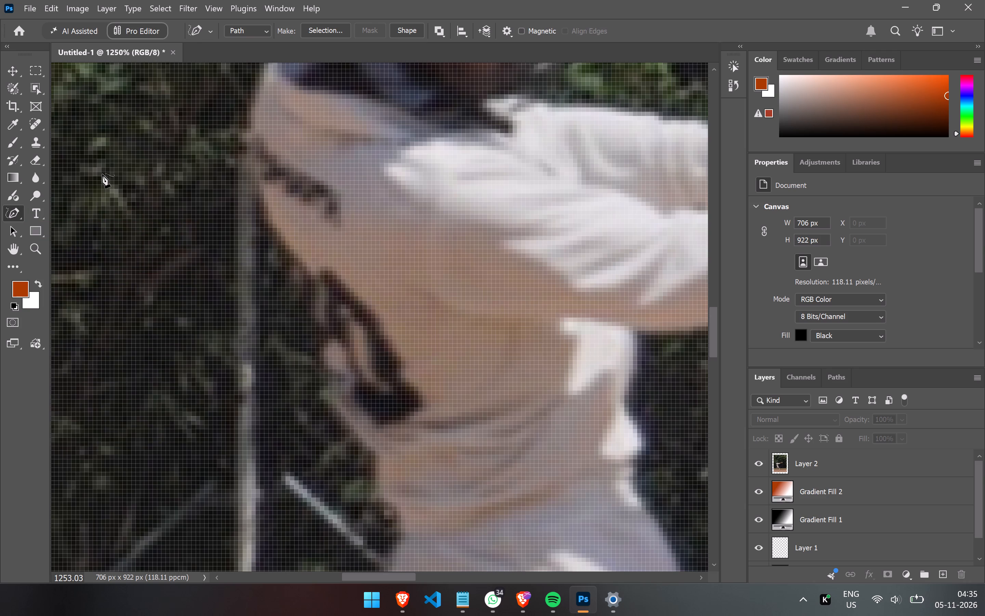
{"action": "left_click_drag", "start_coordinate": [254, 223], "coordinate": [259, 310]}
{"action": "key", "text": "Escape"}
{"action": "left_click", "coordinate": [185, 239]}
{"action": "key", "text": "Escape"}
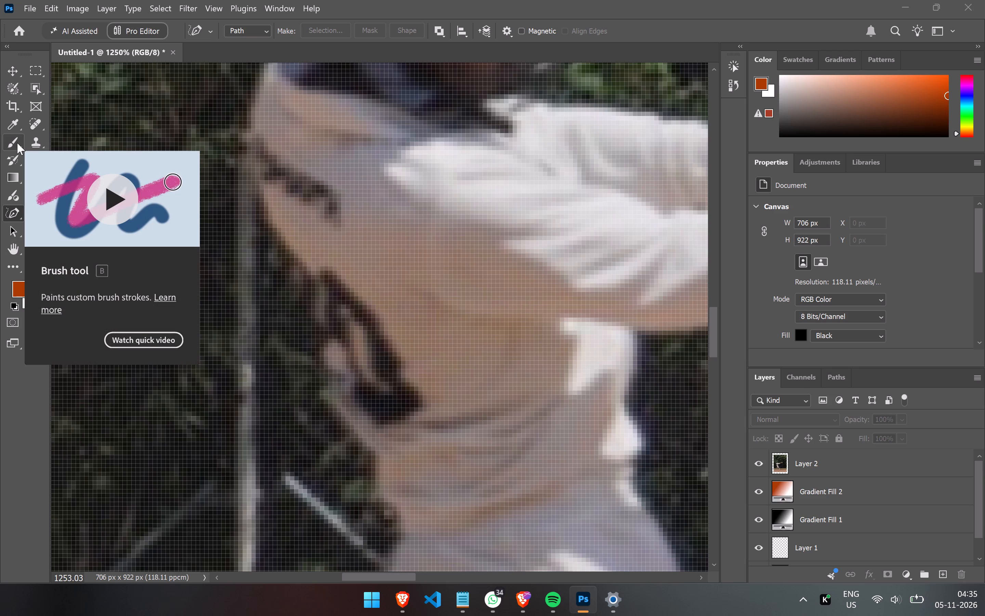
Select Layer 2 and paint a selection over the batter's head and torso using the Selection Brush at size 200 and 100% opacity.
{"action": "left_click", "coordinate": [18, 87]}
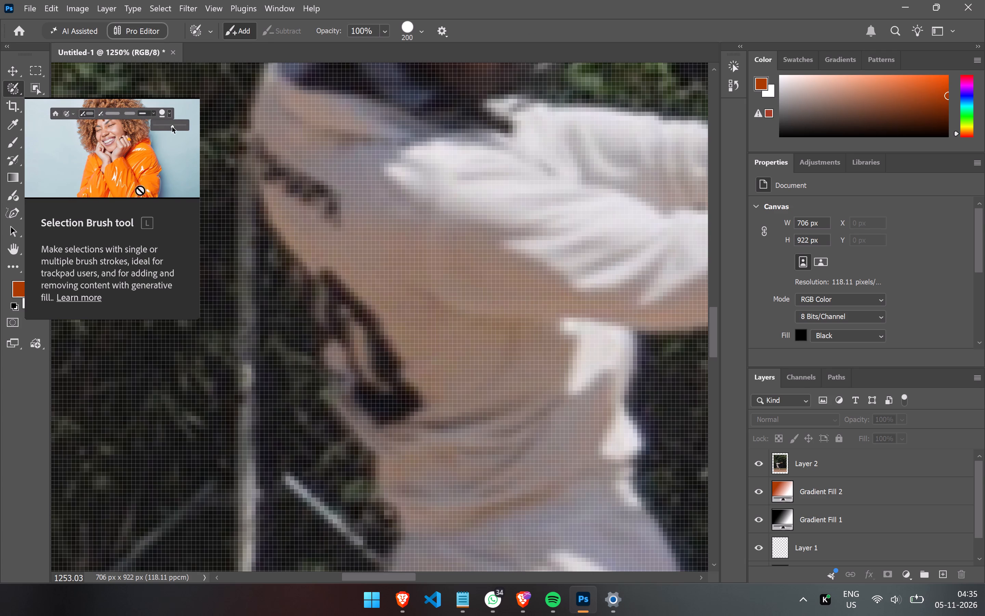
{"action": "left_click", "coordinate": [13, 84]}
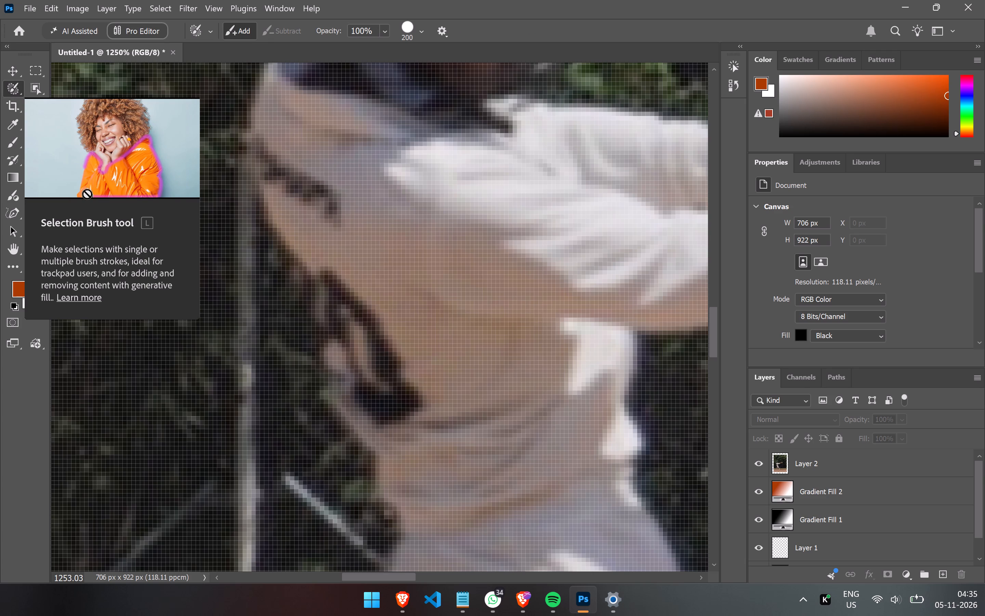
{"action": "left_click", "coordinate": [140, 222]}
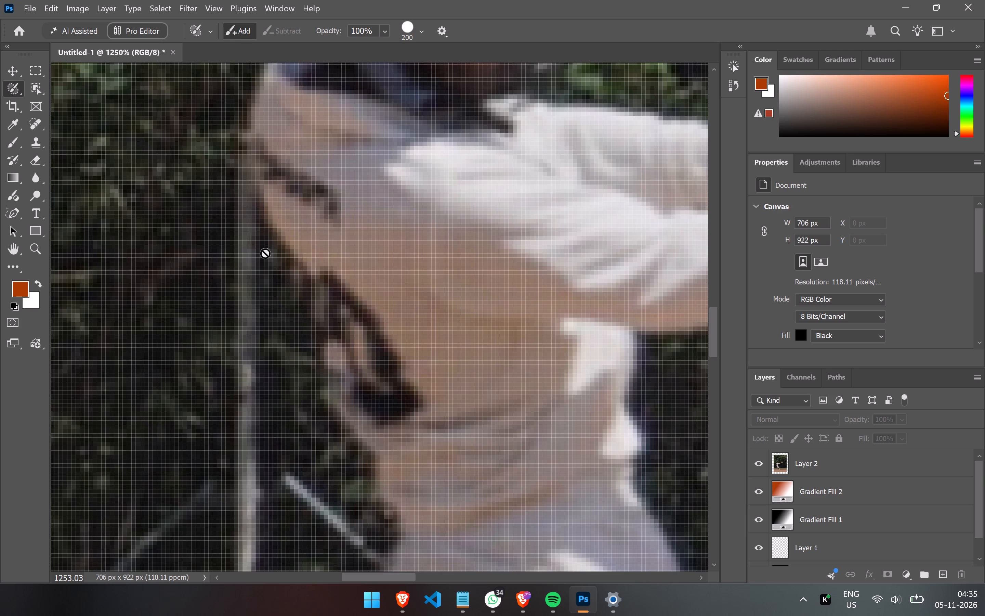
{"action": "left_click_drag", "start_coordinate": [277, 252], "coordinate": [295, 306]}
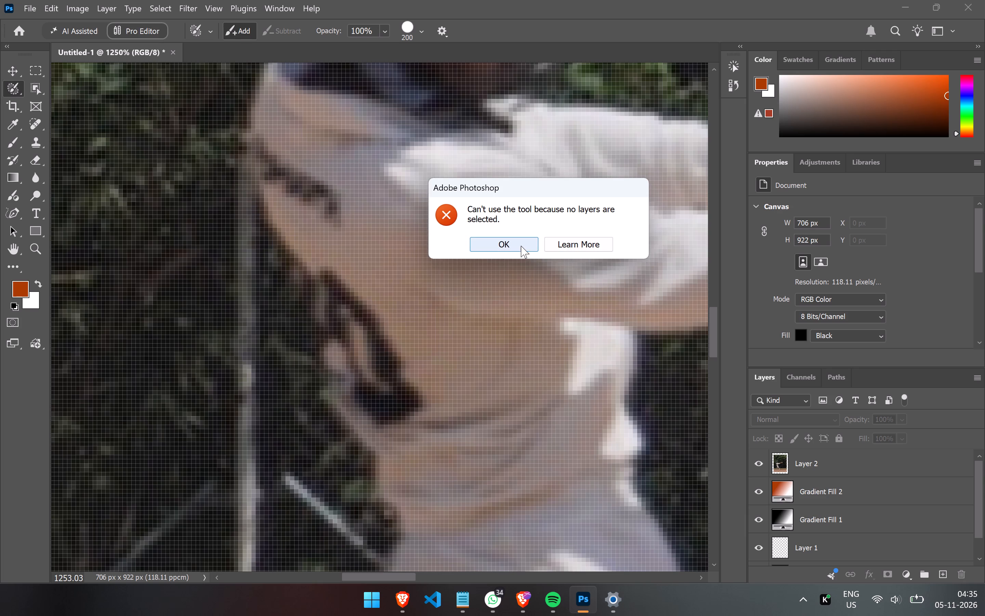
{"action": "left_click", "coordinate": [521, 246]}
{"action": "left_click", "coordinate": [833, 460]}
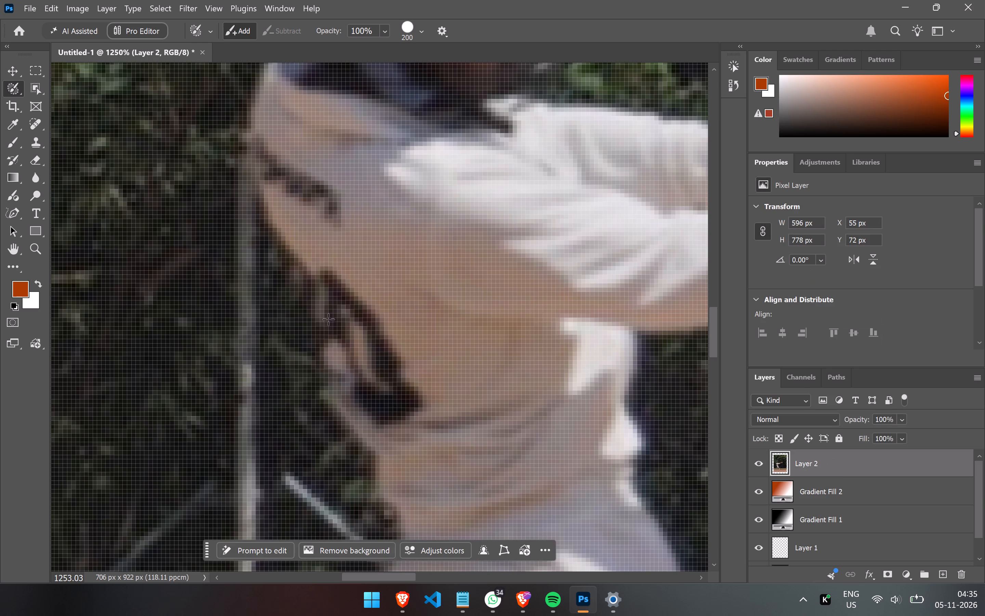
{"action": "scroll", "coordinate": [310, 267], "scroll_direction": "up", "scroll_amount": 3, "text": "ctrl"}
{"action": "scroll", "coordinate": [351, 272], "scroll_direction": "up", "scroll_amount": 7, "text": "alt"}
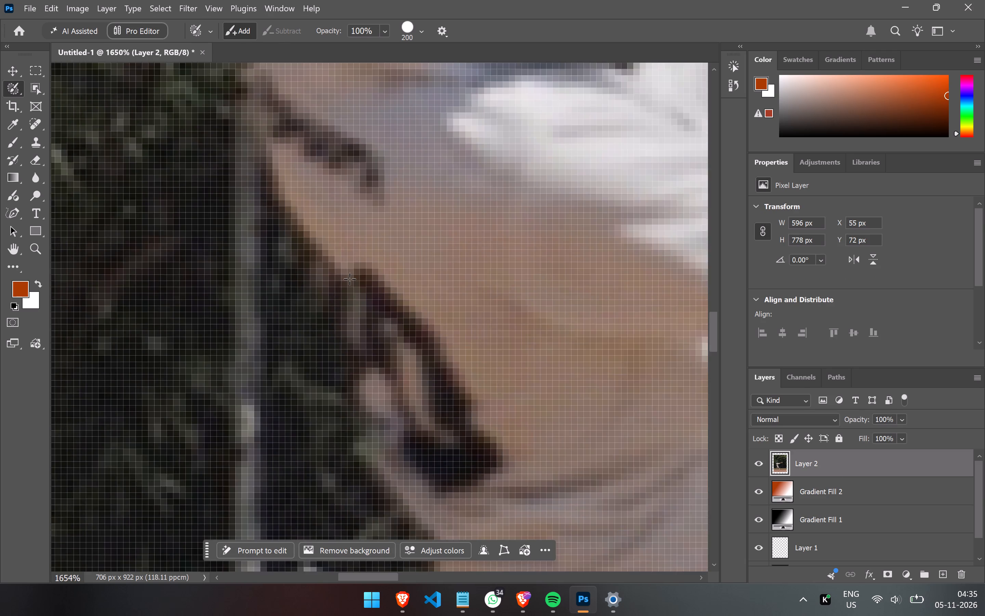
{"action": "scroll", "coordinate": [350, 279], "scroll_direction": "up", "scroll_amount": 4, "text": "alt"}
{"action": "left_click_drag", "start_coordinate": [324, 245], "coordinate": [346, 278]}
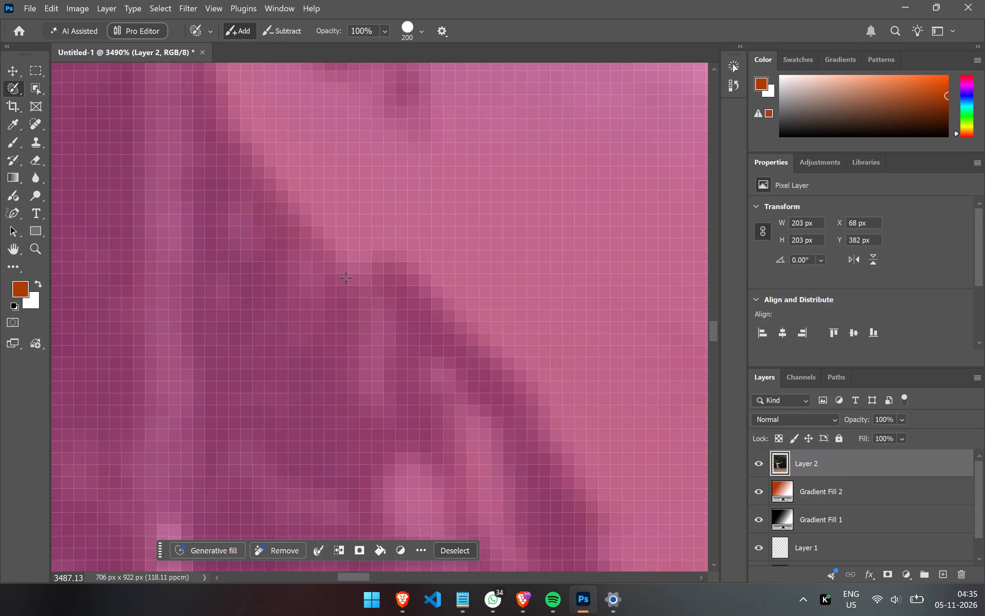
{"action": "scroll", "coordinate": [346, 278], "scroll_direction": "down", "scroll_amount": 7, "text": "ctrl"}
{"action": "scroll", "coordinate": [349, 274], "scroll_direction": "down", "scroll_amount": 2, "text": "alt"}
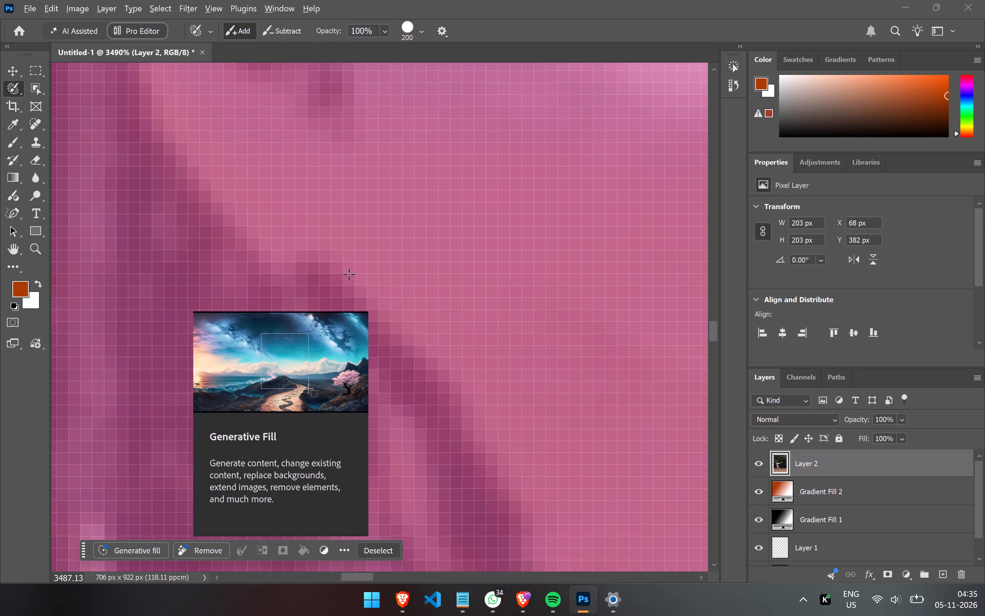
{"action": "scroll", "coordinate": [349, 274], "scroll_direction": "down", "scroll_amount": 20, "text": "alt"}
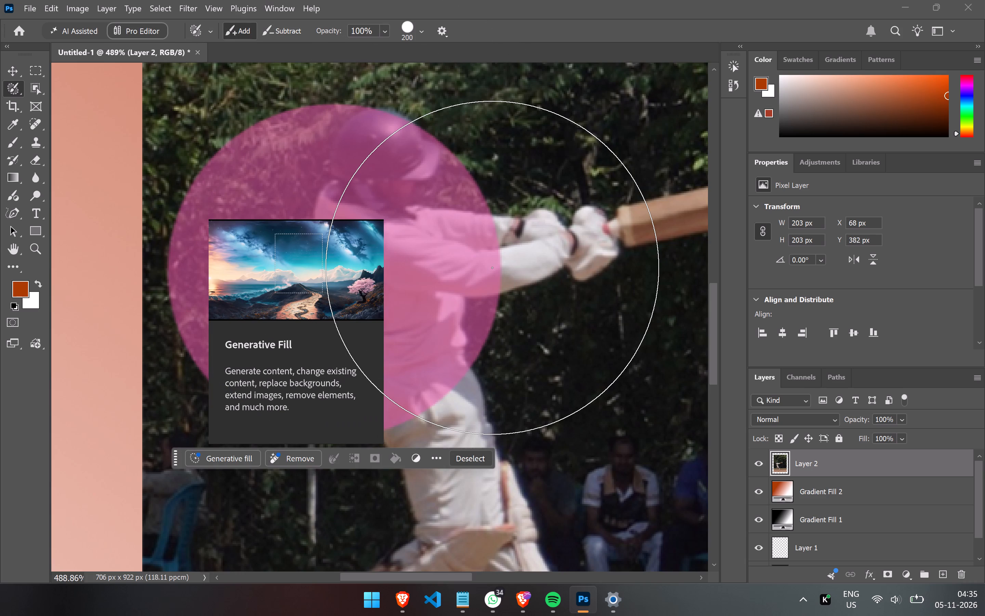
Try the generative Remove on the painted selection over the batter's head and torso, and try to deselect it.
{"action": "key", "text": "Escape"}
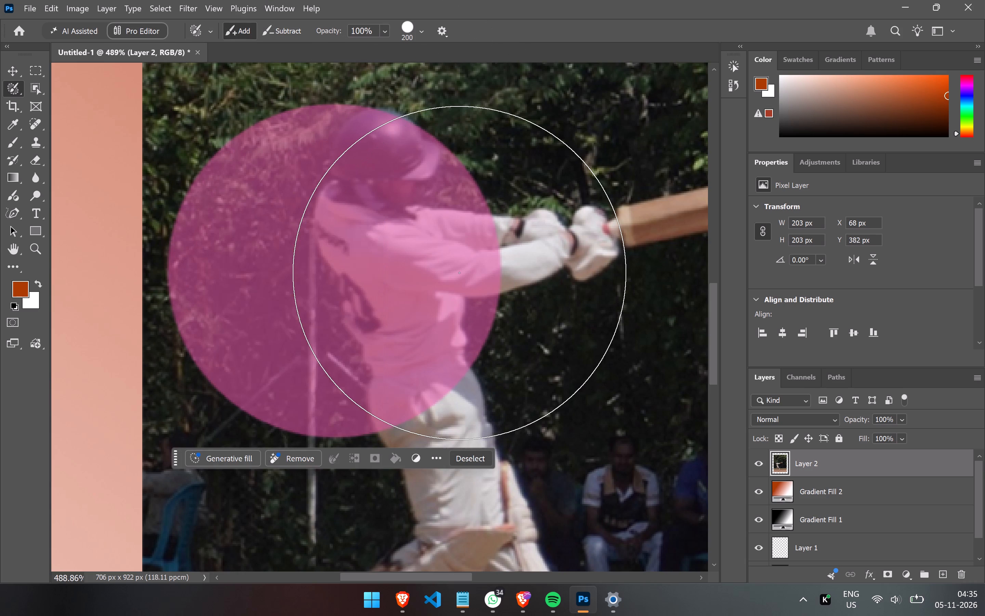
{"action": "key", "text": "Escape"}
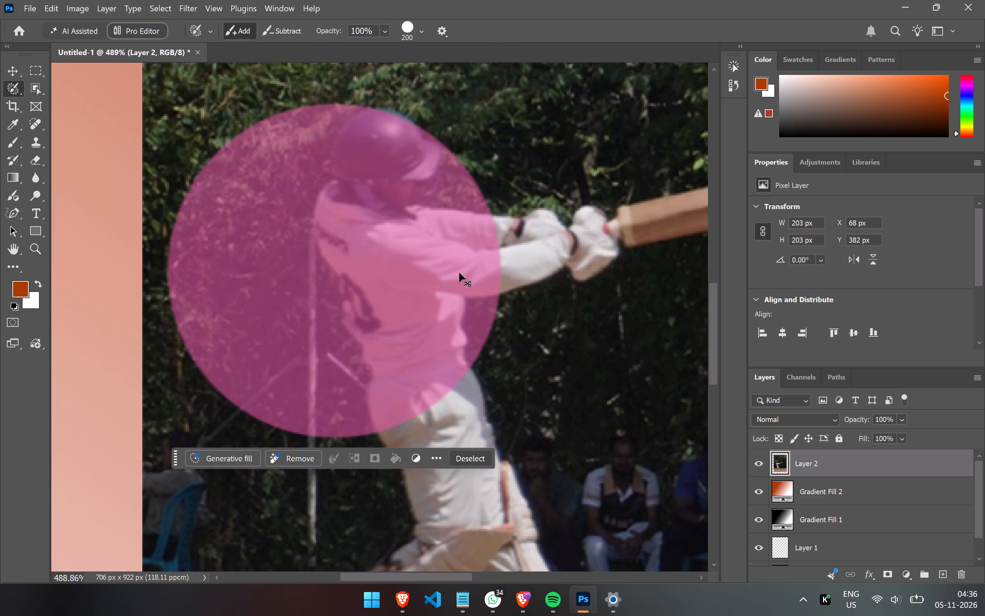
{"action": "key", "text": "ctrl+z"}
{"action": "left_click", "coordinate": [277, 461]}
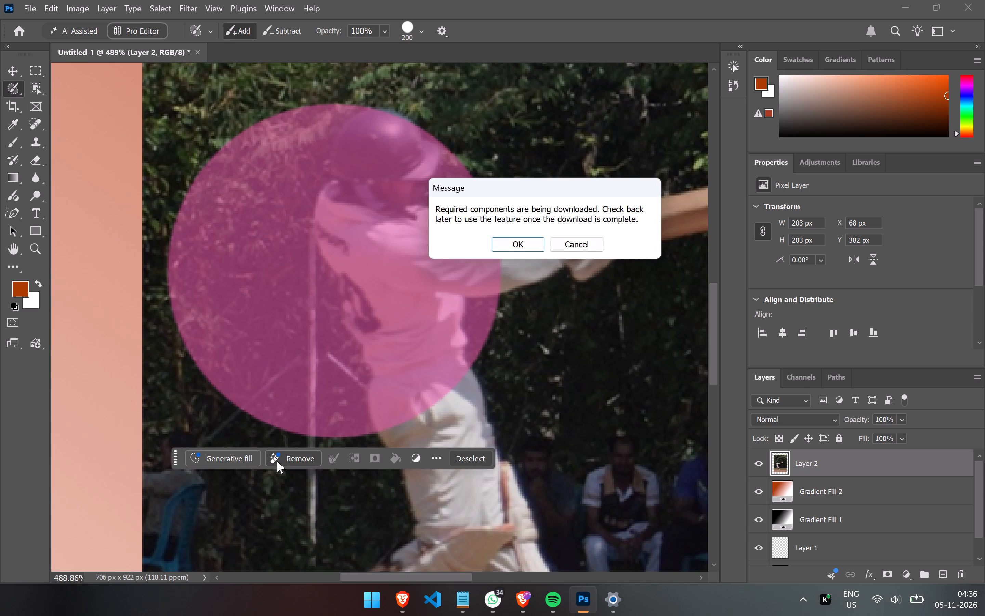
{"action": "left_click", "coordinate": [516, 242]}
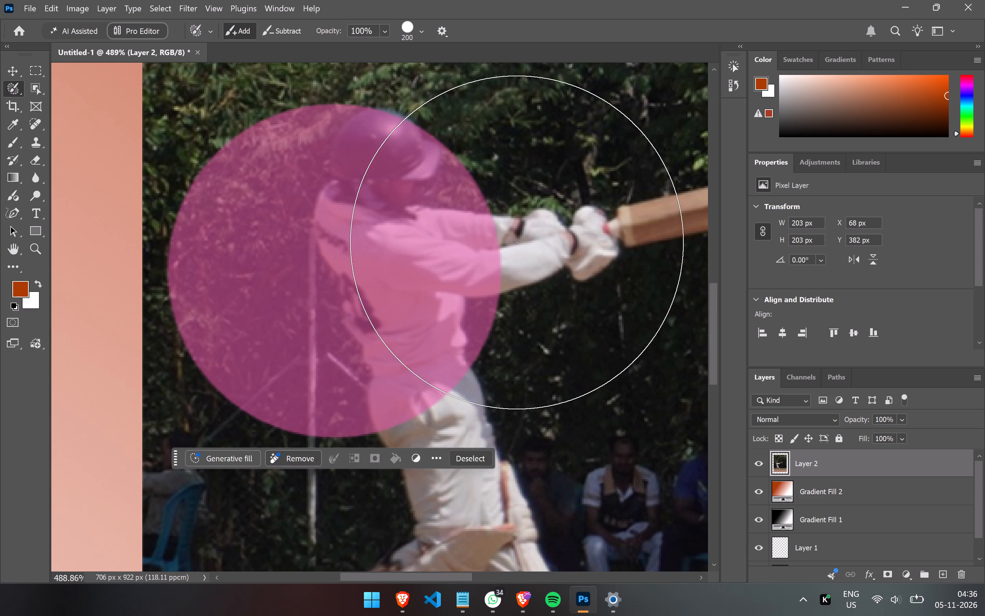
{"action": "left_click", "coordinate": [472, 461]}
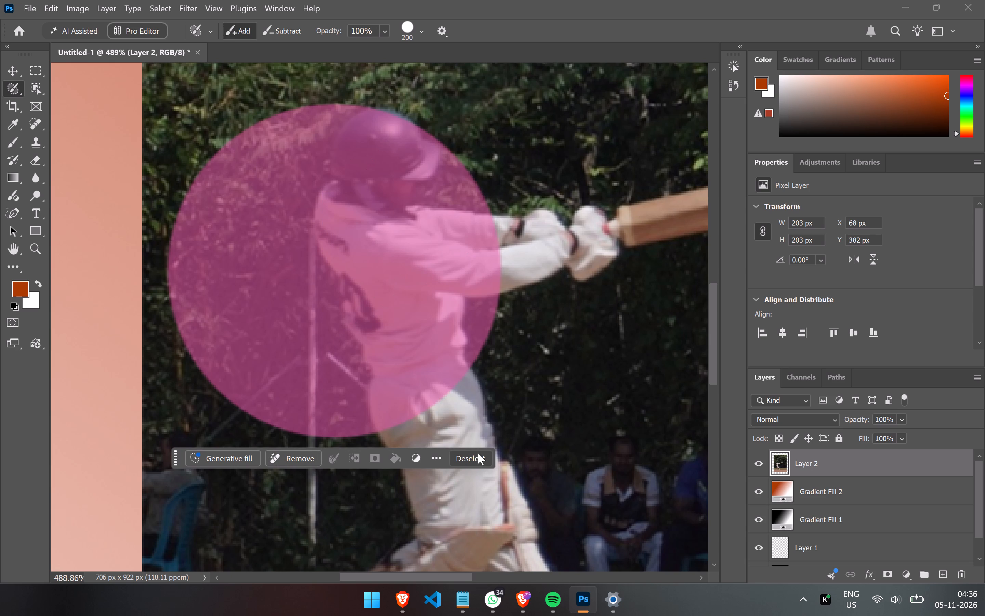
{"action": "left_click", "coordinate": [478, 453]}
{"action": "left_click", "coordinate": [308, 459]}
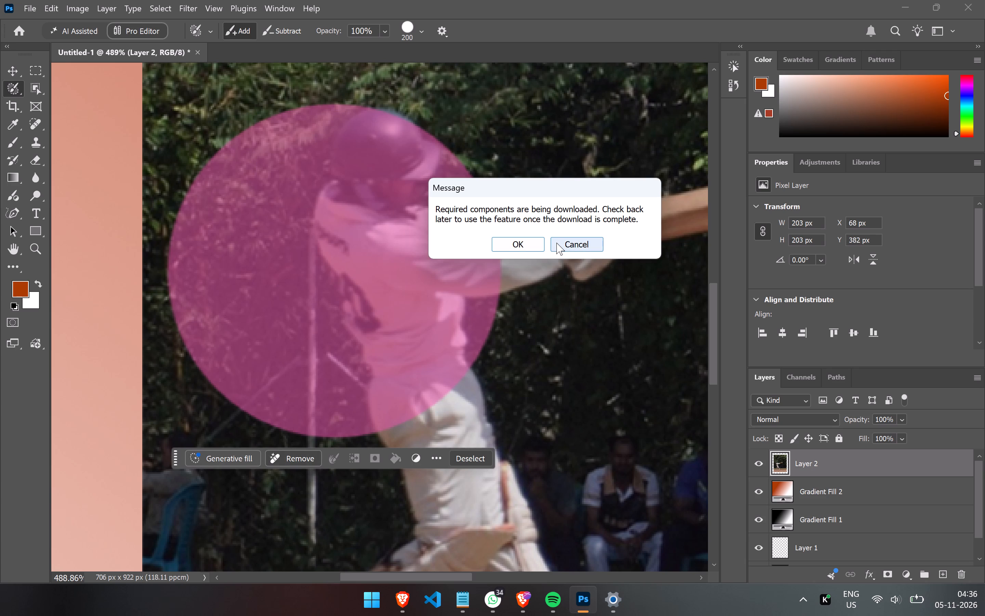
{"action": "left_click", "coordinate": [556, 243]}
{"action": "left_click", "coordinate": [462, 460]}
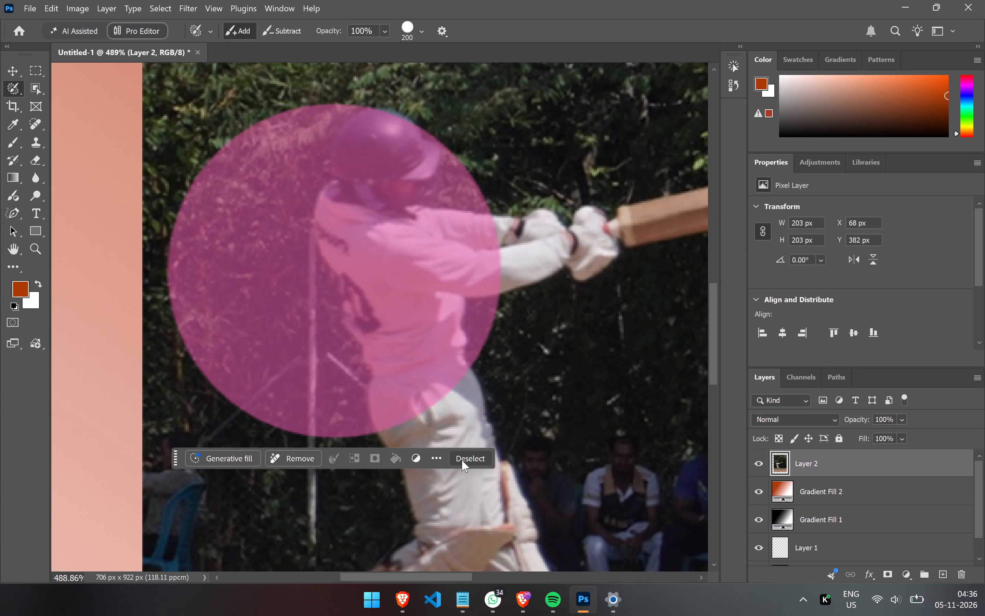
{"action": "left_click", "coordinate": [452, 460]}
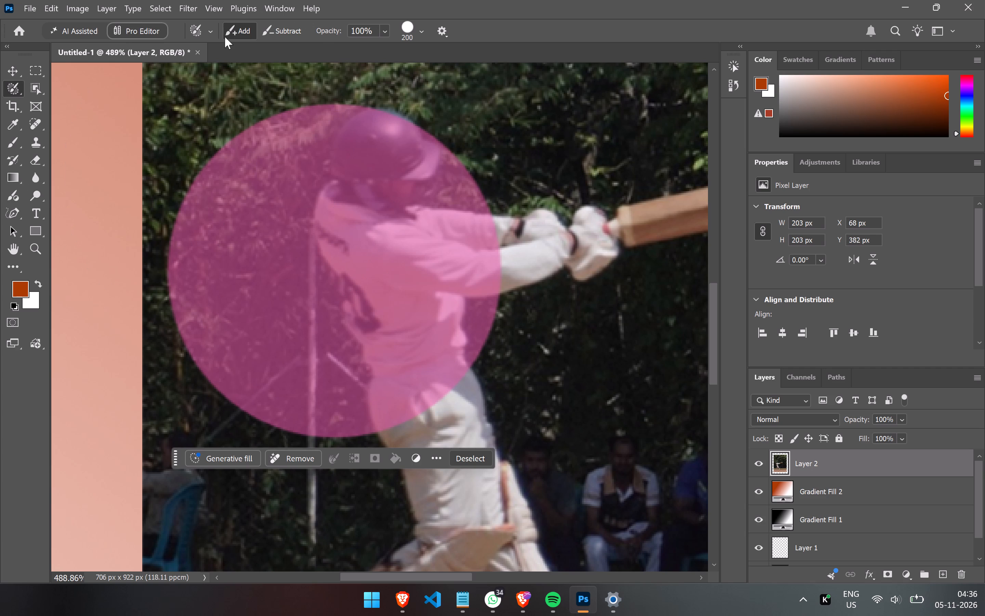
Look through the available tool presets for the Selection Brush.
{"action": "left_click", "coordinate": [227, 35]}
{"action": "left_click", "coordinate": [197, 26]}
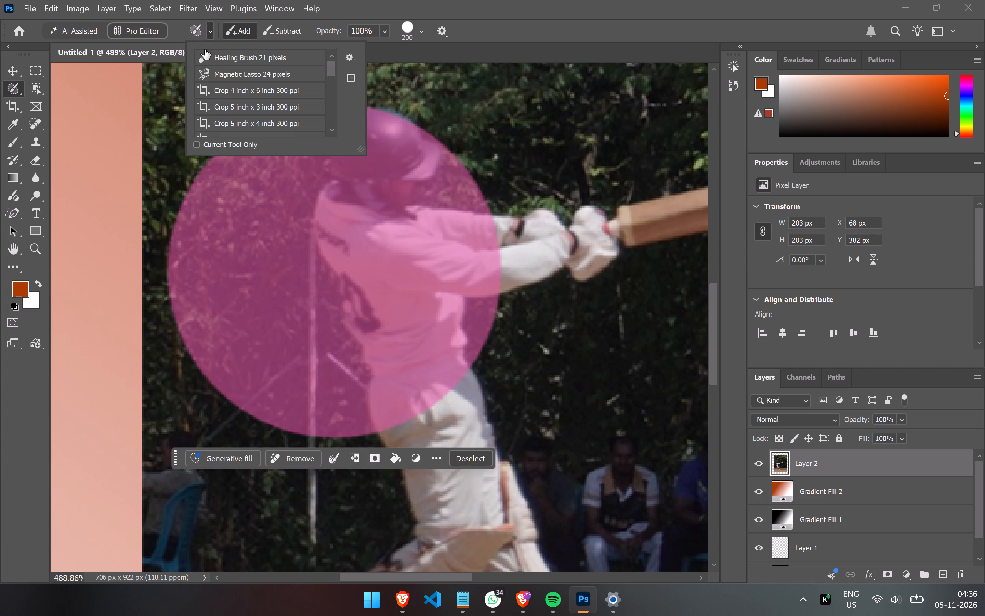
{"action": "scroll", "coordinate": [209, 102], "scroll_direction": "down", "scroll_amount": 19}
{"action": "scroll", "coordinate": [209, 106], "scroll_direction": "down", "scroll_amount": 7}
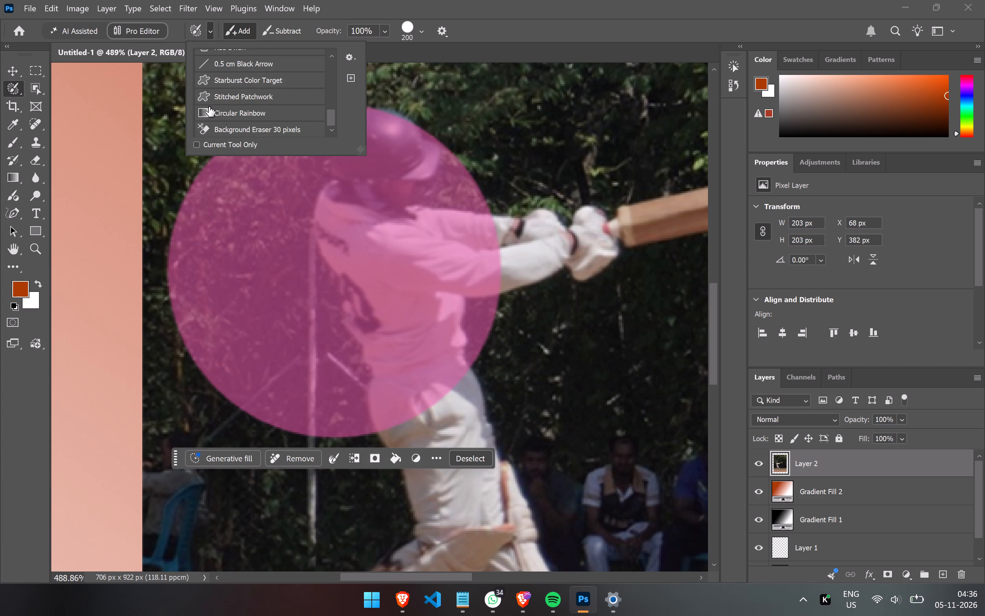
{"action": "scroll", "coordinate": [209, 106], "scroll_direction": "up", "scroll_amount": 20}
{"action": "scroll", "coordinate": [209, 94], "scroll_direction": "up", "scroll_amount": 5}
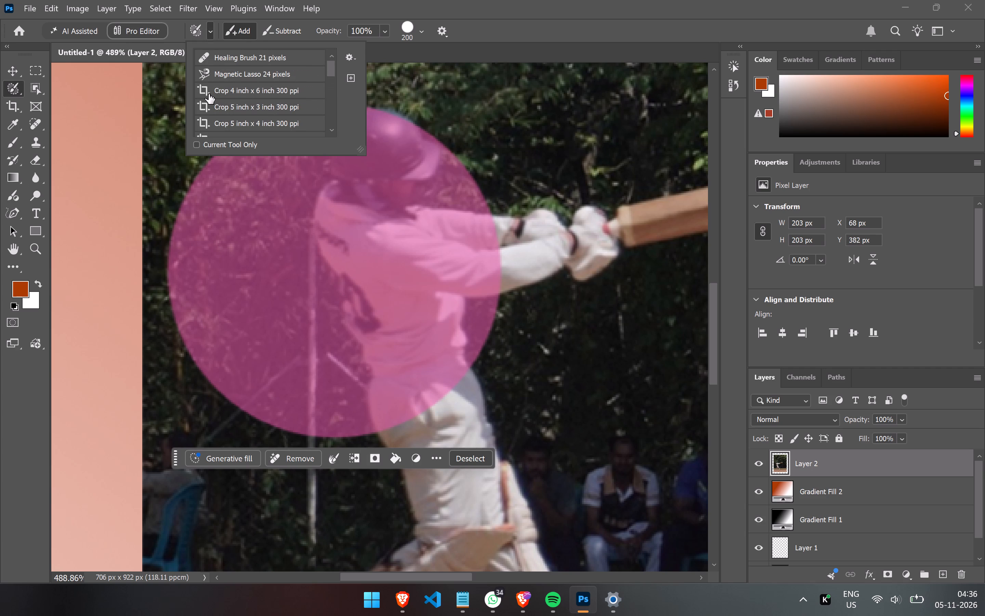
{"action": "scroll", "coordinate": [209, 94], "scroll_direction": "up", "scroll_amount": 2}
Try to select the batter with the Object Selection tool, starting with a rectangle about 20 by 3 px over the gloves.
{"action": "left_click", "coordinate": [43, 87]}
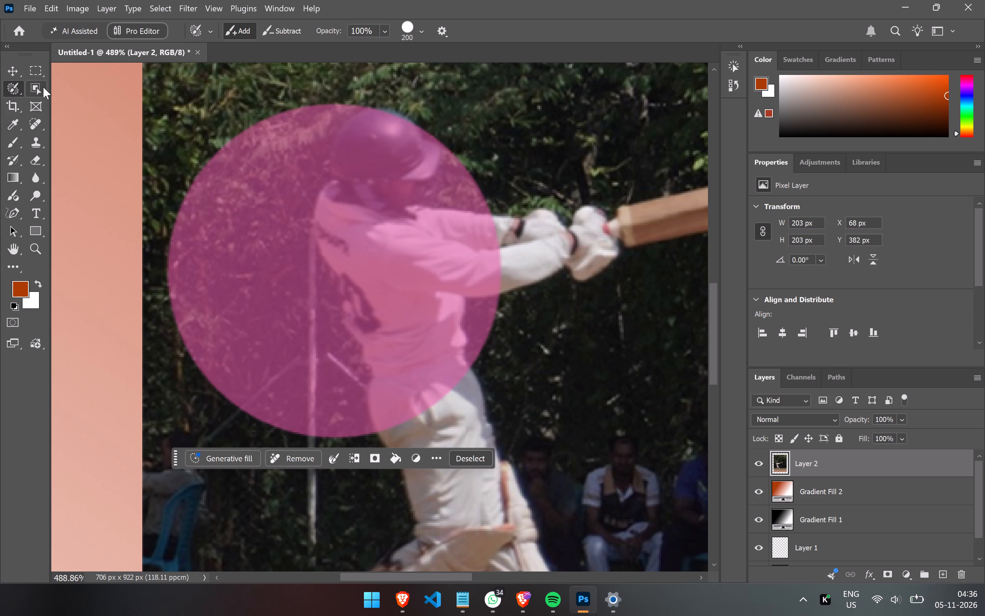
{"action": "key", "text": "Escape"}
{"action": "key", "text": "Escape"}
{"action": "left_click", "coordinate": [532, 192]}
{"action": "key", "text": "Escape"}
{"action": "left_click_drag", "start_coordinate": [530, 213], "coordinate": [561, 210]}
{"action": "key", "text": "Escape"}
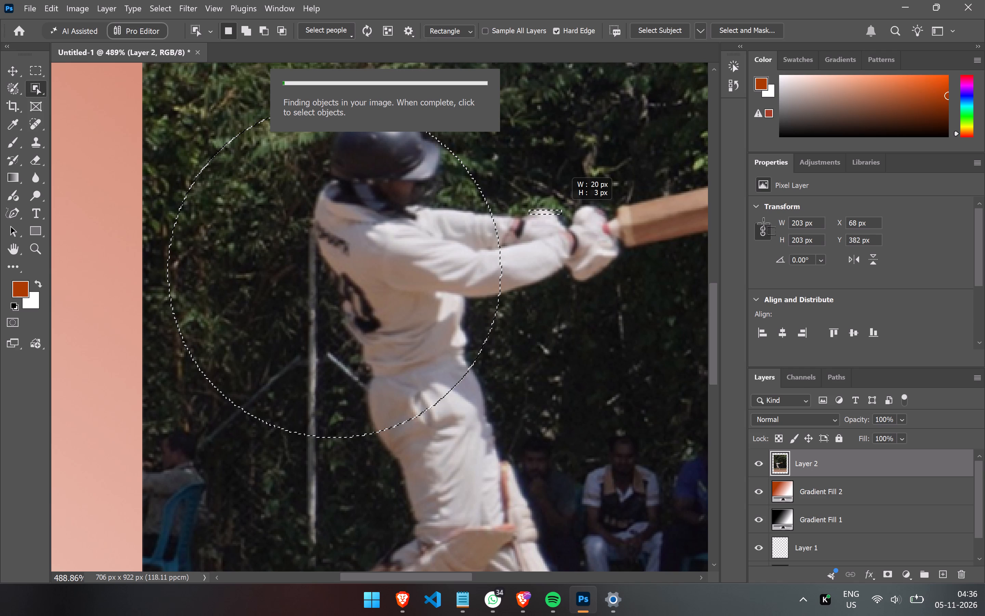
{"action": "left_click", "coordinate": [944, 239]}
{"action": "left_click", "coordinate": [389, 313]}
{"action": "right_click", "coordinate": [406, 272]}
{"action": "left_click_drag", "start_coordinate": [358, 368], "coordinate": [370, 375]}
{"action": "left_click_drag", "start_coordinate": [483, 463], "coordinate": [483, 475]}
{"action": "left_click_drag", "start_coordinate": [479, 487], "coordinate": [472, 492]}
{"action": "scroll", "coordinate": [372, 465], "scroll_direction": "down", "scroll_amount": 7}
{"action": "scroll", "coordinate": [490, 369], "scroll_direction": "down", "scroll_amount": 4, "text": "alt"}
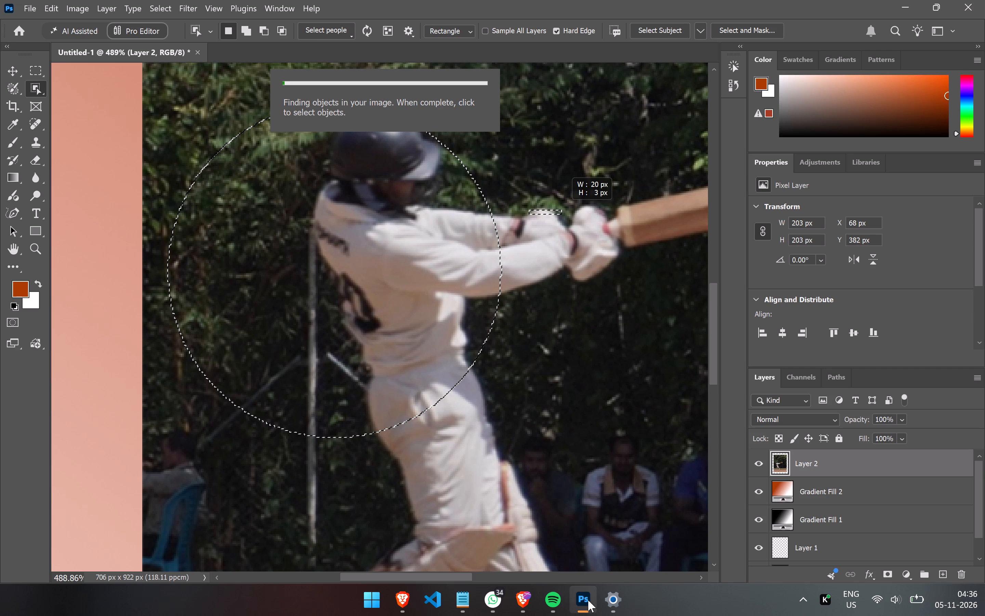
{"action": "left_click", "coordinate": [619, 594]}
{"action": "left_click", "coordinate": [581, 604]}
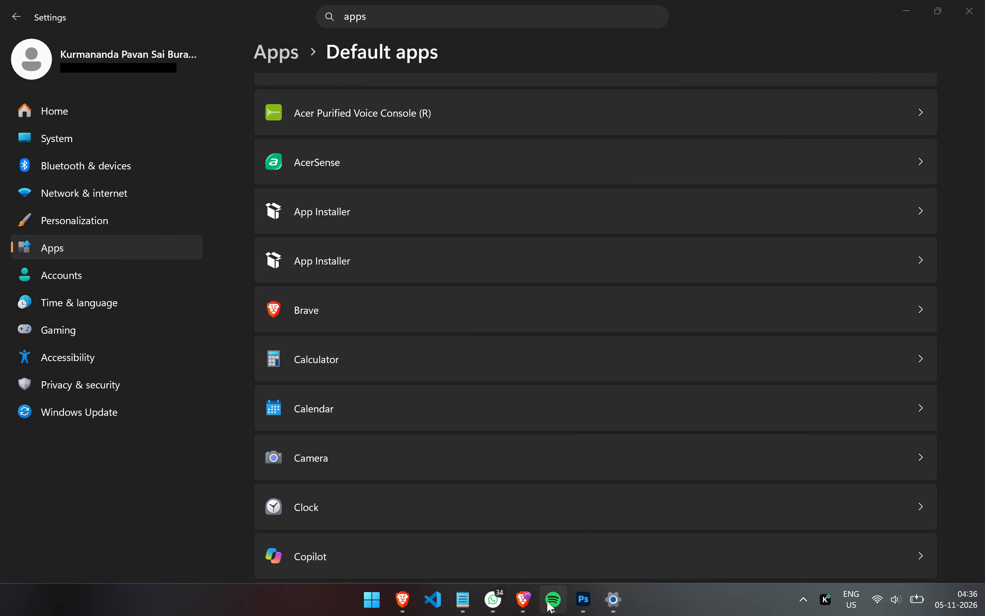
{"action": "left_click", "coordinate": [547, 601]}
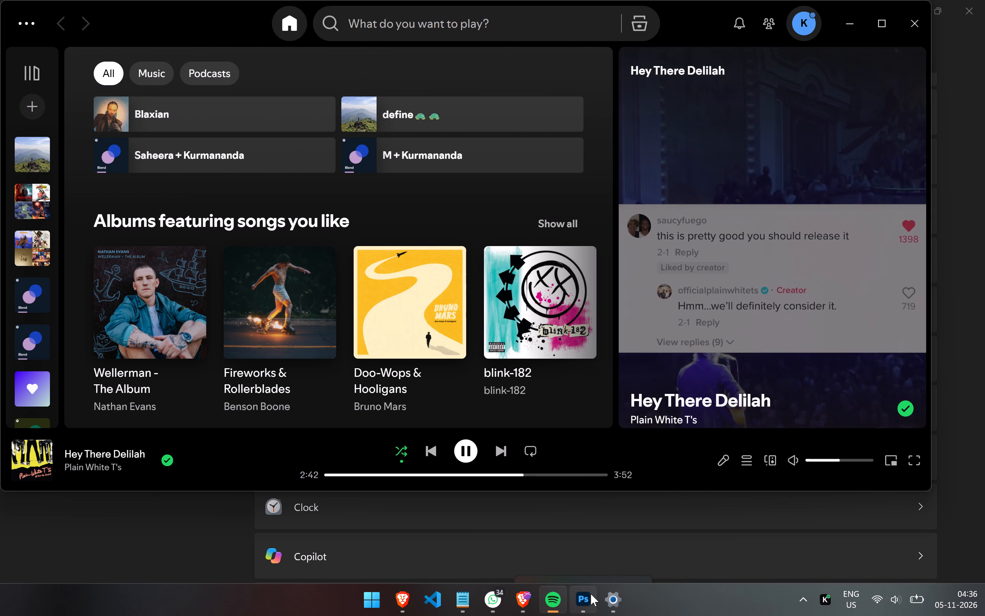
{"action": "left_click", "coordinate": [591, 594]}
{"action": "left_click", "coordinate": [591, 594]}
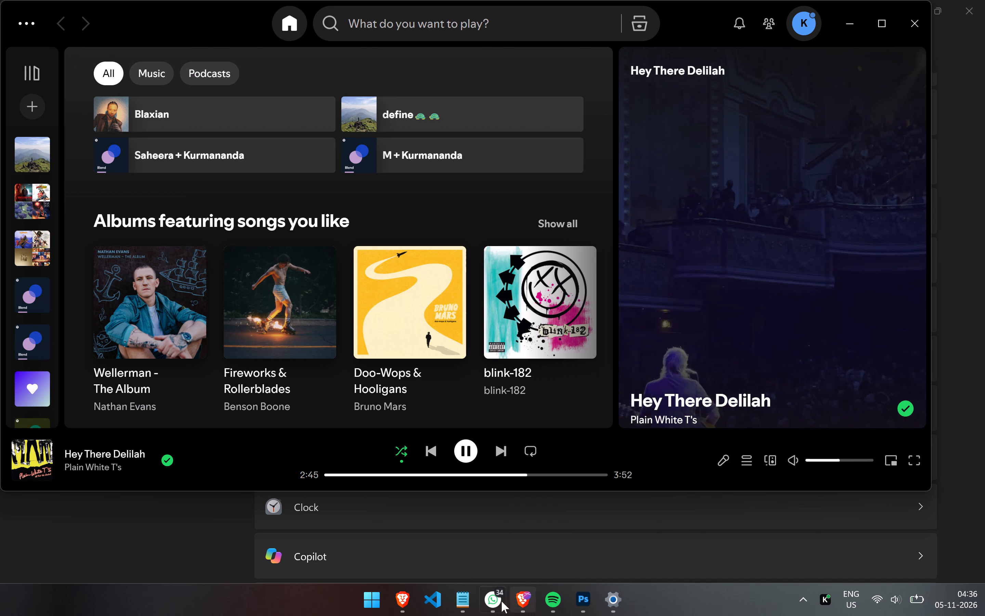
Switch to Brave and review the Zenith brochure pages in Canva, from the Cricket page back to the cover.
{"action": "left_click", "coordinate": [529, 596]}
{"action": "scroll", "coordinate": [514, 410], "scroll_direction": "up", "scroll_amount": 2}
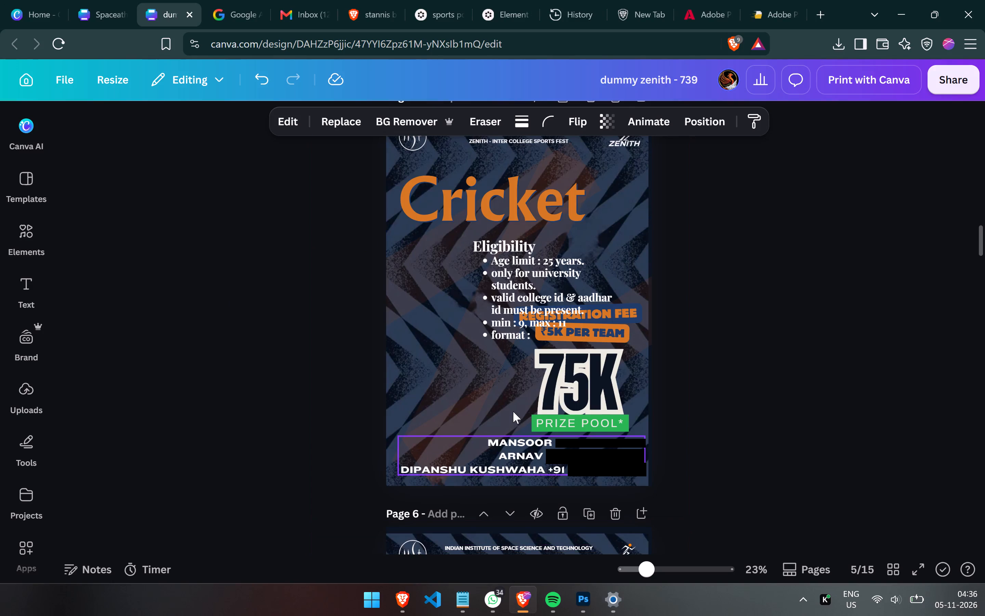
{"action": "scroll", "coordinate": [513, 411], "scroll_direction": "up", "scroll_amount": 20}
{"action": "scroll", "coordinate": [629, 343], "scroll_direction": "up", "scroll_amount": 6}
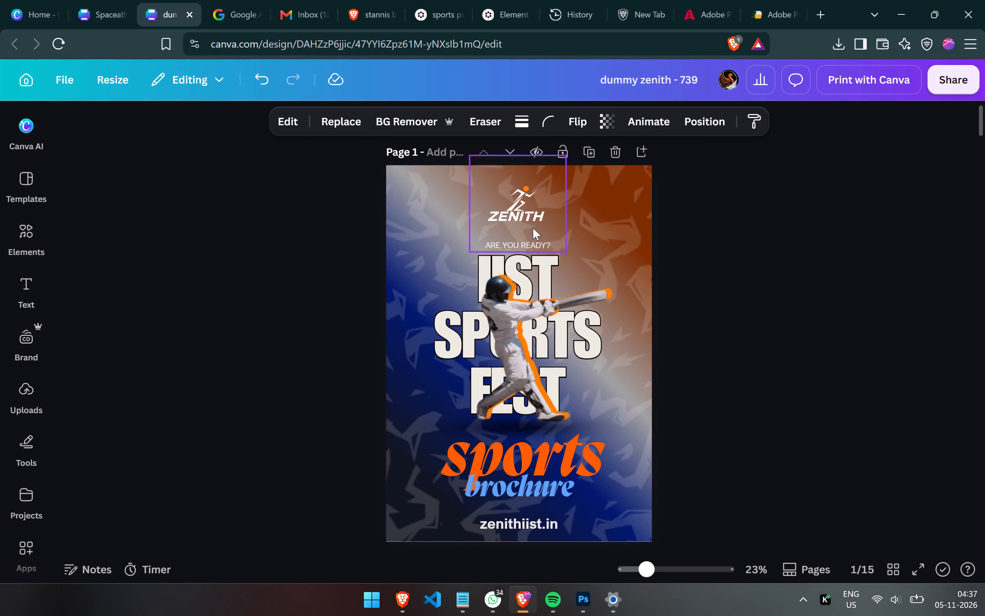
{"action": "left_click", "coordinate": [710, 2]}
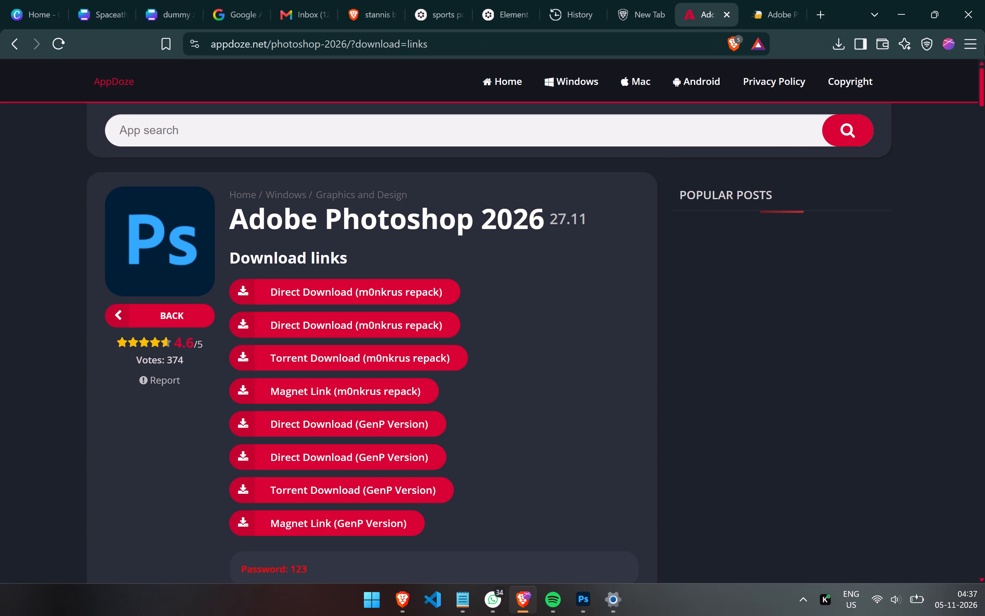
{"action": "left_click", "coordinate": [778, 0]}
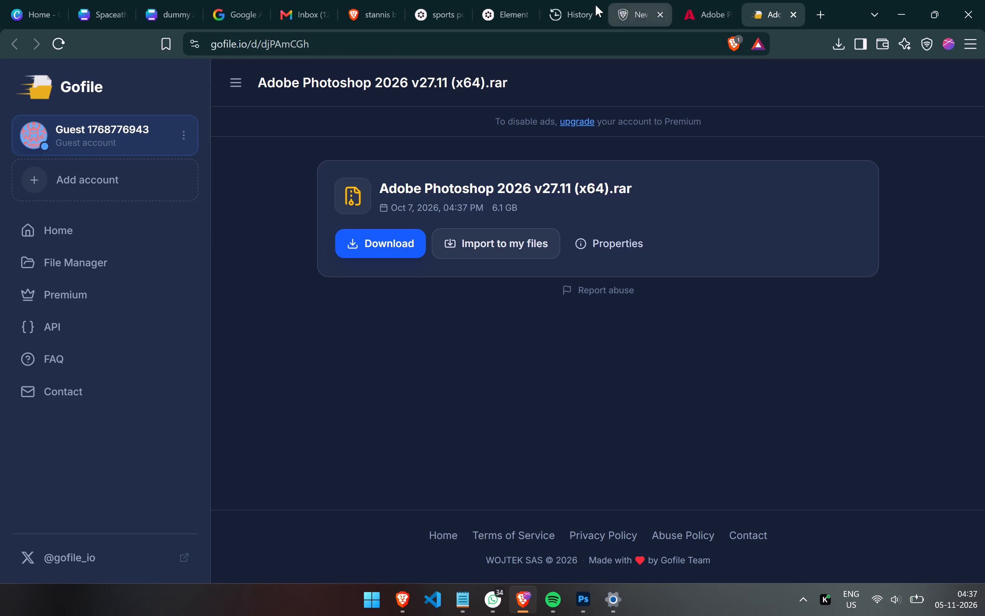
Browse the Cosmos sports backgrounds and sports poster results, and open the Nike "Speed is a state of mind" poster in a new tab.
{"action": "left_click", "coordinate": [502, 0]}
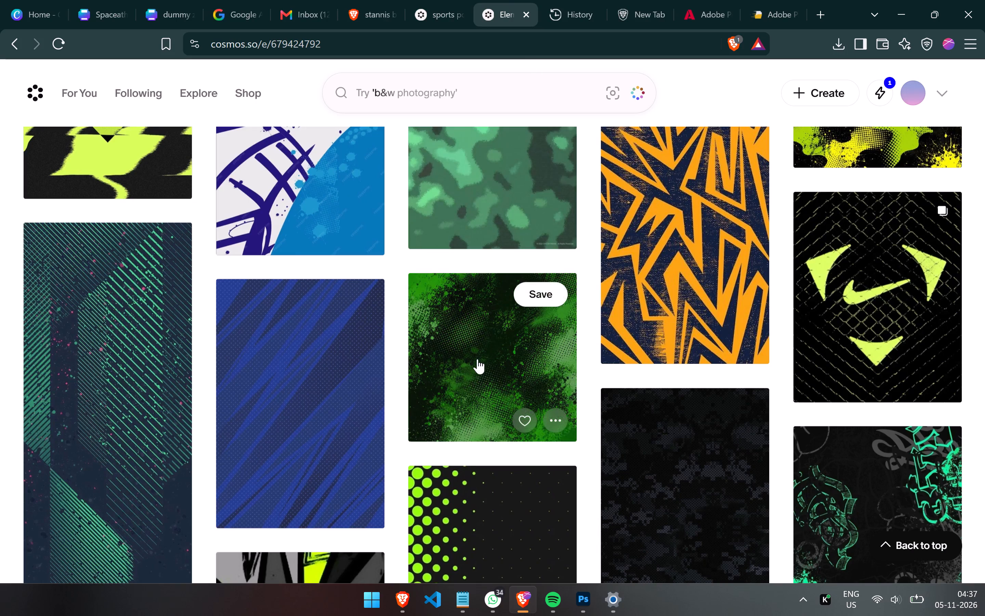
{"action": "scroll", "coordinate": [477, 359], "scroll_direction": "down", "scroll_amount": 7}
{"action": "scroll", "coordinate": [469, 318], "scroll_direction": "up", "scroll_amount": 20}
{"action": "scroll", "coordinate": [469, 318], "scroll_direction": "up", "scroll_amount": 4}
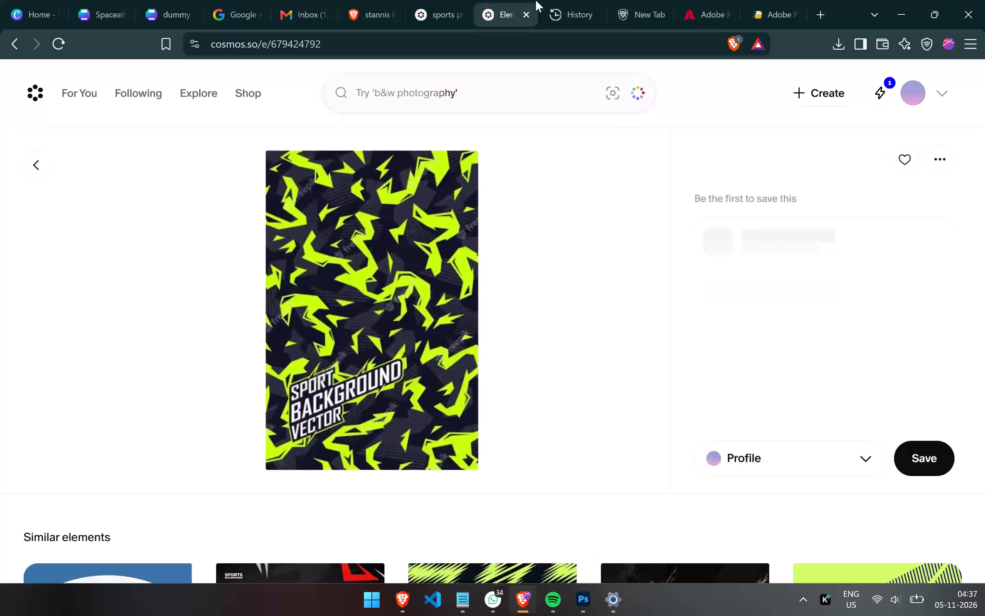
{"action": "left_click", "coordinate": [451, 0]}
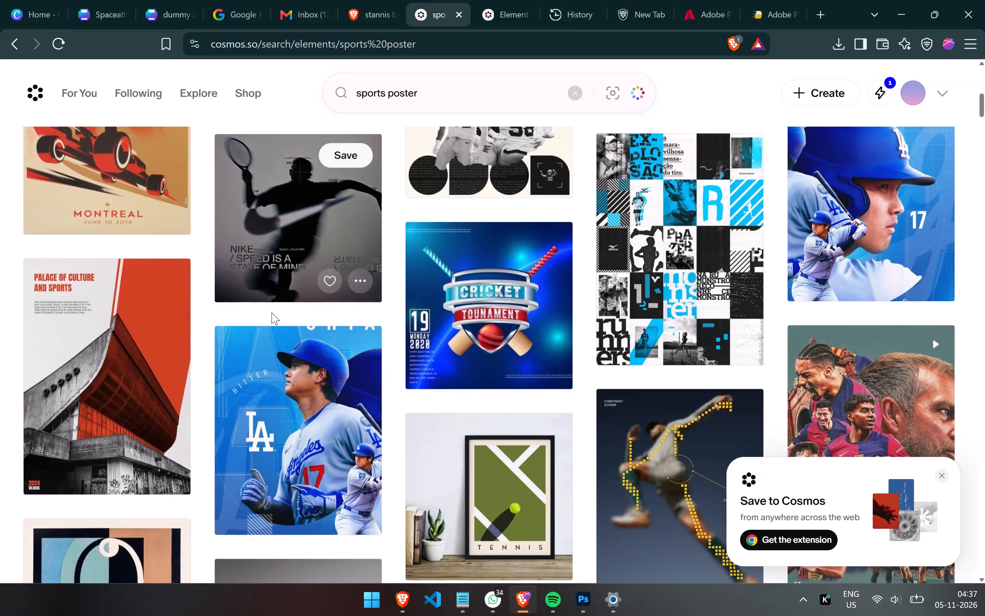
{"action": "scroll", "coordinate": [253, 313], "scroll_direction": "up", "scroll_amount": 2}
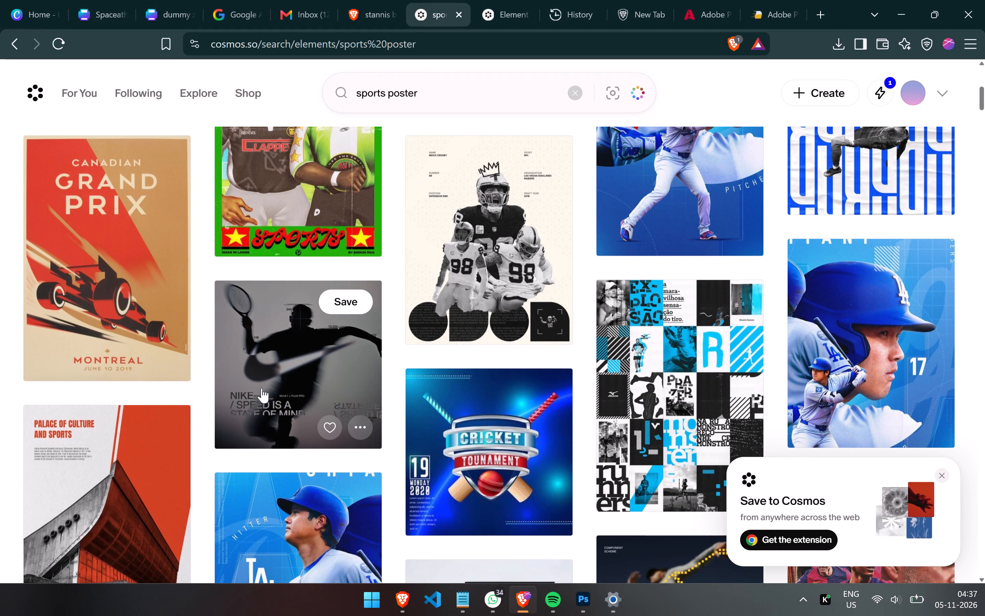
{"action": "right_click", "coordinate": [292, 339]}
{"action": "scroll", "coordinate": [261, 331], "scroll_direction": "up", "scroll_amount": 1}
{"action": "middle_click", "coordinate": [261, 331]}
{"action": "middle_click", "coordinate": [260, 331]}
{"action": "scroll", "coordinate": [260, 331], "scroll_direction": "down", "scroll_amount": 1}
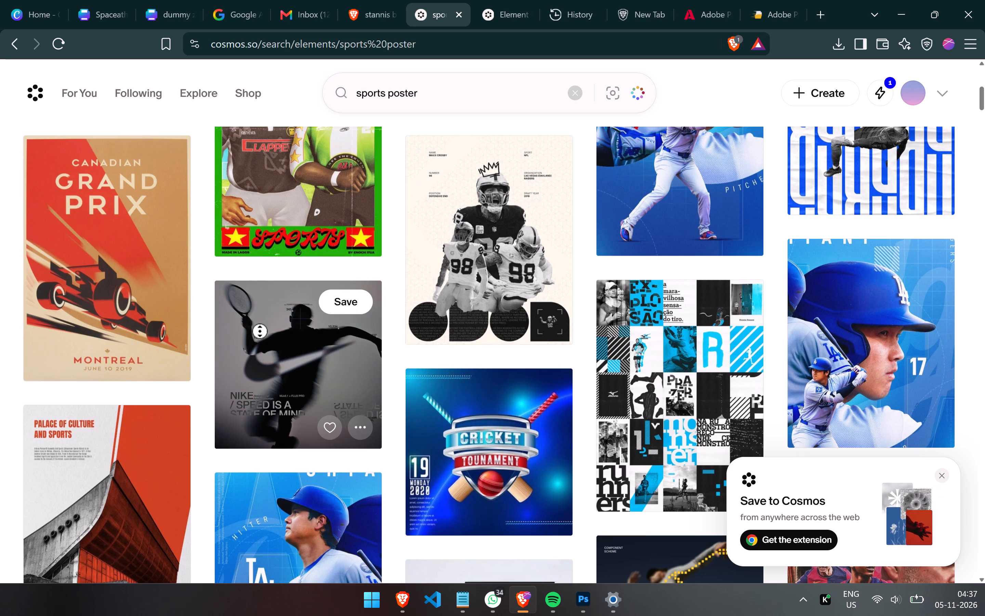
{"action": "right_click", "coordinate": [268, 329]}
{"action": "left_click", "coordinate": [351, 301]}
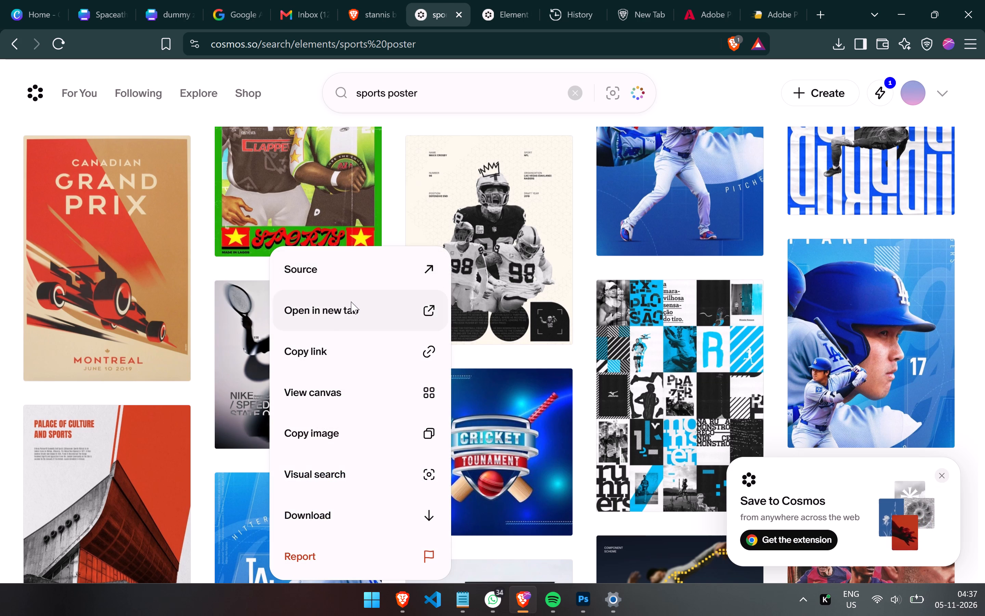
Return to the Cosmos sports poster results and browse further through them for reference designs.
{"action": "left_click", "coordinate": [399, 0]}
{"action": "scroll", "coordinate": [381, 401], "scroll_direction": "down", "scroll_amount": 7}
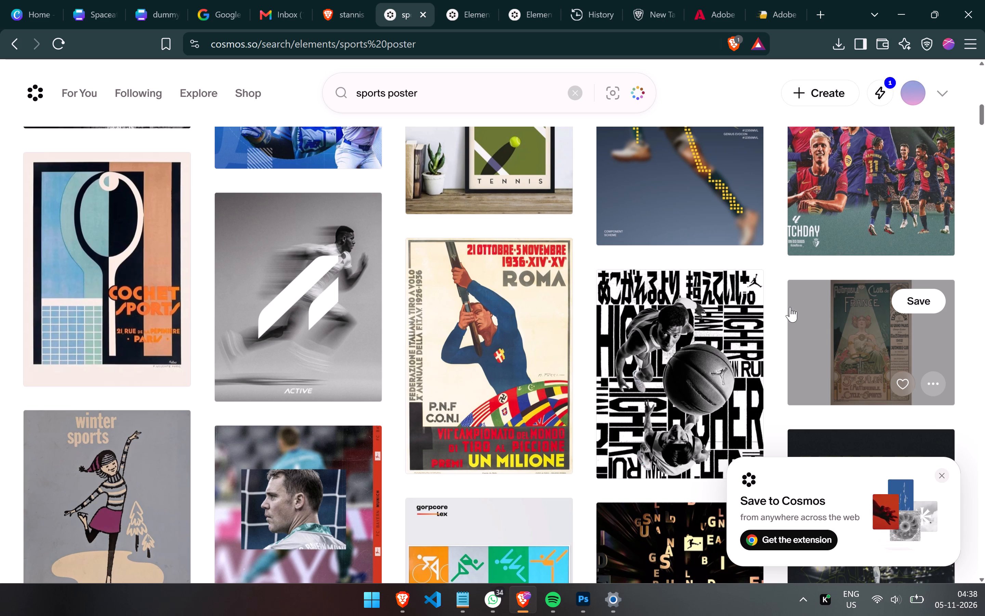
{"action": "scroll", "coordinate": [348, 354], "scroll_direction": "down", "scroll_amount": 1}
{"action": "scroll", "coordinate": [403, 371], "scroll_direction": "down", "scroll_amount": 2}
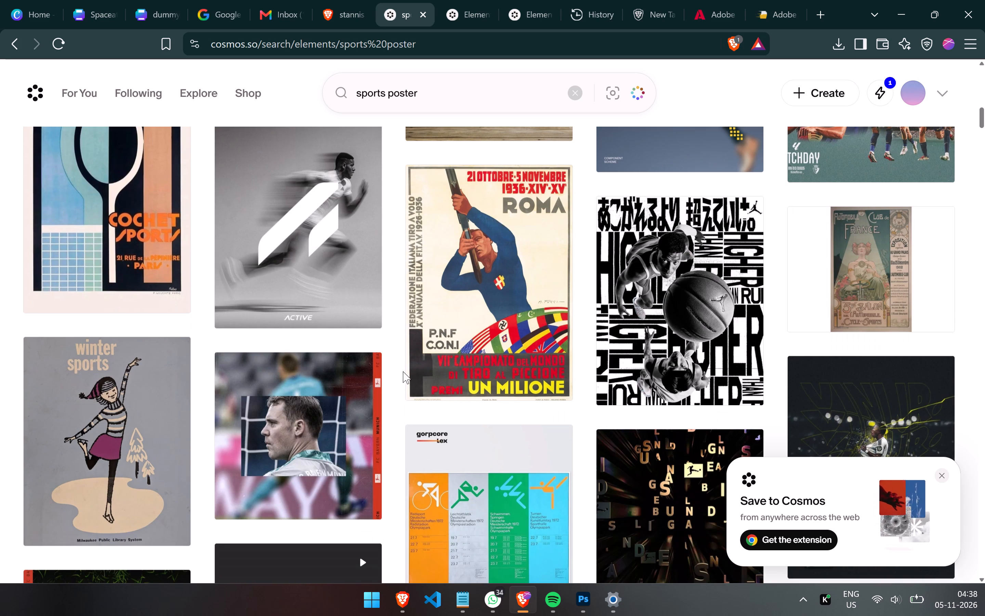
{"action": "scroll", "coordinate": [403, 371], "scroll_direction": "down", "scroll_amount": 3}
{"action": "scroll", "coordinate": [427, 350], "scroll_direction": "up", "scroll_amount": 4}
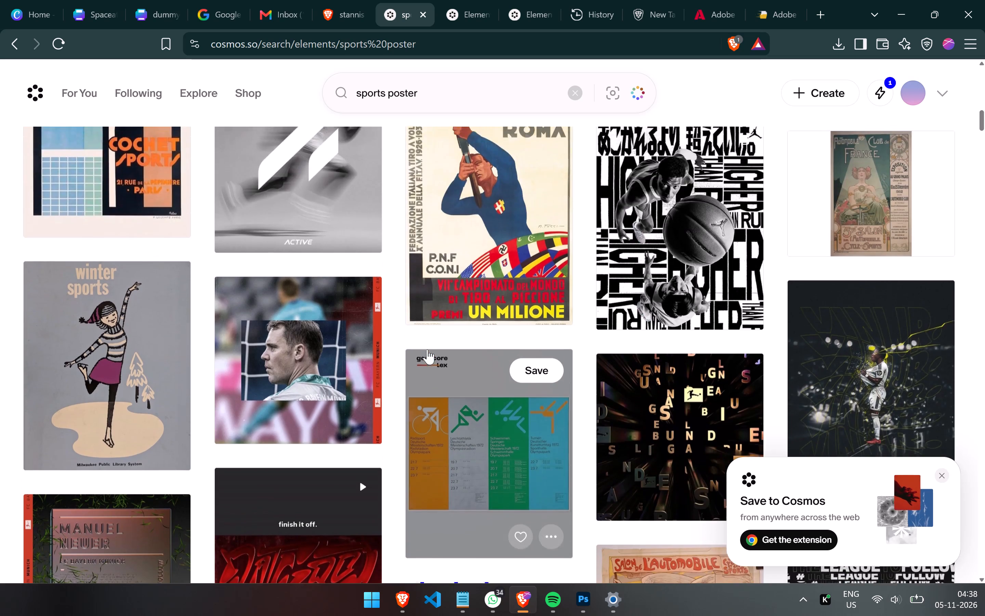
{"action": "scroll", "coordinate": [427, 349], "scroll_direction": "down", "scroll_amount": 7}
{"action": "scroll", "coordinate": [428, 346], "scroll_direction": "up", "scroll_amount": 1}
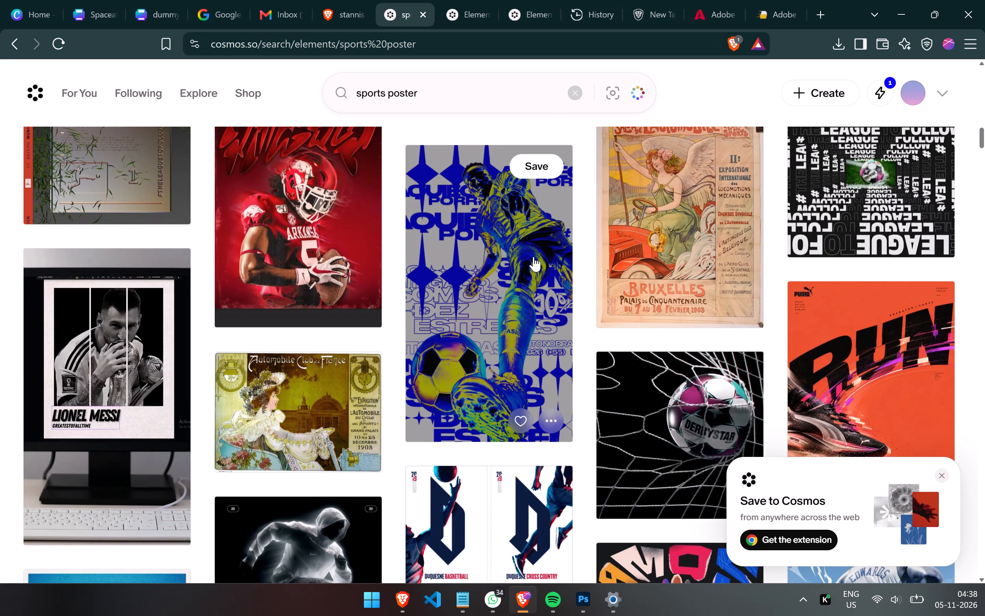
{"action": "scroll", "coordinate": [890, 390], "scroll_direction": "down", "scroll_amount": 1}
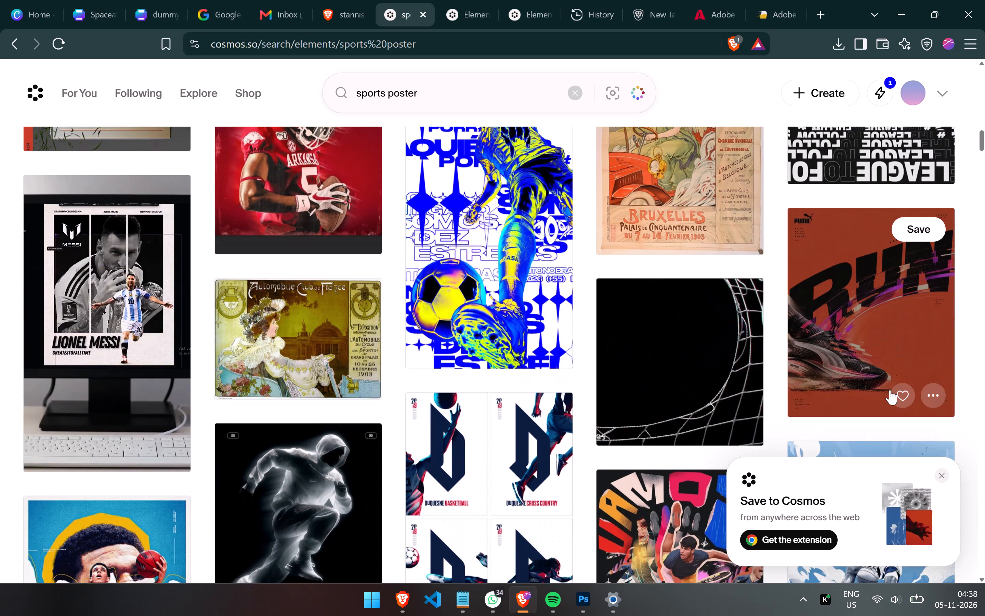
{"action": "scroll", "coordinate": [890, 390], "scroll_direction": "up", "scroll_amount": 2}
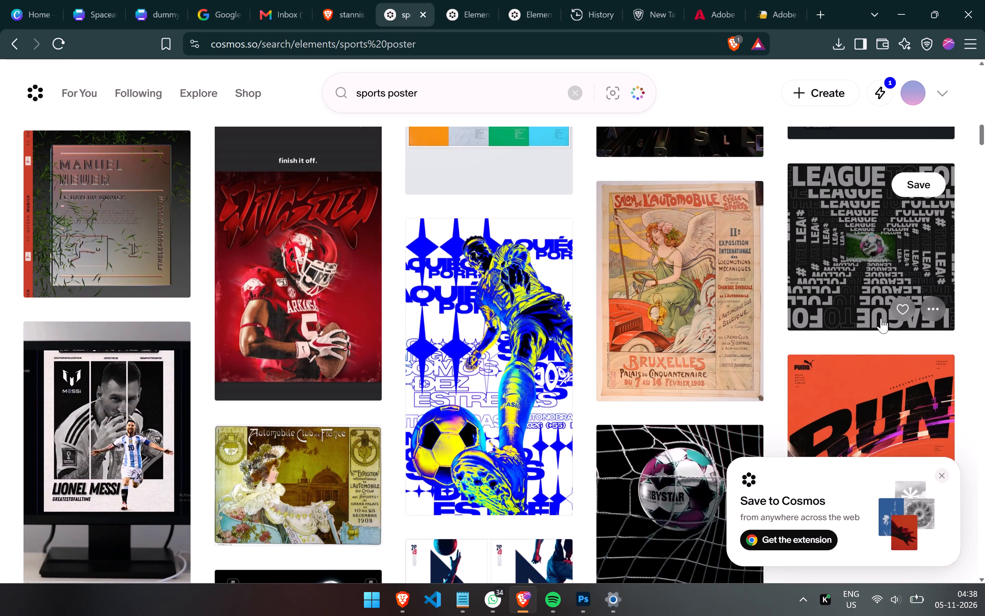
{"action": "scroll", "coordinate": [591, 378], "scroll_direction": "down", "scroll_amount": 7}
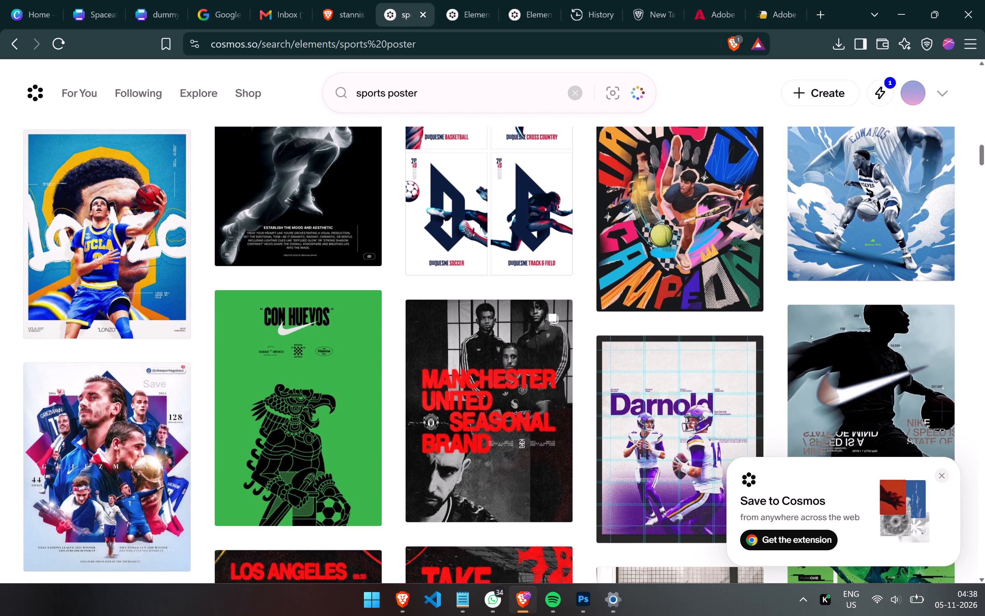
{"action": "scroll", "coordinate": [546, 243], "scroll_direction": "down", "scroll_amount": 3}
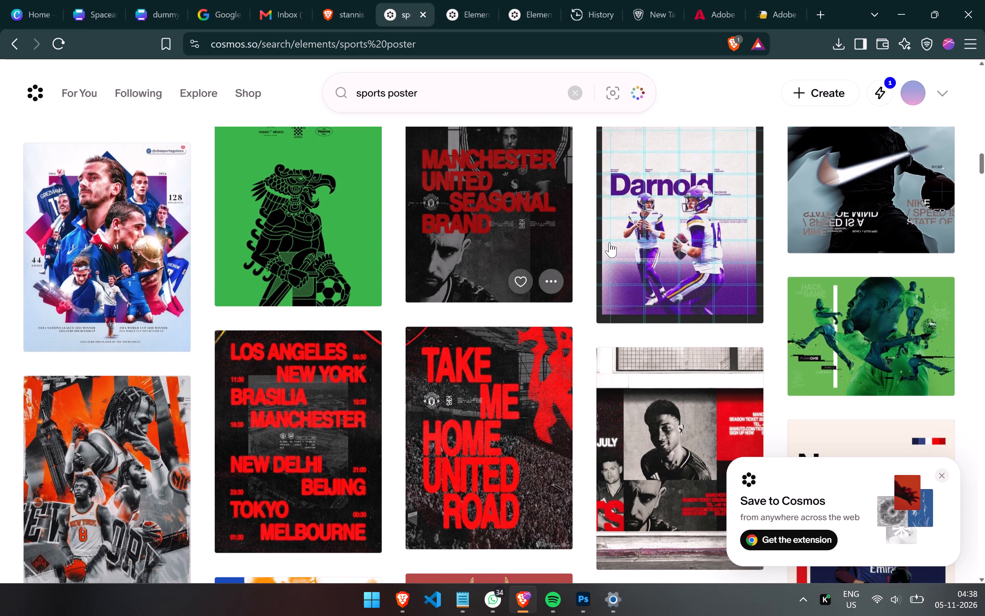
{"action": "scroll", "coordinate": [547, 340], "scroll_direction": "down", "scroll_amount": 3}
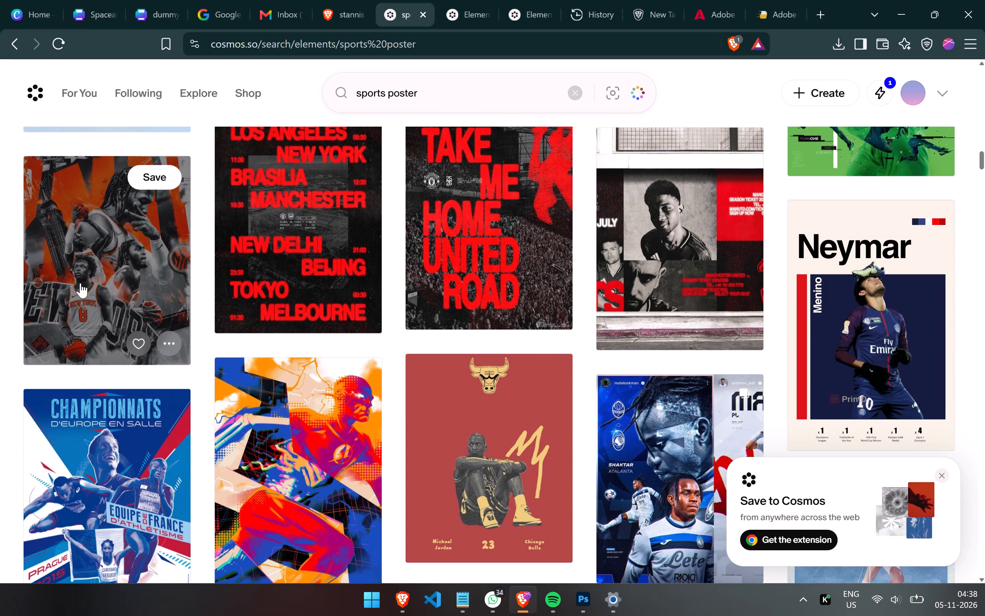
{"action": "scroll", "coordinate": [405, 286], "scroll_direction": "down", "scroll_amount": 2}
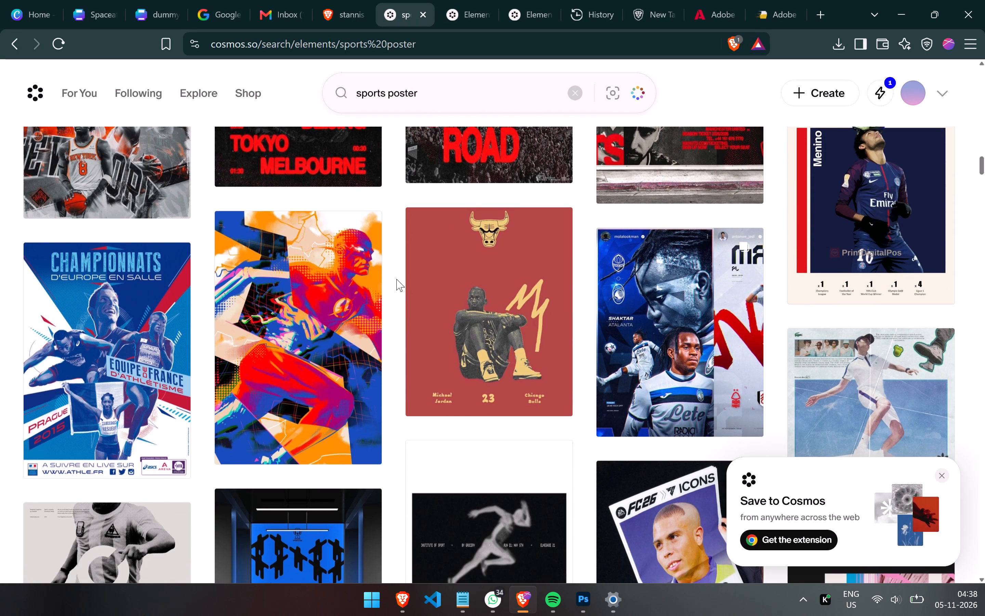
{"action": "scroll", "coordinate": [477, 349], "scroll_direction": "down", "scroll_amount": 3}
{"action": "scroll", "coordinate": [277, 395], "scroll_direction": "down", "scroll_amount": 4}
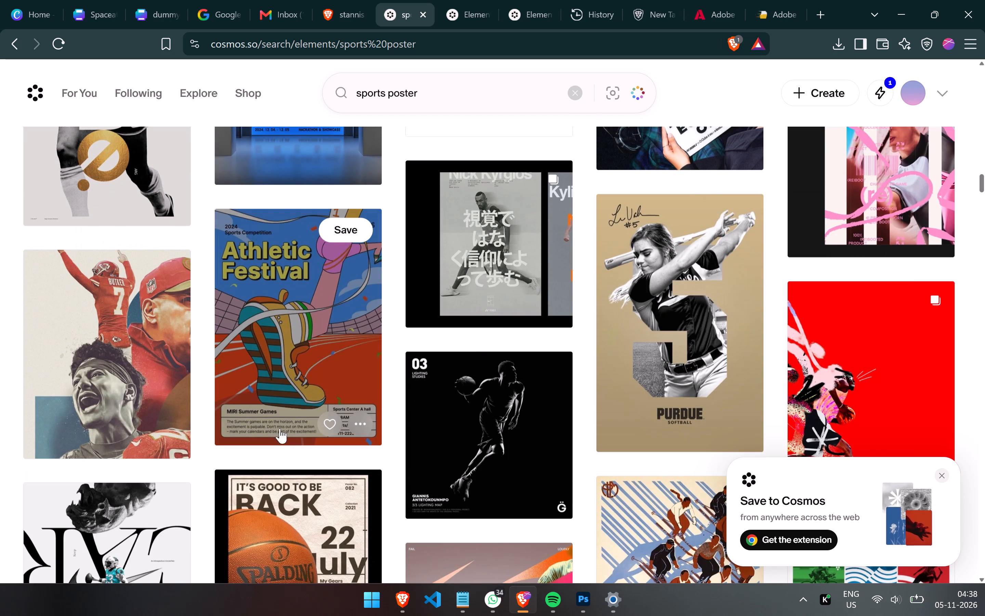
{"action": "scroll", "coordinate": [297, 394], "scroll_direction": "down", "scroll_amount": 2}
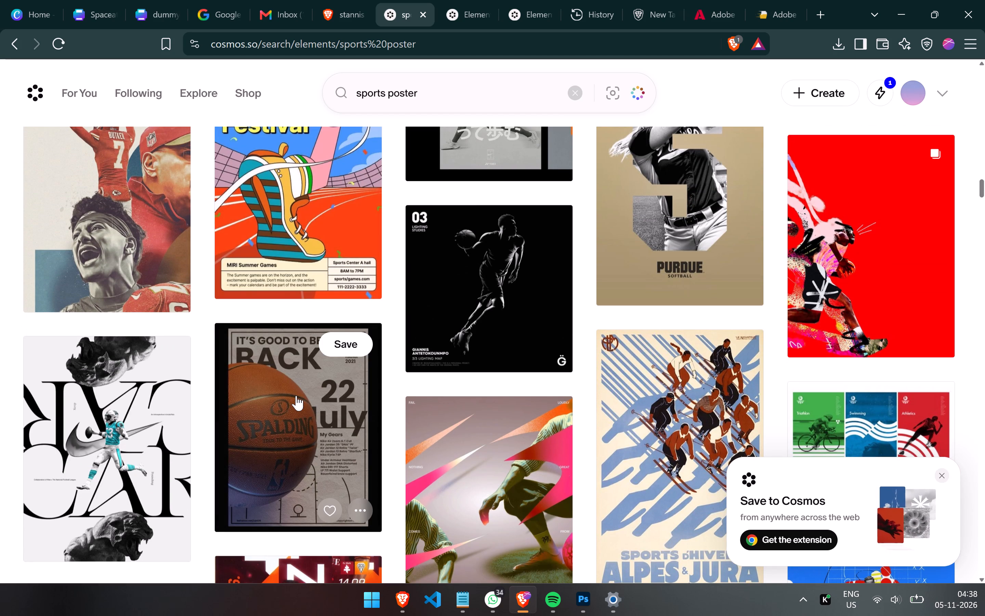
Open the "Lighting Studies 03" basketball poster and load its image in a new tab.
{"action": "left_click", "coordinate": [465, 305]}
{"action": "right_click", "coordinate": [410, 289]}
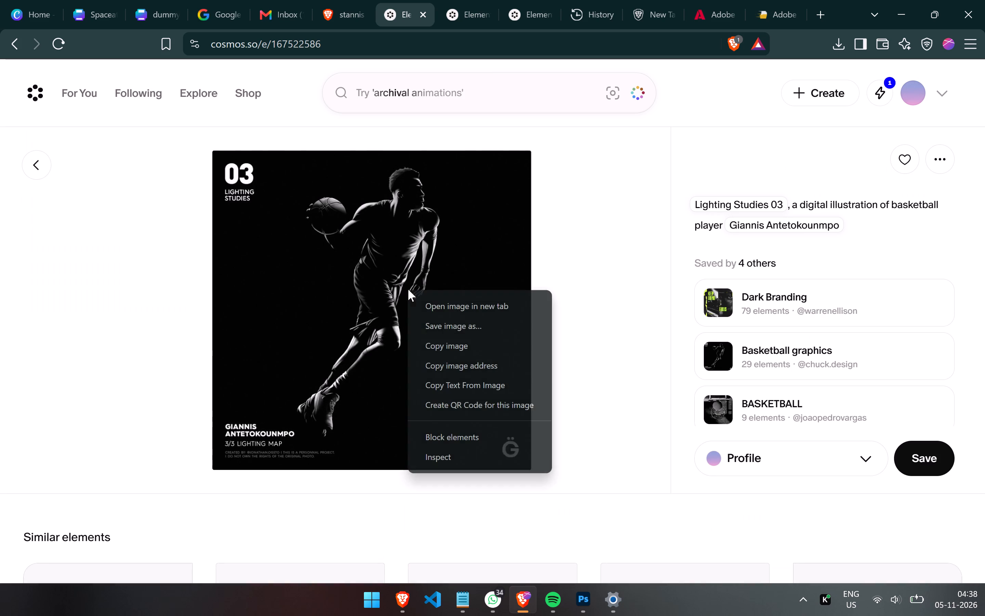
{"action": "left_click", "coordinate": [457, 306]}
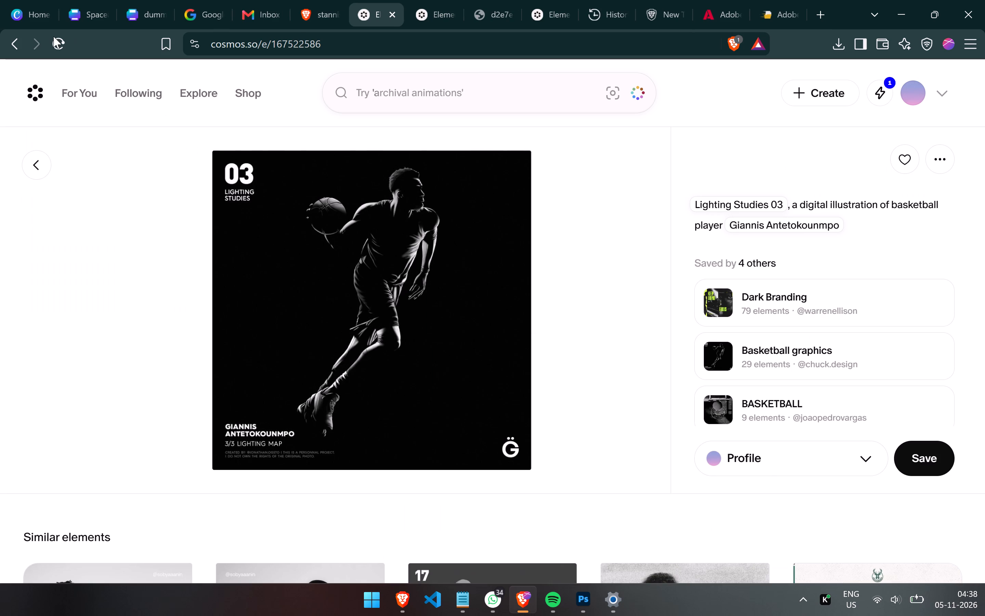
Go back to the sports poster results and look through more football, basketball and racing designs.
{"action": "left_click", "coordinate": [25, 44]}
{"action": "scroll", "coordinate": [503, 318], "scroll_direction": "down", "scroll_amount": 6}
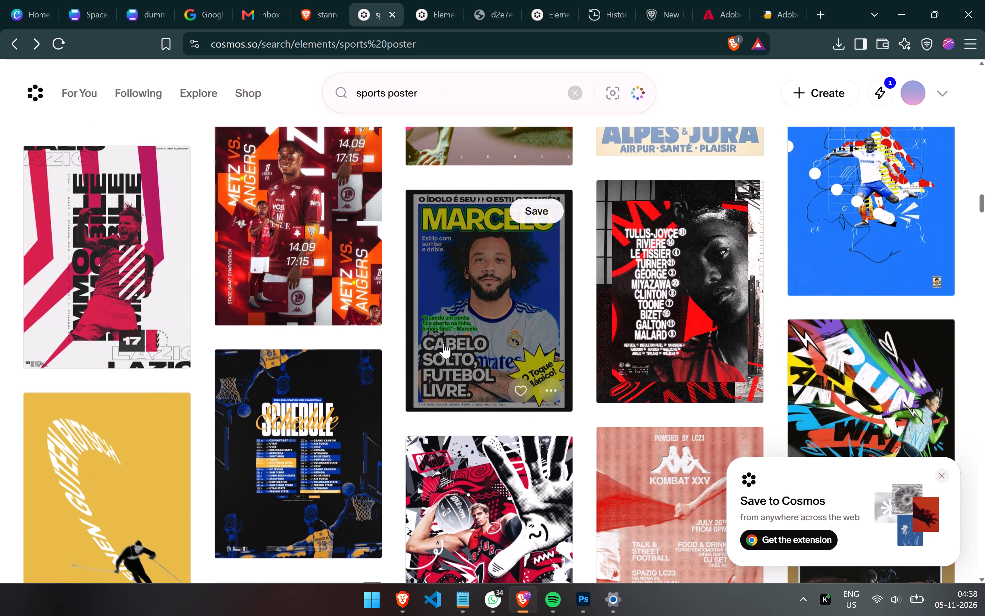
{"action": "scroll", "coordinate": [416, 403], "scroll_direction": "down", "scroll_amount": 7}
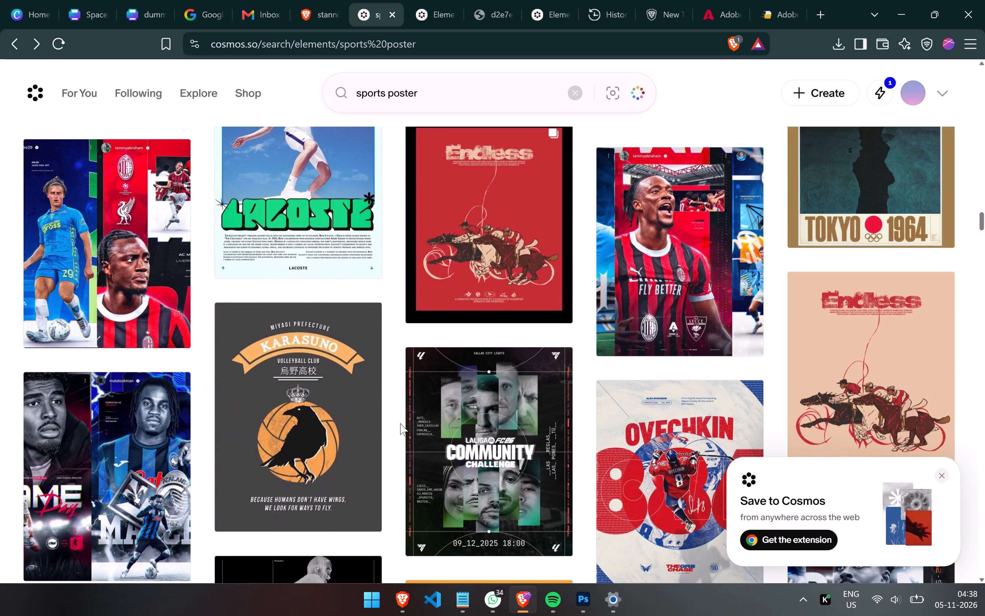
{"action": "scroll", "coordinate": [399, 423], "scroll_direction": "down", "scroll_amount": 7}
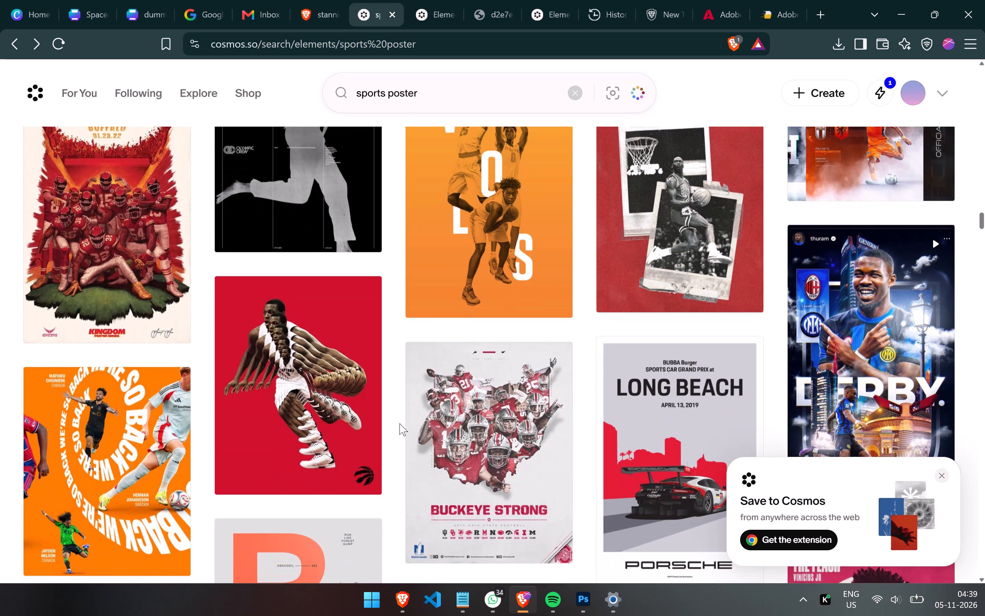
{"action": "scroll", "coordinate": [399, 420], "scroll_direction": "down", "scroll_amount": 2}
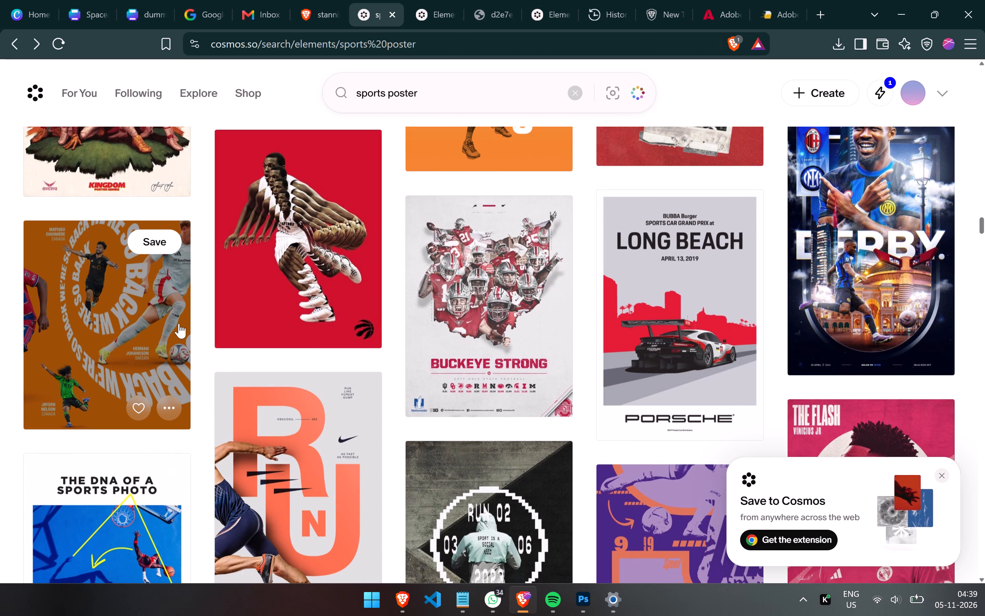
{"action": "scroll", "coordinate": [178, 326], "scroll_direction": "down", "scroll_amount": 6}
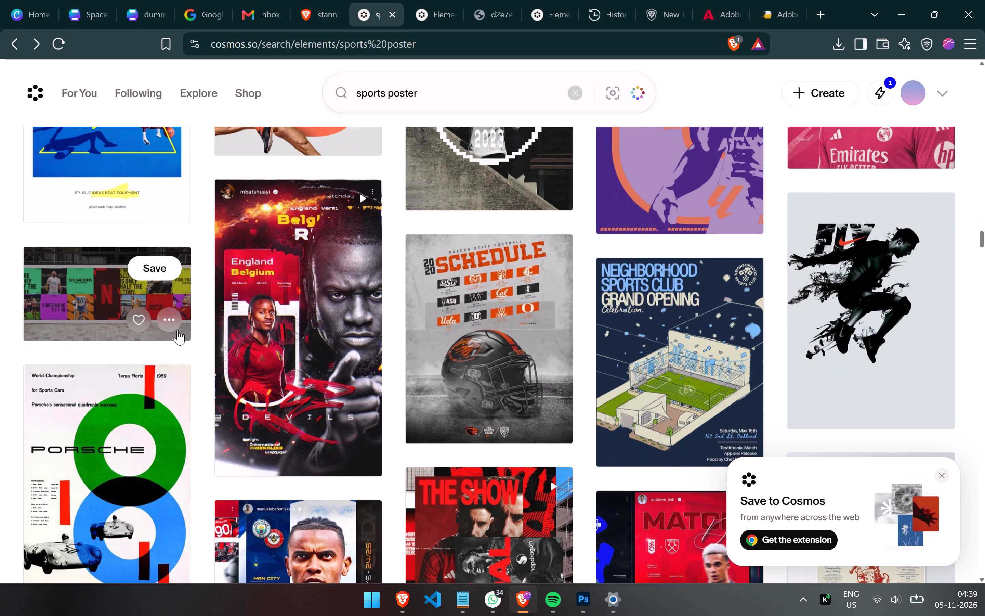
{"action": "scroll", "coordinate": [244, 305], "scroll_direction": "down", "scroll_amount": 4}
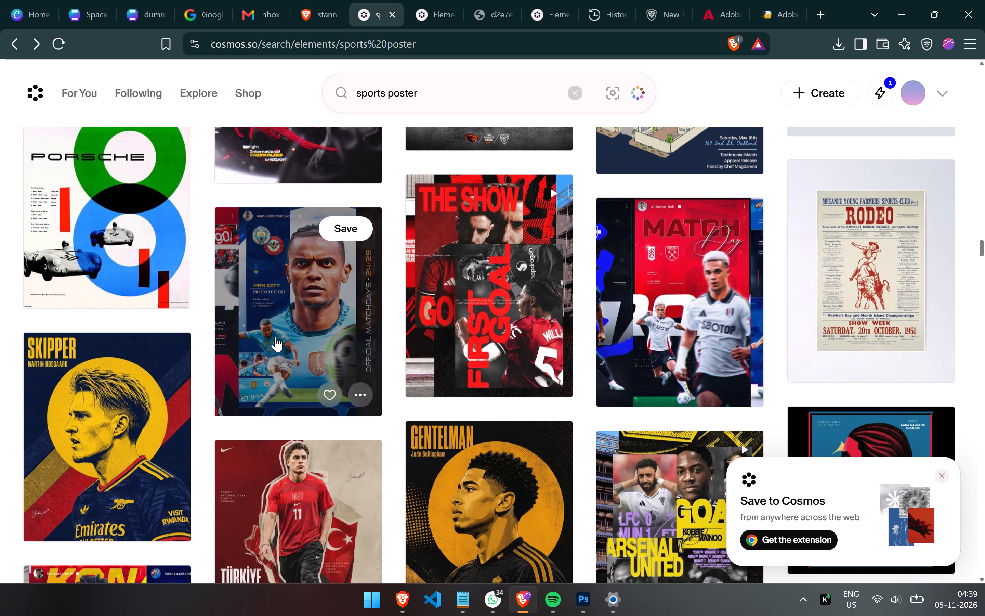
{"action": "scroll", "coordinate": [290, 331], "scroll_direction": "down", "scroll_amount": 2}
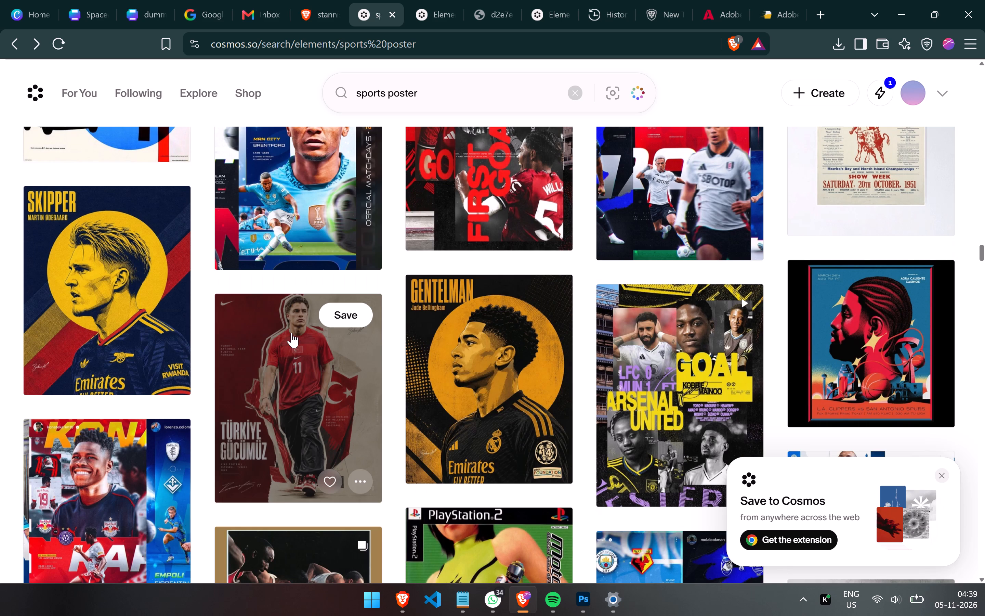
Open the yellow and black "Gentelman" Jude Bellingham poster in a new tab.
{"action": "right_click", "coordinate": [479, 375]}
{"action": "left_click", "coordinate": [528, 306]}
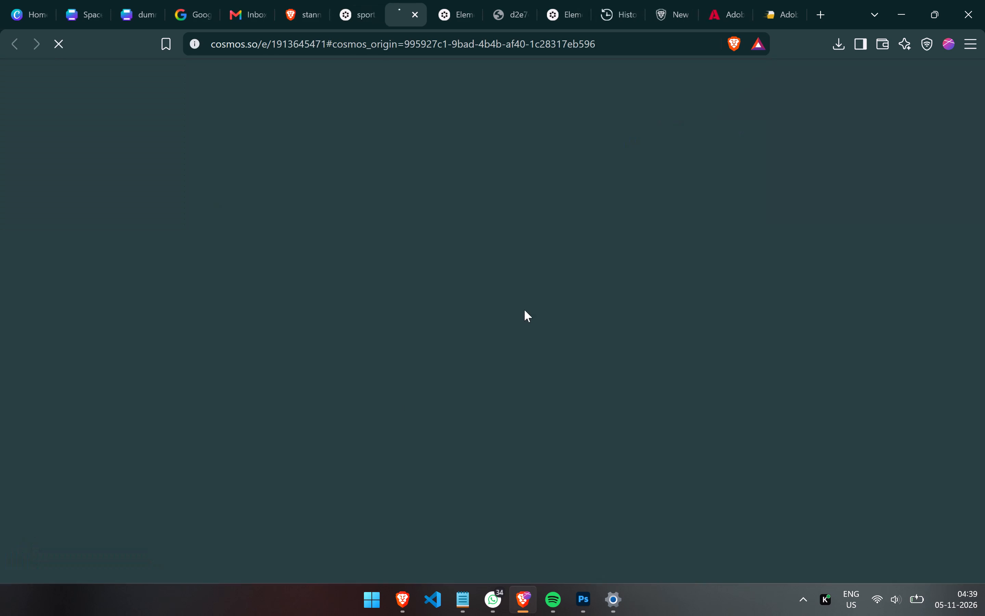
Switch to the Nike "Speed is a state of mind" poster tab and examine the poster.
{"action": "left_click", "coordinate": [451, 0]}
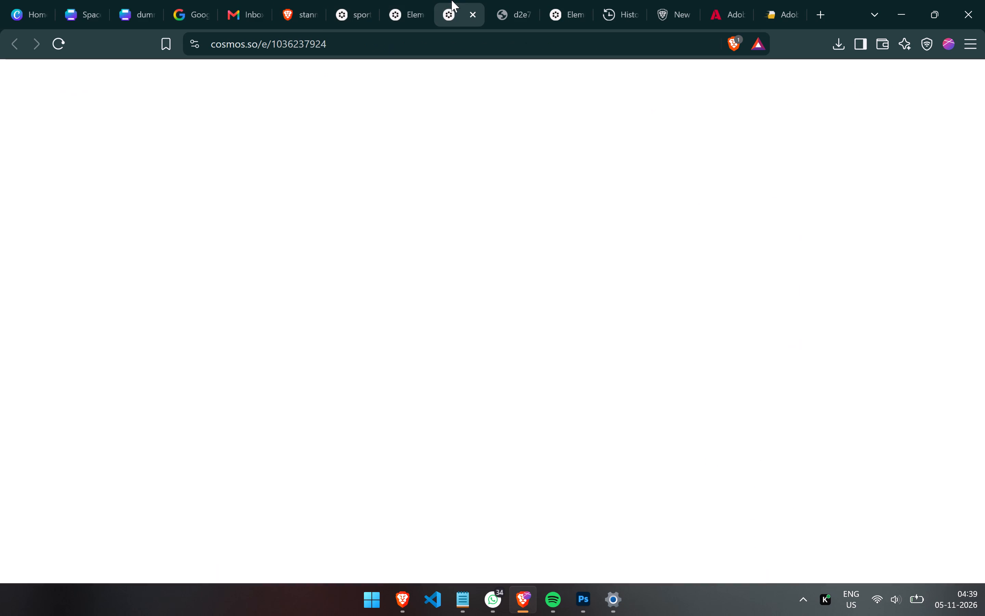
{"action": "scroll", "coordinate": [426, 240], "scroll_direction": "up", "scroll_amount": 3}
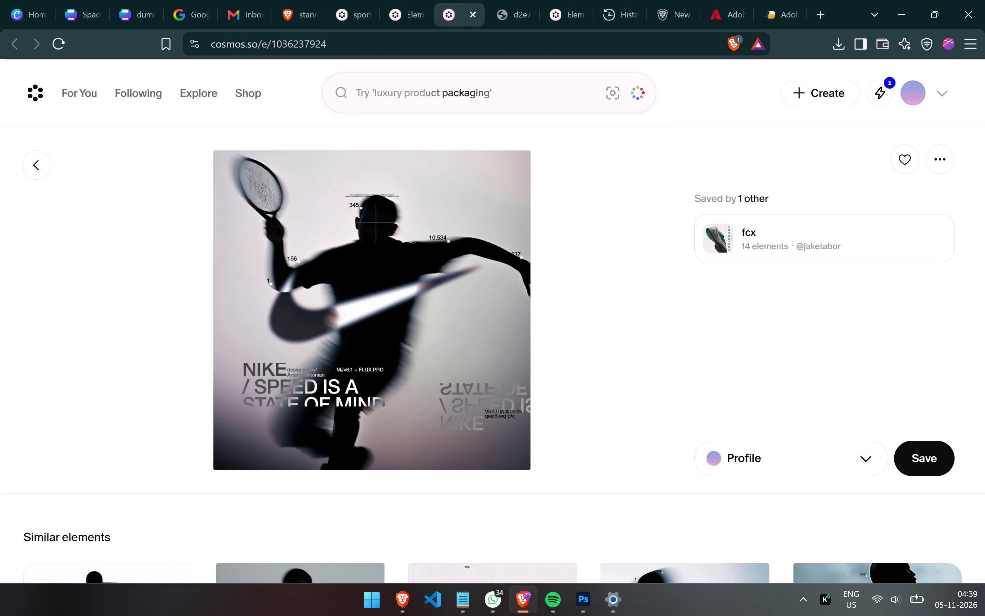
{"action": "scroll", "coordinate": [416, 335], "scroll_direction": "up", "scroll_amount": 2, "text": "ctrl"}
{"action": "scroll", "coordinate": [416, 335], "scroll_direction": "down", "scroll_amount": 2, "text": "ctrl"}
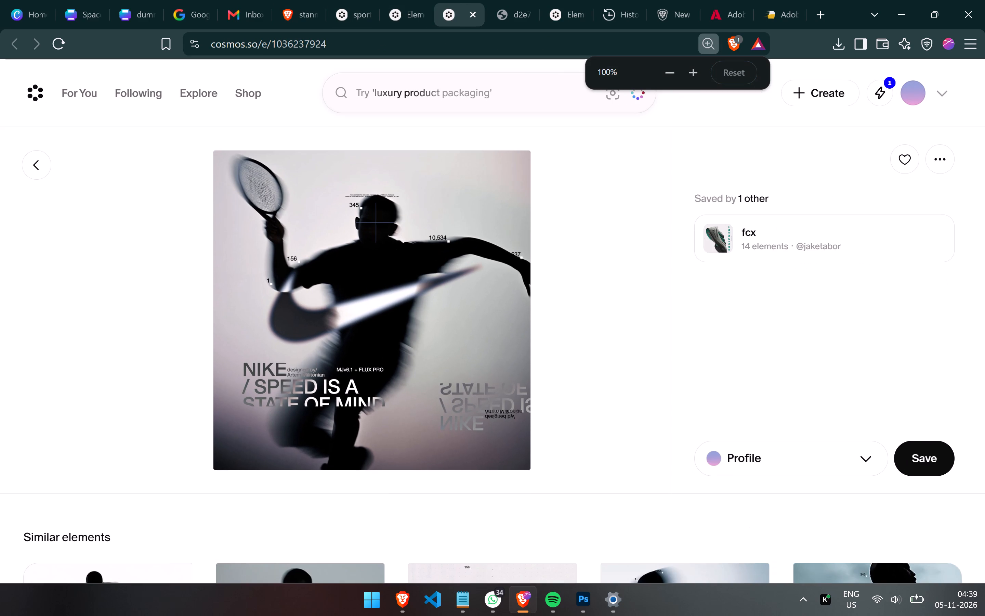
{"action": "key", "text": "Escape"}
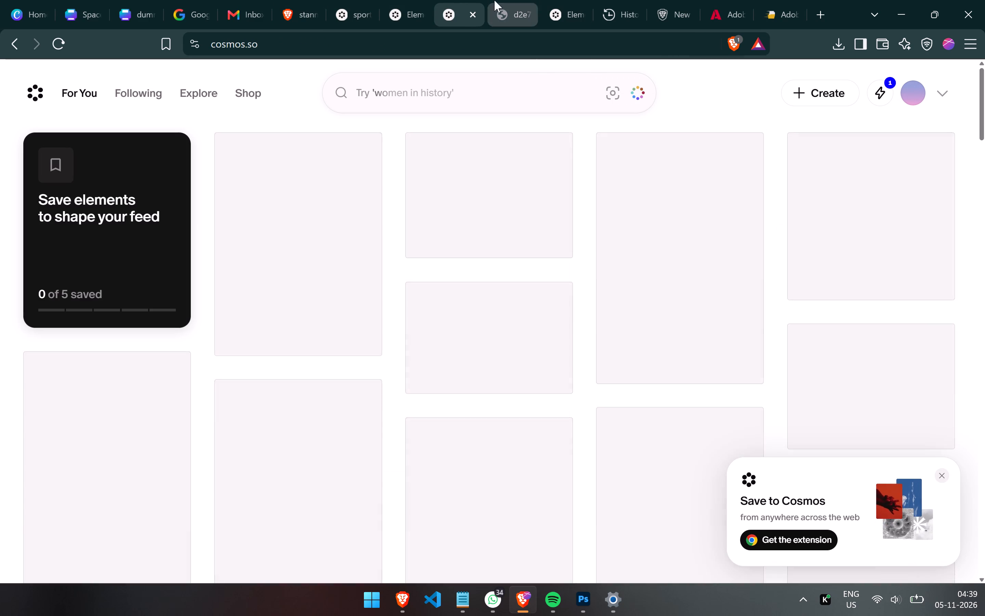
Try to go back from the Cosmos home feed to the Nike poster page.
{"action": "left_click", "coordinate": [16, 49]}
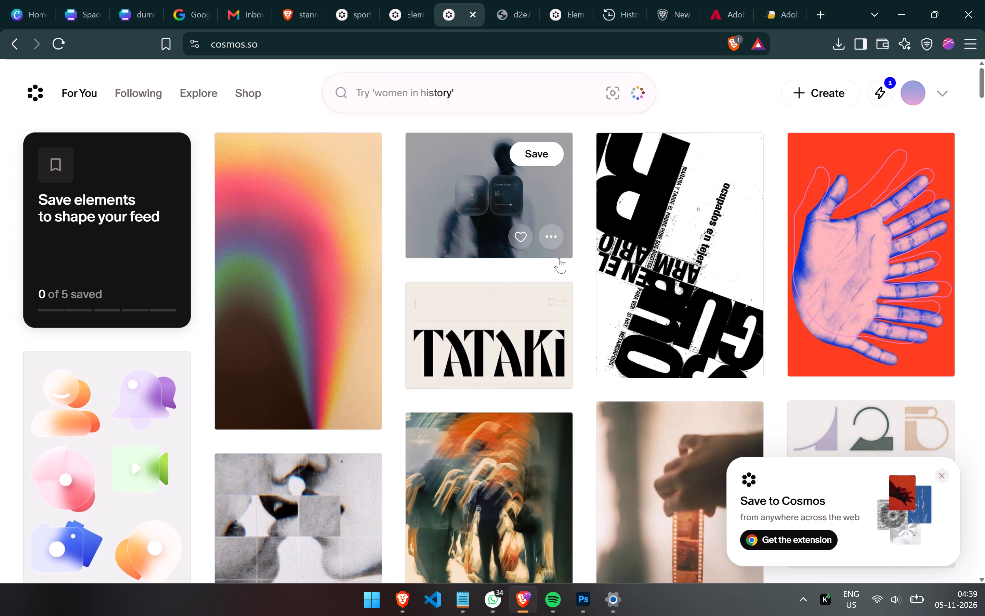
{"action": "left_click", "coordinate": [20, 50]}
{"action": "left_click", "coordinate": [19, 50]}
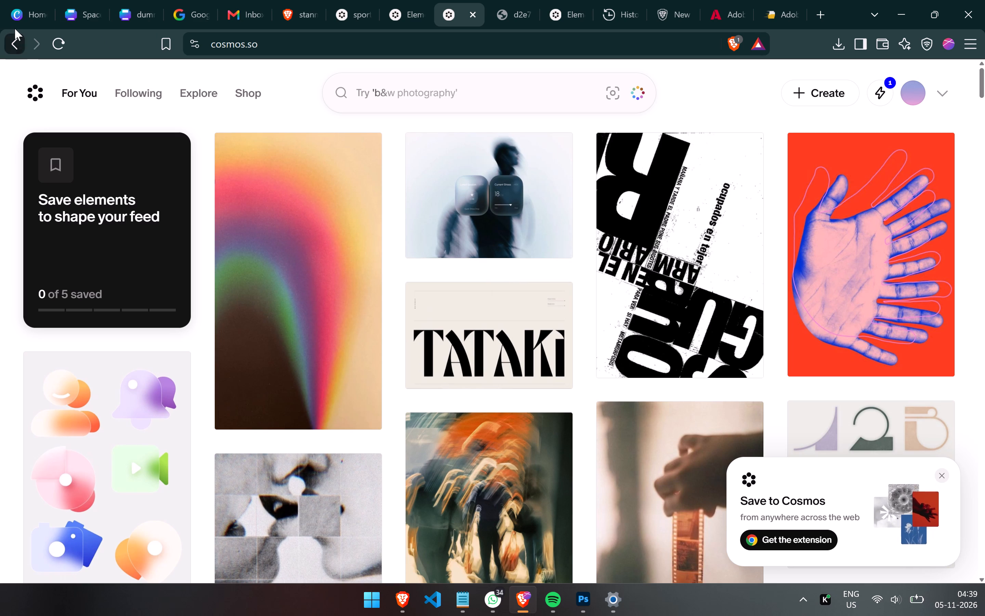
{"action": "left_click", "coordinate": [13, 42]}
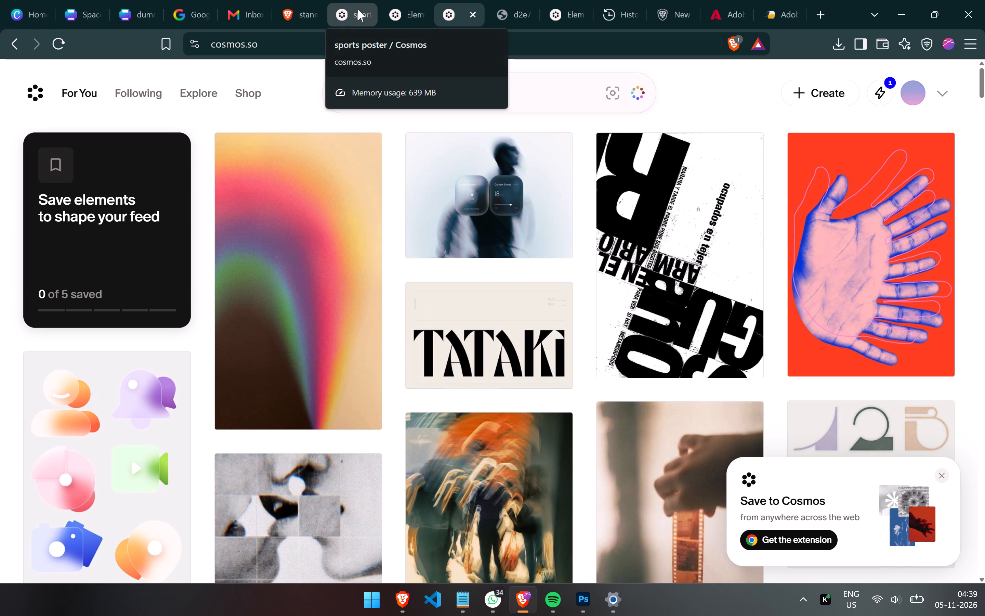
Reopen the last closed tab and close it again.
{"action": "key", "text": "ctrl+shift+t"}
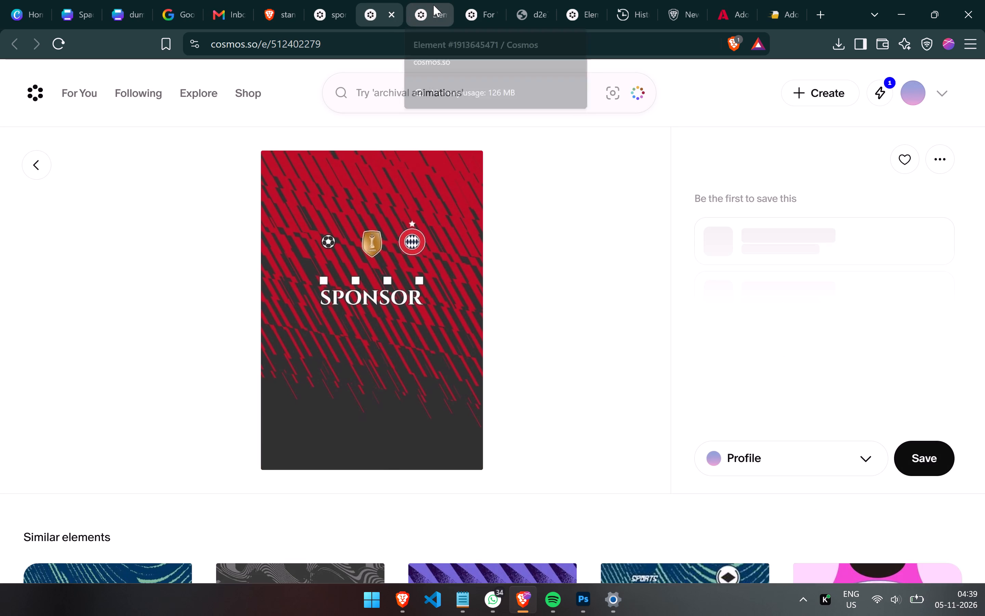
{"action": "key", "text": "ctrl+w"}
Switch to the Cosmos home feed tab and go back to the Nike "Speed is a state of mind" poster page.
{"action": "left_click", "coordinate": [432, 8]}
{"action": "left_click", "coordinate": [438, 0]}
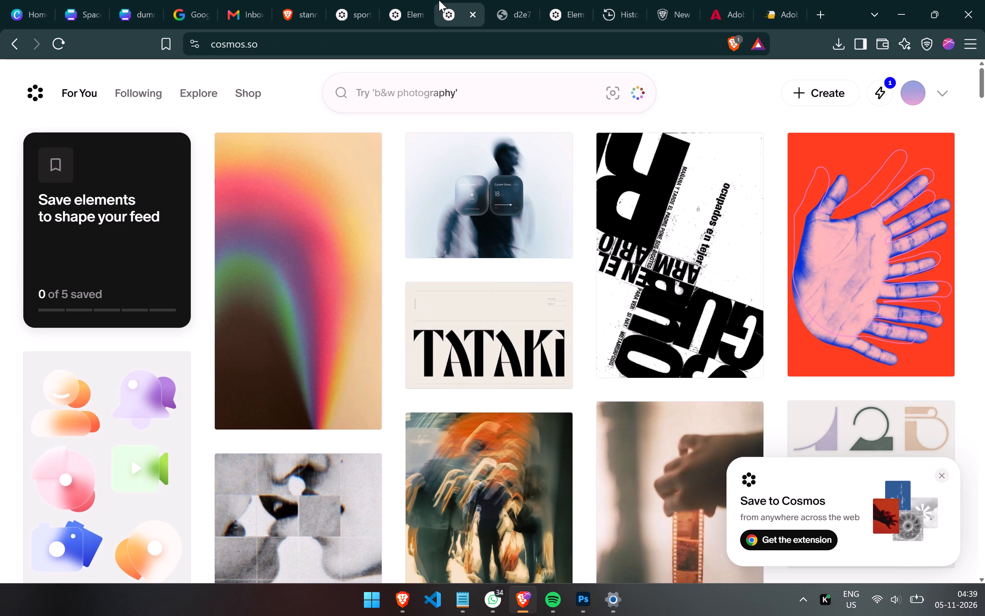
{"action": "scroll", "coordinate": [195, 162], "scroll_direction": "up", "scroll_amount": 6}
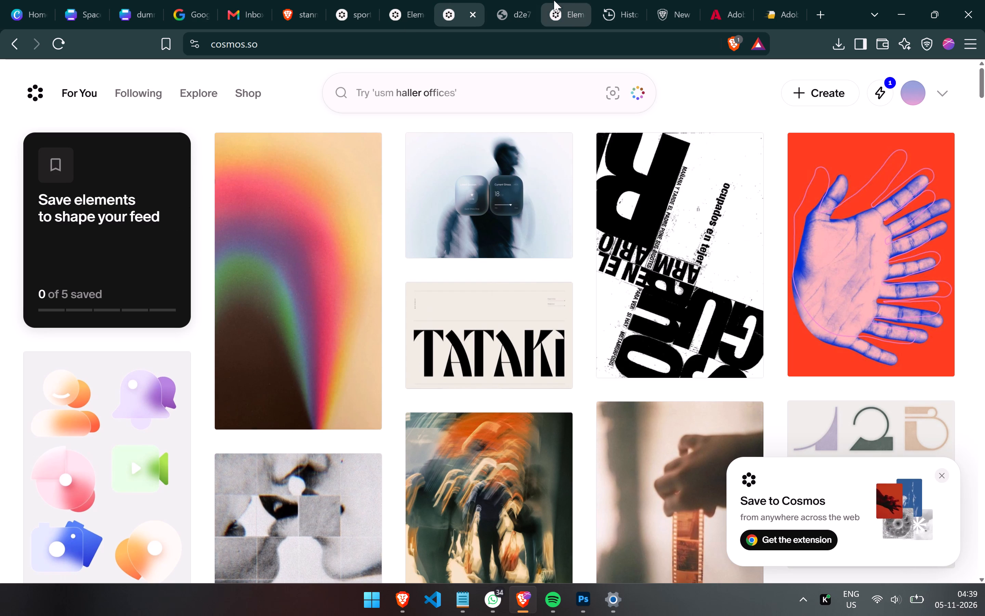
{"action": "left_click", "coordinate": [8, 44]}
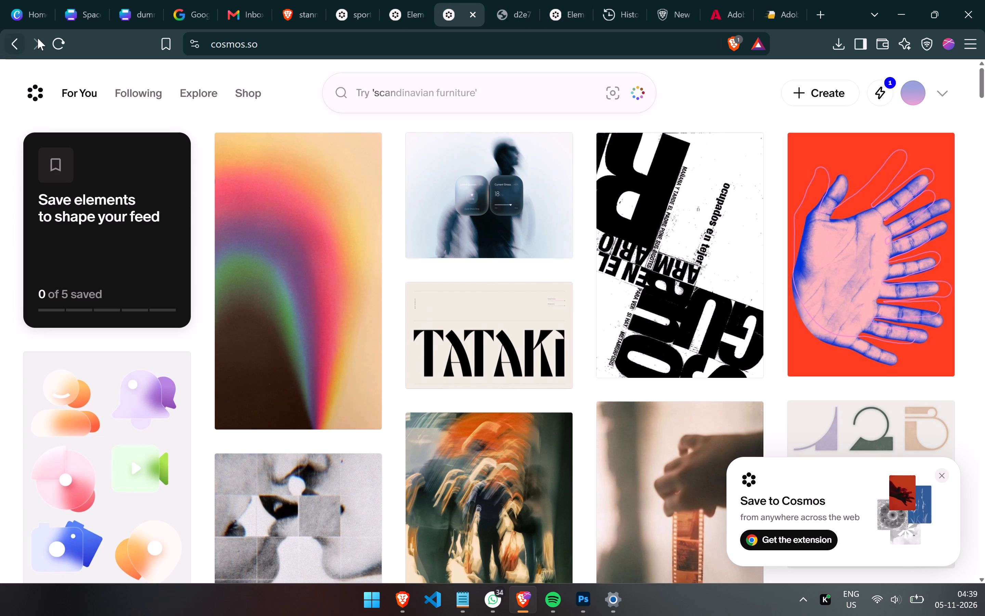
{"action": "left_click", "coordinate": [38, 38]}
{"action": "left_click", "coordinate": [18, 45]}
{"action": "right_click", "coordinate": [17, 45]}
{"action": "right_click", "coordinate": [17, 46]}
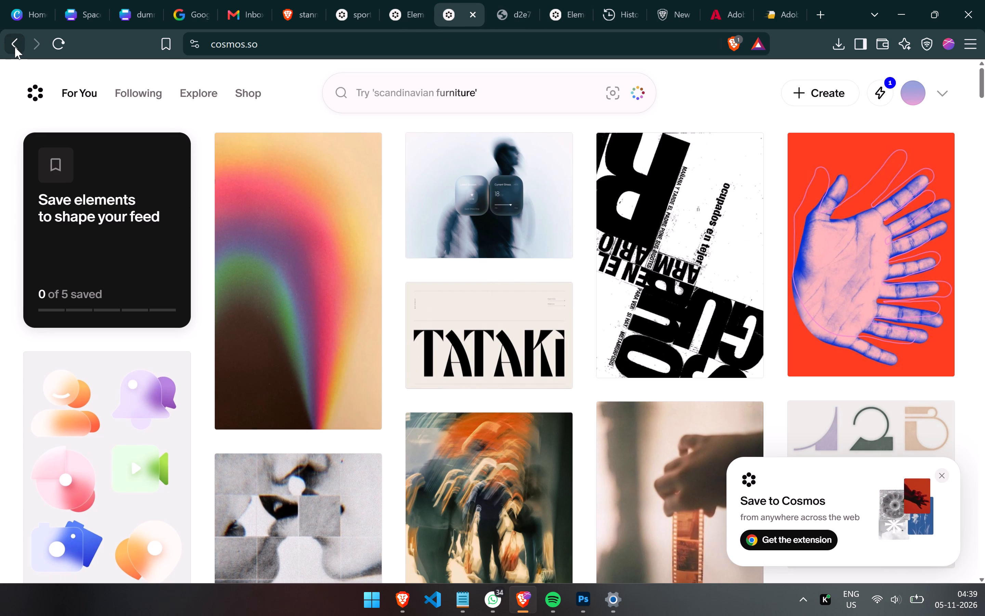
{"action": "left_click", "coordinate": [15, 47]}
{"action": "left_click", "coordinate": [15, 47]}
{"action": "double_click", "coordinate": [17, 45]}
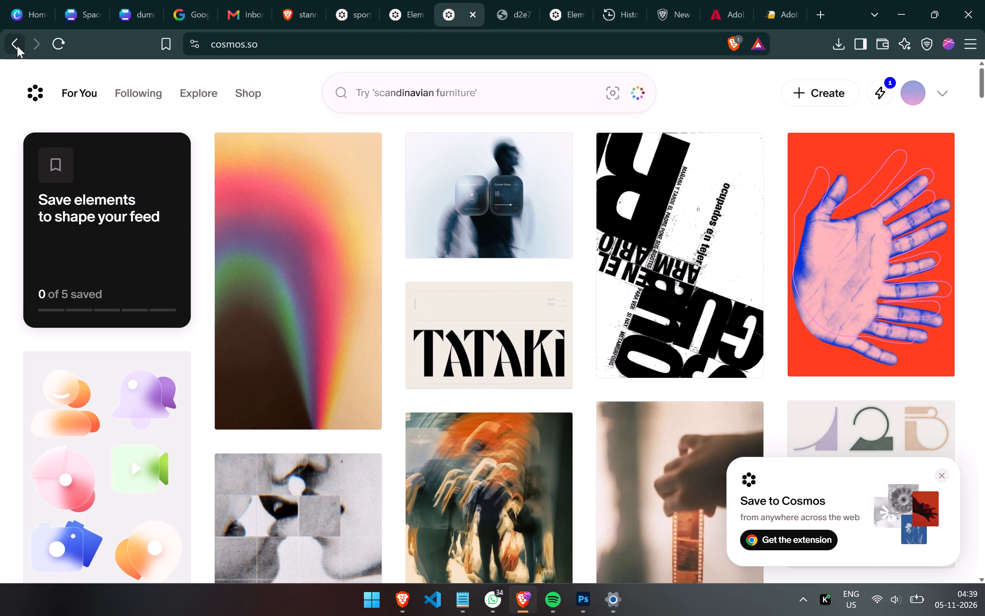
{"action": "right_click_drag", "start_coordinate": [17, 46], "coordinate": [15, 49]}
{"action": "left_click", "coordinate": [36, 68]}
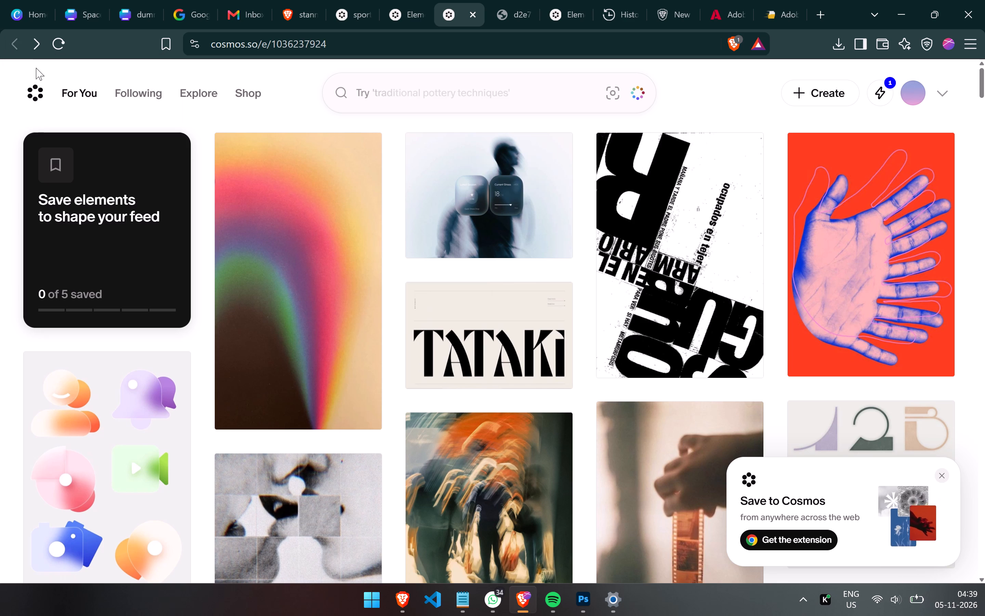
Open the similar Nike poster showing only the blurred swoosh on a pale background in a new tab, and return to the gallery.
{"action": "scroll", "coordinate": [589, 347], "scroll_direction": "down", "scroll_amount": 6}
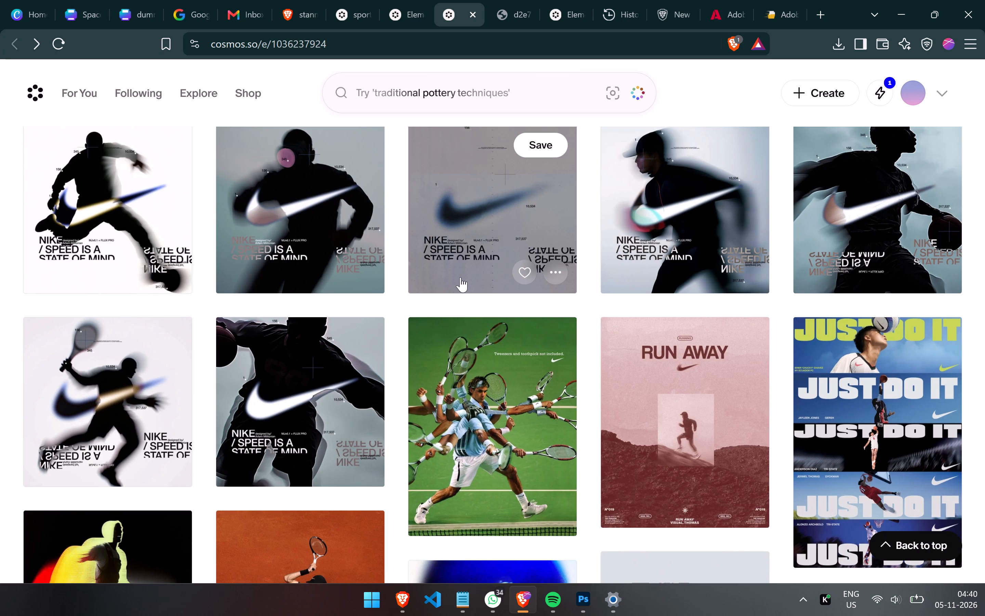
{"action": "right_click", "coordinate": [463, 246]}
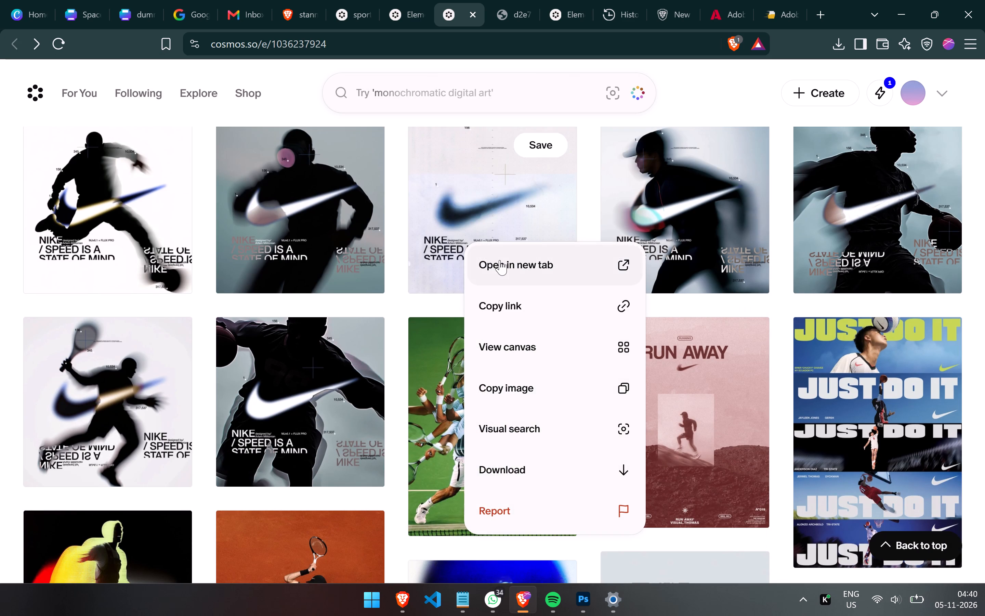
{"action": "left_click", "coordinate": [500, 261]}
{"action": "left_click", "coordinate": [441, 0]}
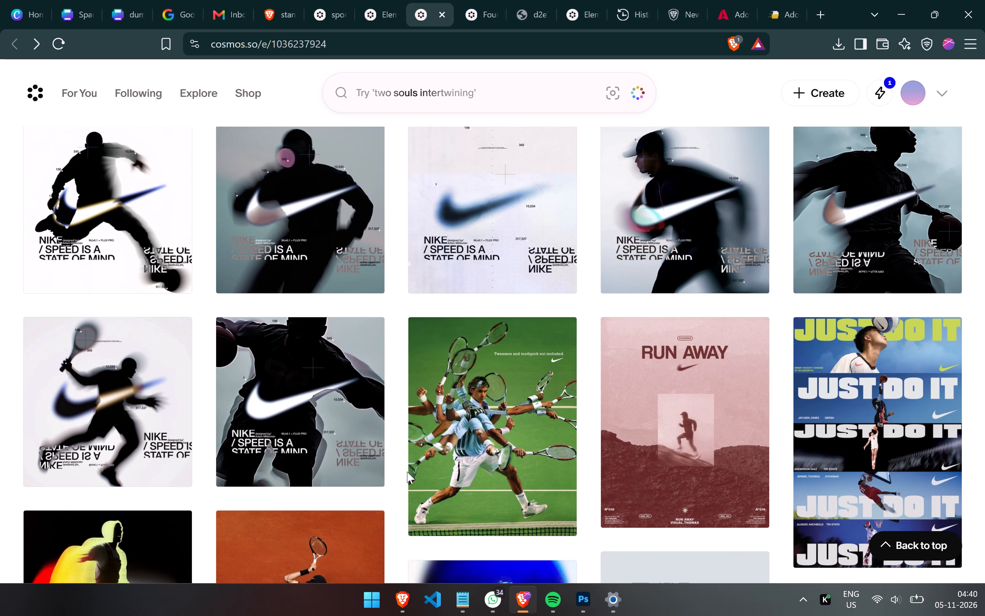
Open the pink and maroon Nike "Run Away" poster in a new tab, and return to the gallery.
{"action": "right_click", "coordinate": [683, 396]}
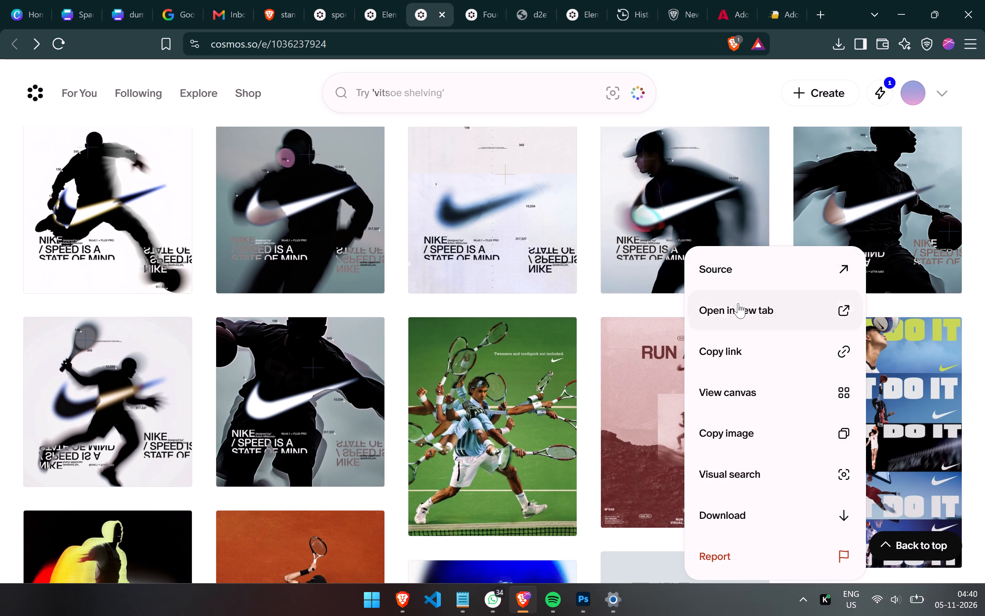
{"action": "left_click", "coordinate": [736, 310]}
{"action": "left_click", "coordinate": [407, 0]}
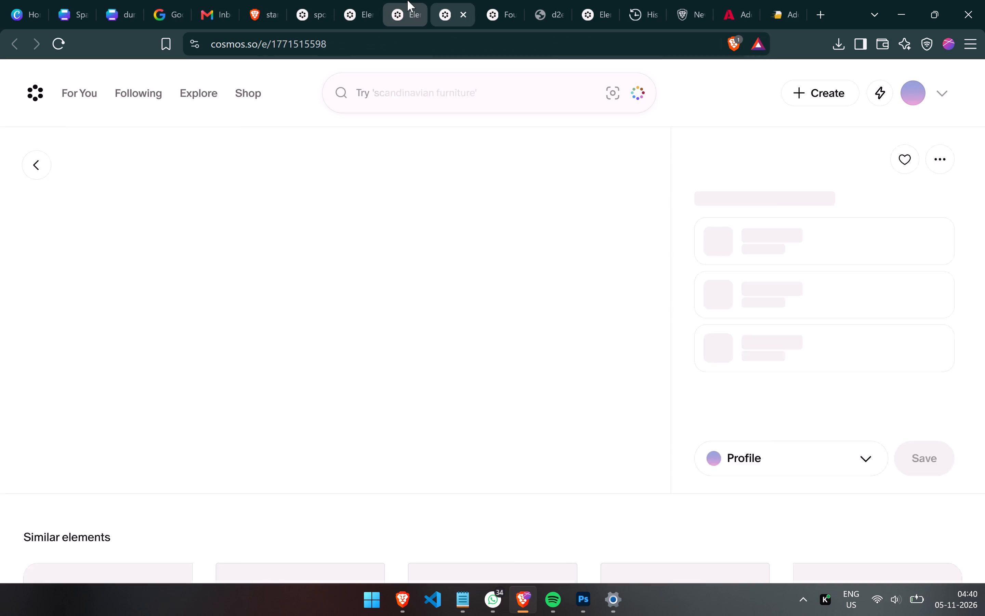
Examine the similar Nike sports posters further down the gallery for more design references.
{"action": "scroll", "coordinate": [828, 459], "scroll_direction": "down", "scroll_amount": 5}
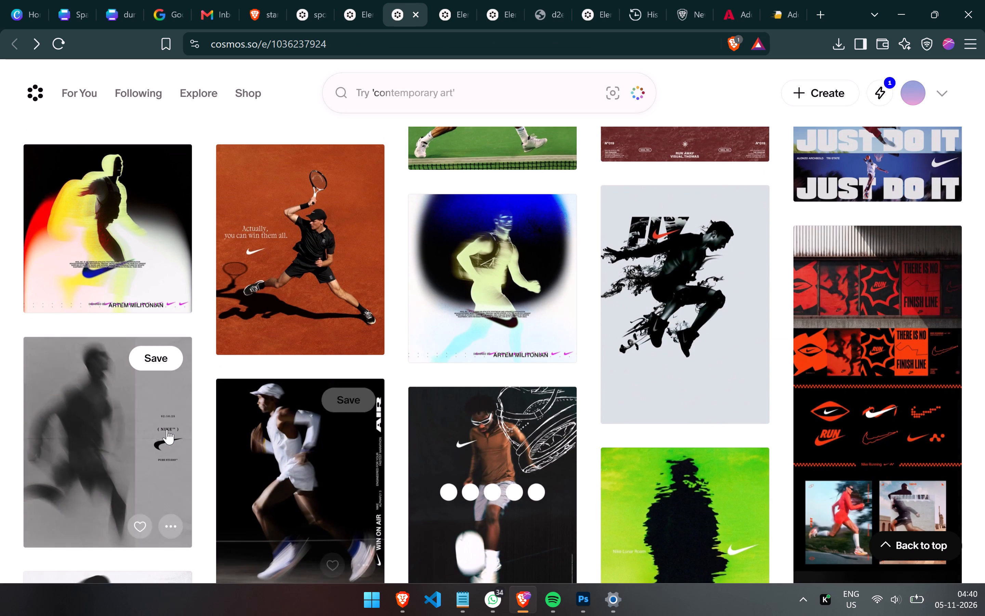
{"action": "scroll", "coordinate": [167, 429], "scroll_direction": "down", "scroll_amount": 3}
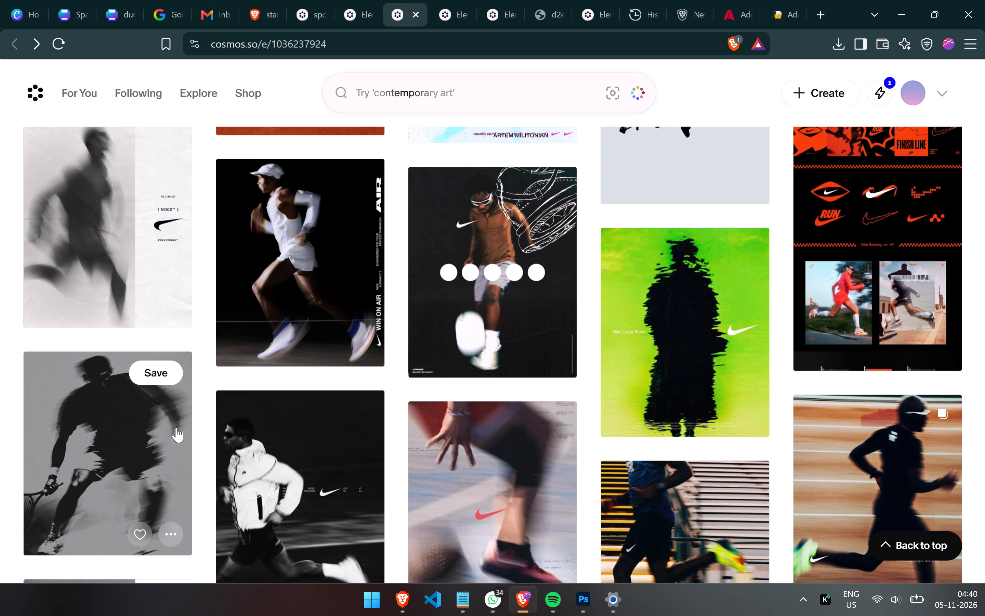
{"action": "scroll", "coordinate": [443, 344], "scroll_direction": "down", "scroll_amount": 4}
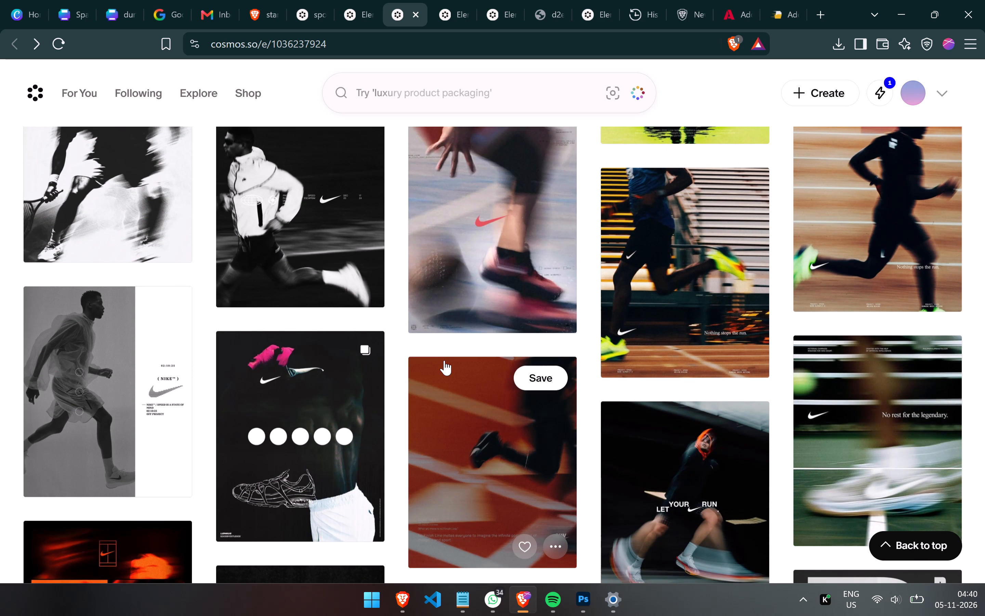
{"action": "scroll", "coordinate": [436, 368], "scroll_direction": "down", "scroll_amount": 6}
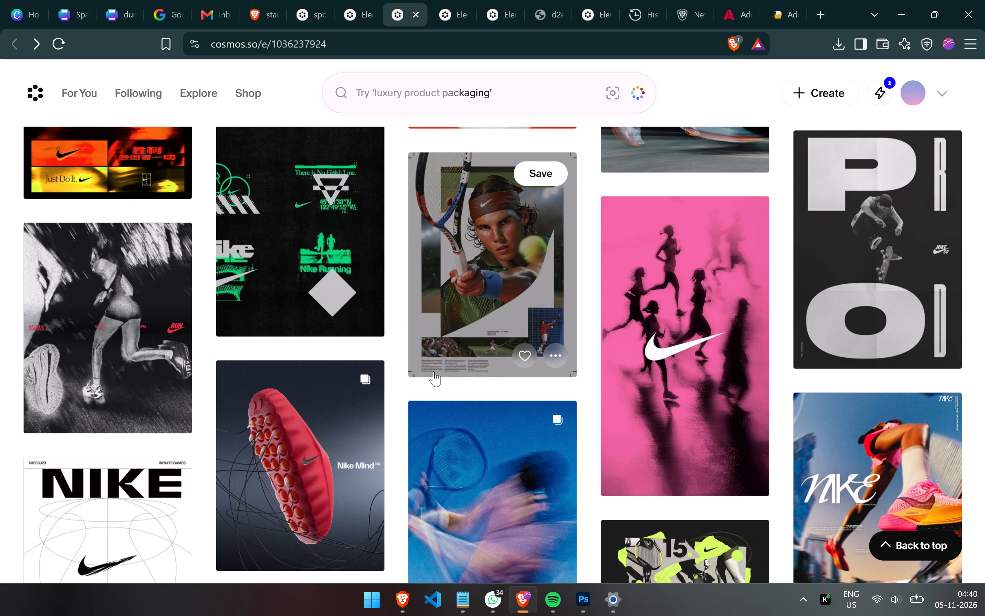
{"action": "scroll", "coordinate": [434, 371], "scroll_direction": "down", "scroll_amount": 3}
{"action": "scroll", "coordinate": [434, 371], "scroll_direction": "up", "scroll_amount": 12}
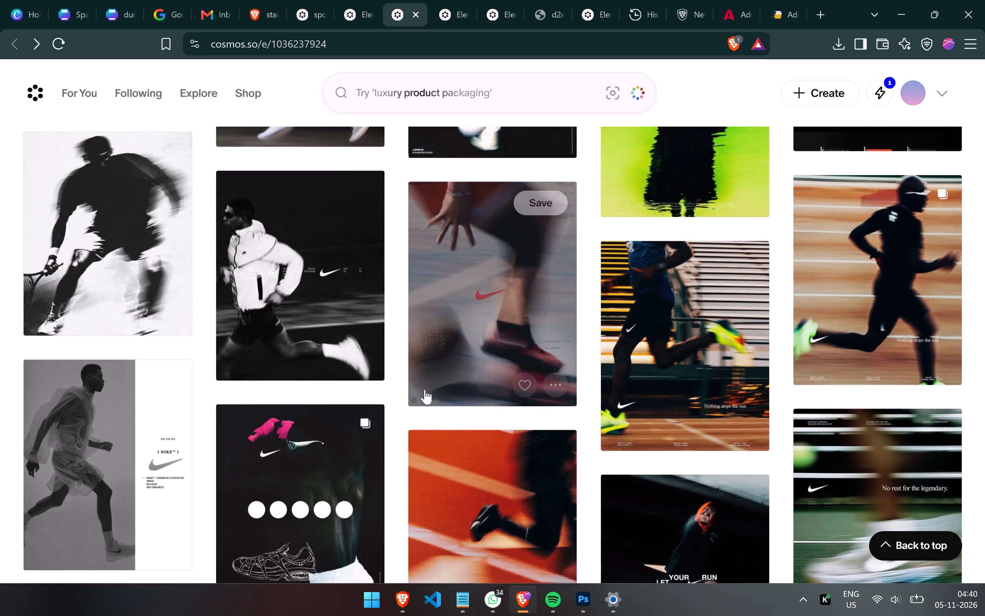
{"action": "scroll", "coordinate": [425, 389], "scroll_direction": "up", "scroll_amount": 12}
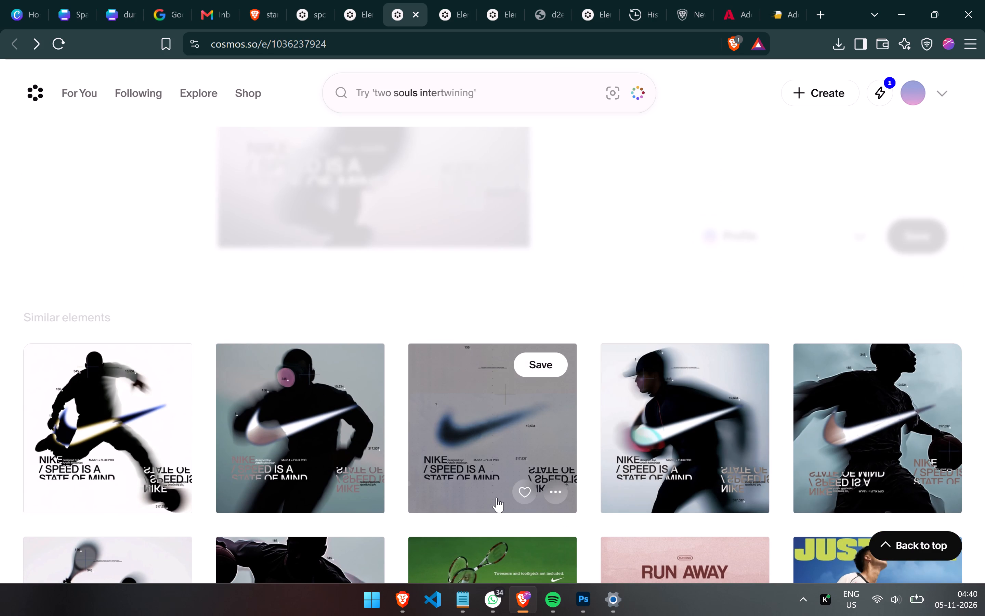
Open the grey Nike silhouette poster with the pink circle by the head in a new tab.
{"action": "right_click", "coordinate": [338, 422]}
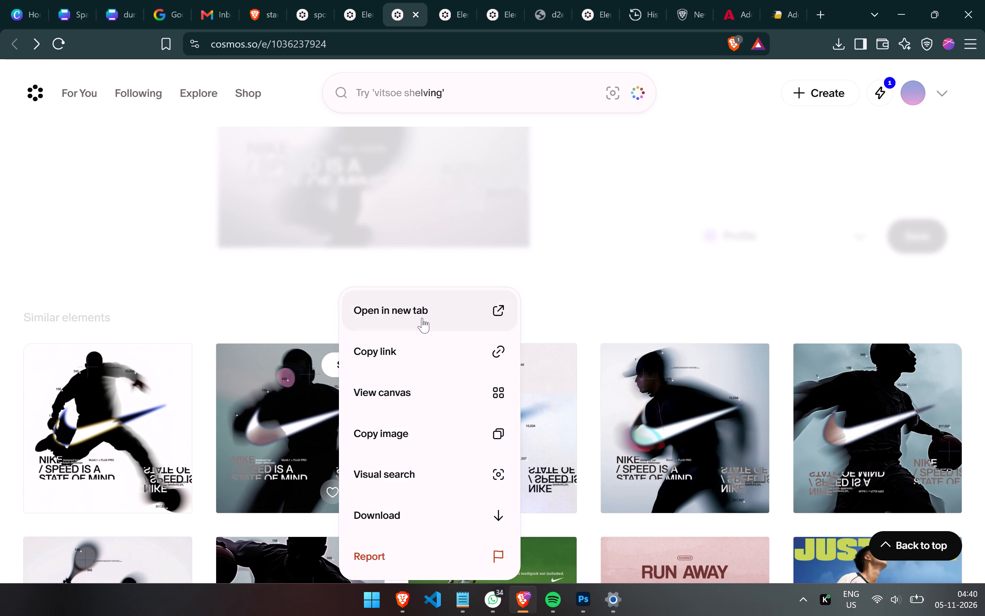
{"action": "left_click", "coordinate": [425, 319]}
Review the collected reference posters across their tabs, from "Gentelman" through the Nike posters to "Run Away".
{"action": "left_click", "coordinate": [338, 0]}
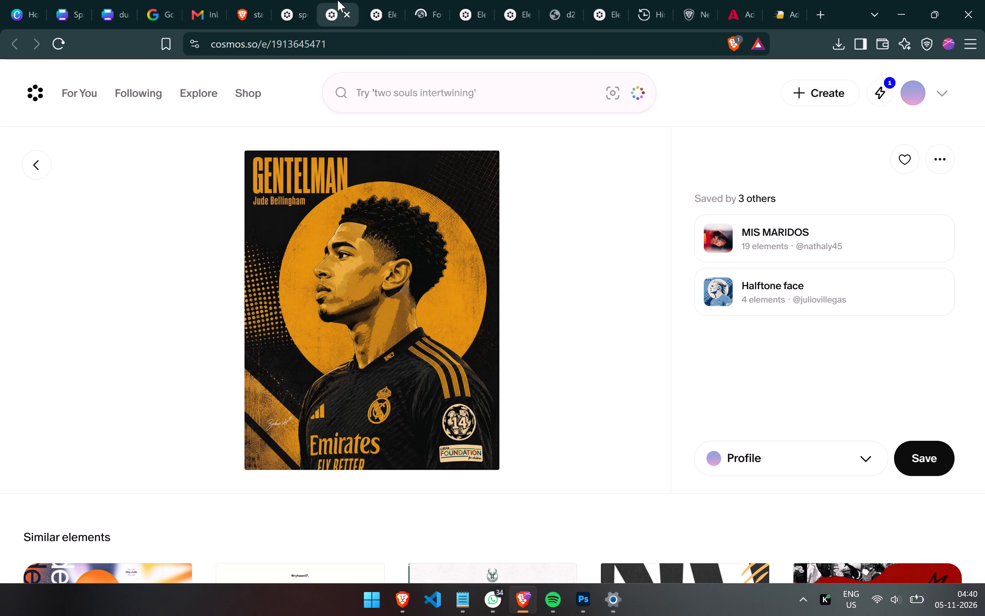
{"action": "left_click", "coordinate": [380, 0]}
{"action": "left_click", "coordinate": [417, 0]}
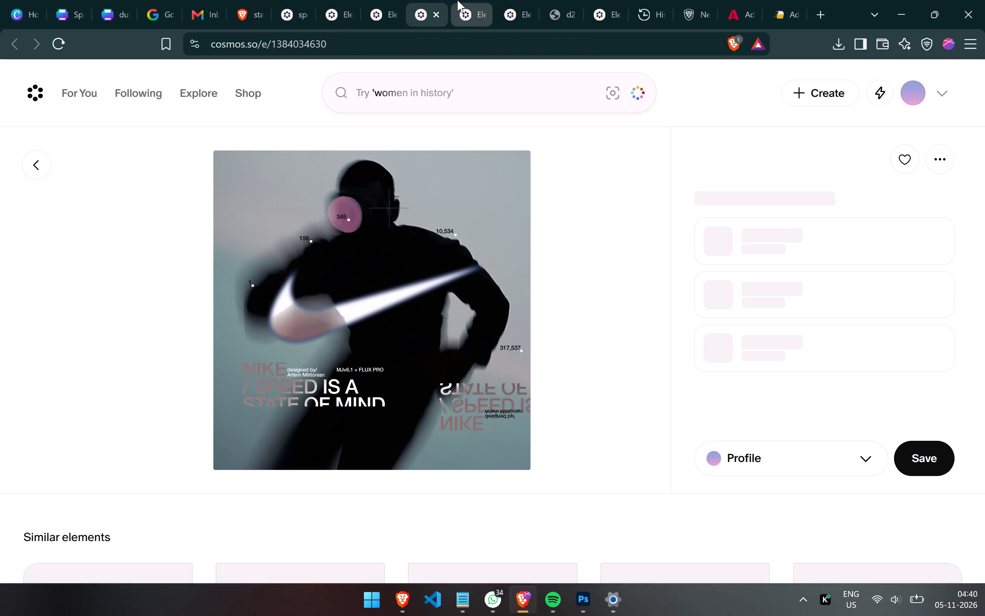
{"action": "left_click", "coordinate": [460, 0]}
{"action": "left_click", "coordinate": [502, 0]}
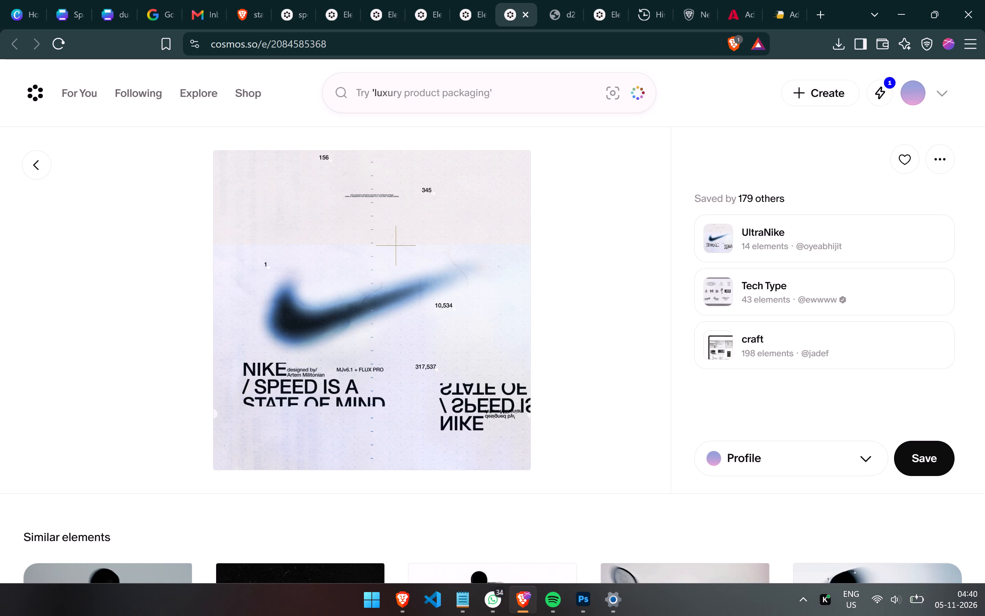
{"action": "left_click", "coordinate": [469, 0]}
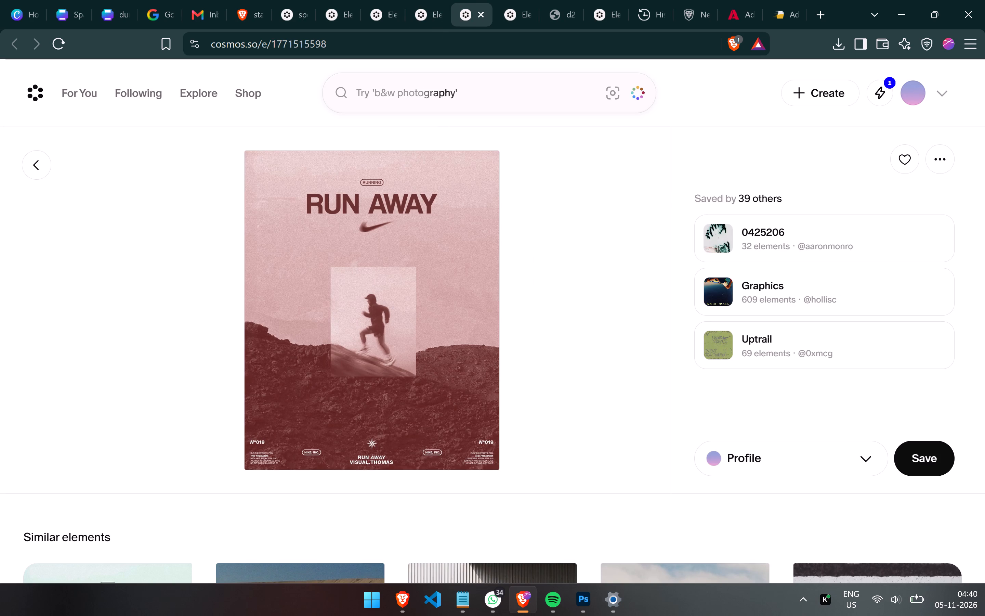
Switch to the Untitled-1 document in Photoshop and clear the existing small selection on Layer 2.
{"action": "key", "text": "alt+Tab"}
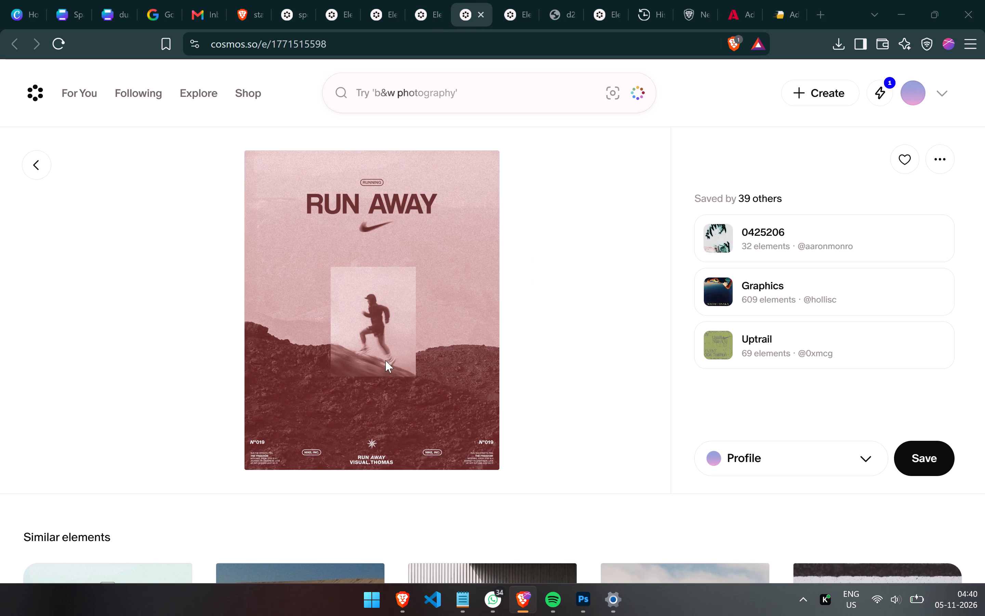
{"action": "key", "text": "alt+Tab"}
{"action": "key", "text": "alt+Tab"}
{"action": "key", "text": "alt+Tab"}
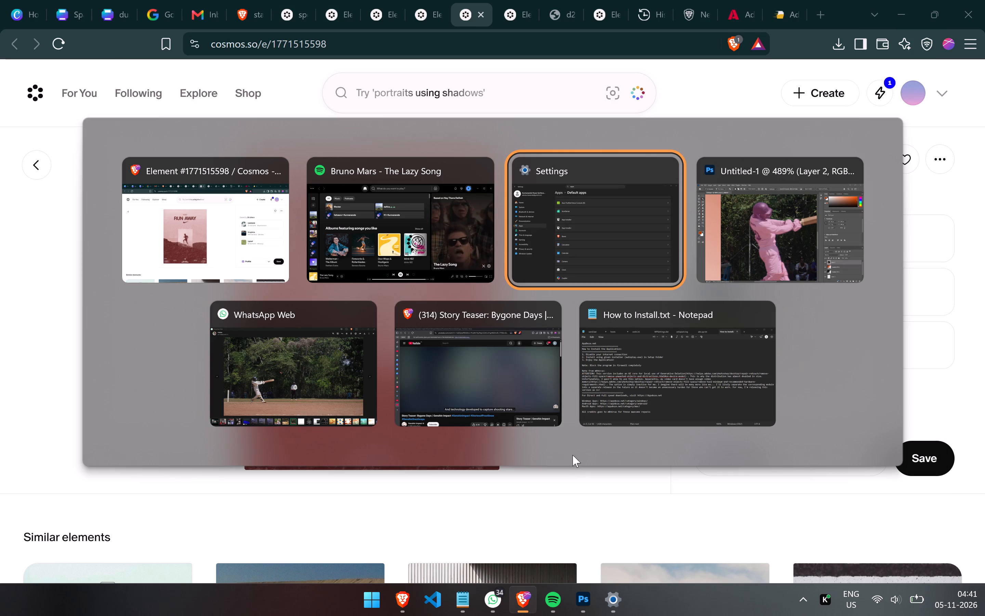
{"action": "left_click", "coordinate": [737, 228], "text": "alt"}
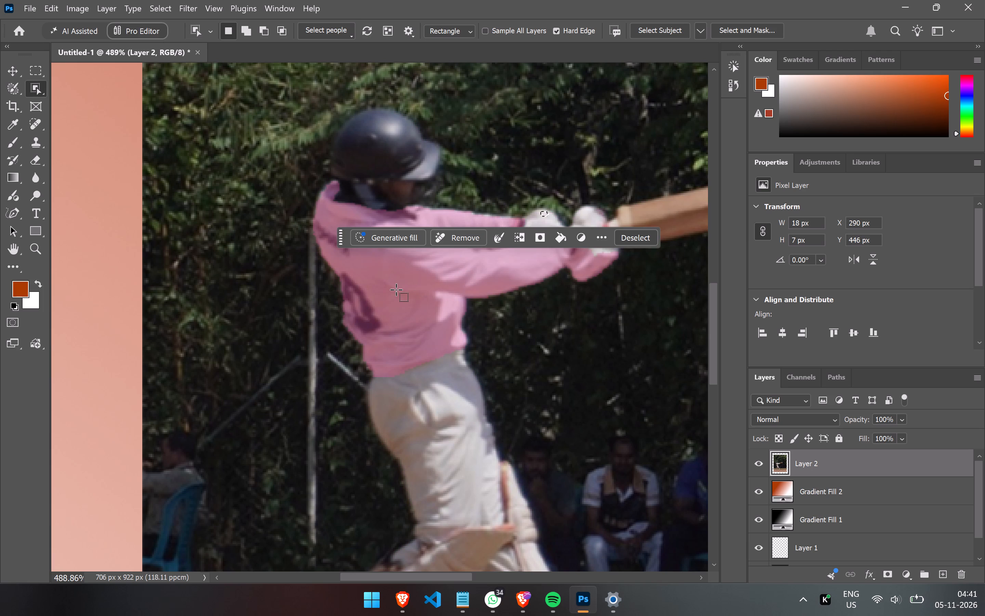
{"action": "key", "text": "Escape"}
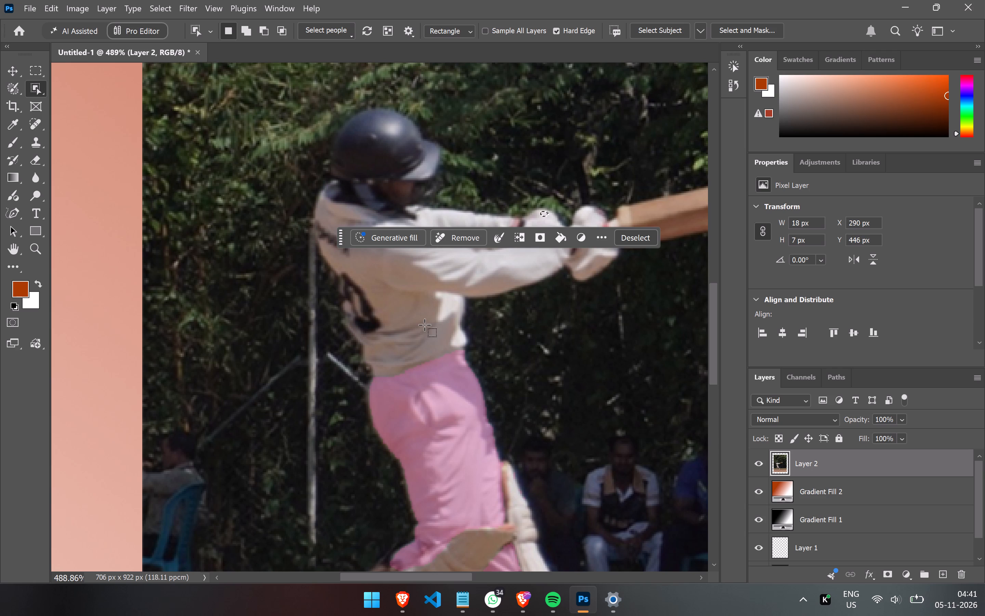
{"action": "left_click", "coordinate": [639, 240]}
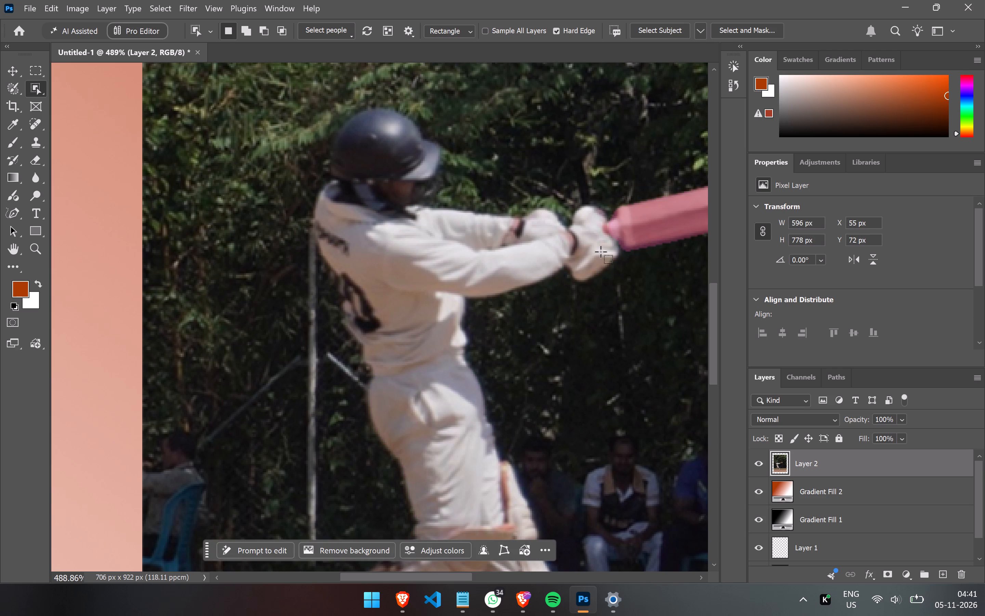
Select the batsman's helmet with the Object Selection tool, and add his shirt, bat, gloves and pads to the selection.
{"action": "left_click", "coordinate": [409, 235]}
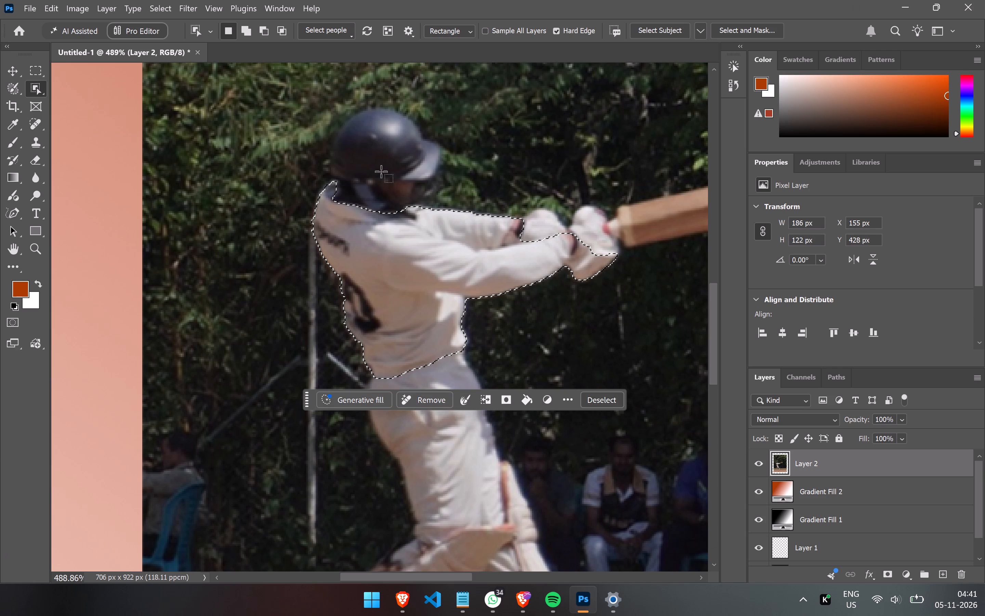
{"action": "left_click", "coordinate": [381, 161]}
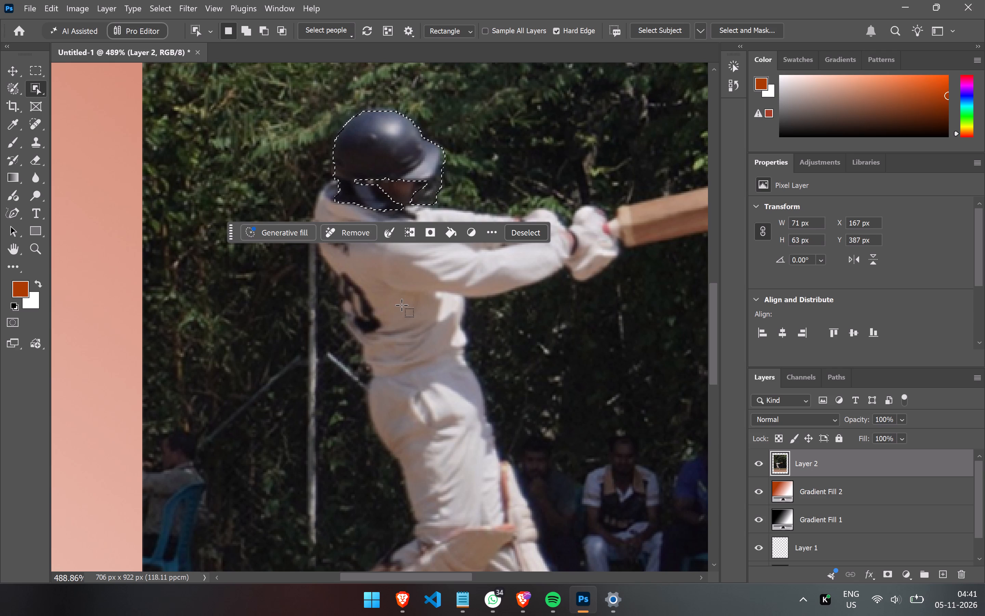
{"action": "left_click", "coordinate": [391, 286], "text": "shift"}
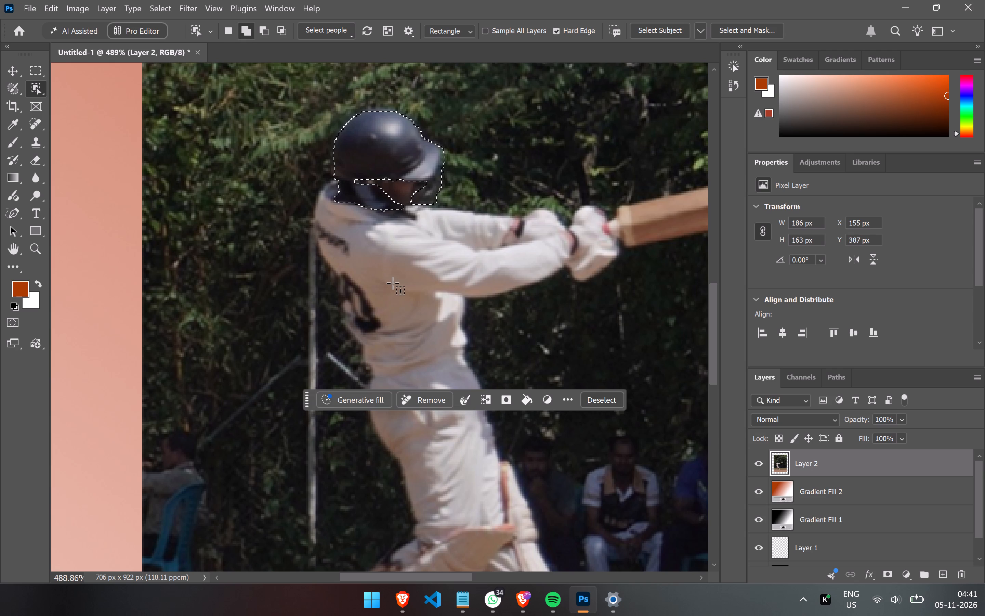
{"action": "left_click", "coordinate": [658, 216], "text": "shift"}
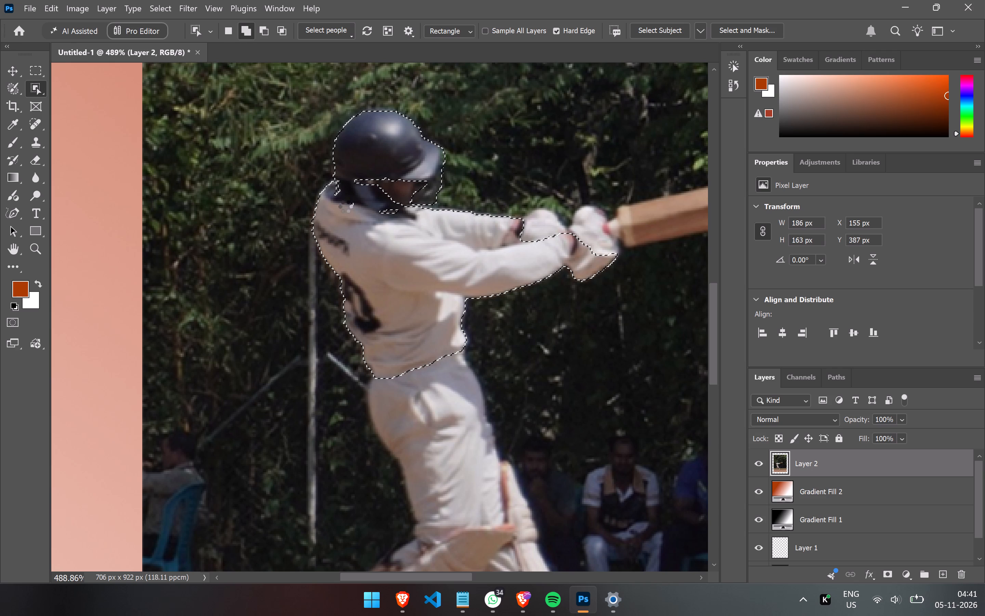
{"action": "left_click", "coordinate": [545, 217], "text": "shift"}
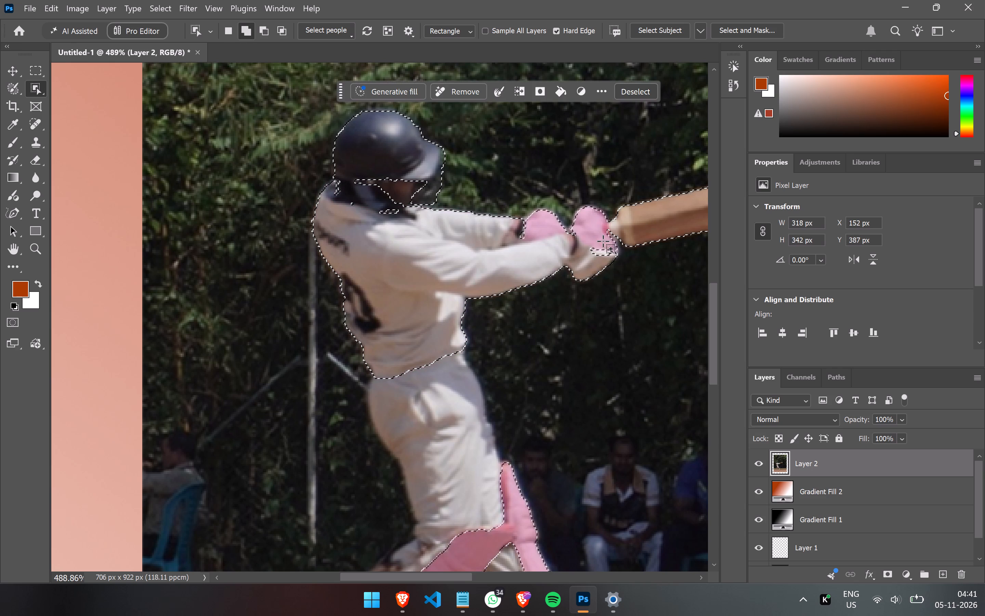
Add the batsman's face and the gaps under the helmet to the selection with the Object Selection tool.
{"action": "left_click", "coordinate": [407, 188], "text": "shift"}
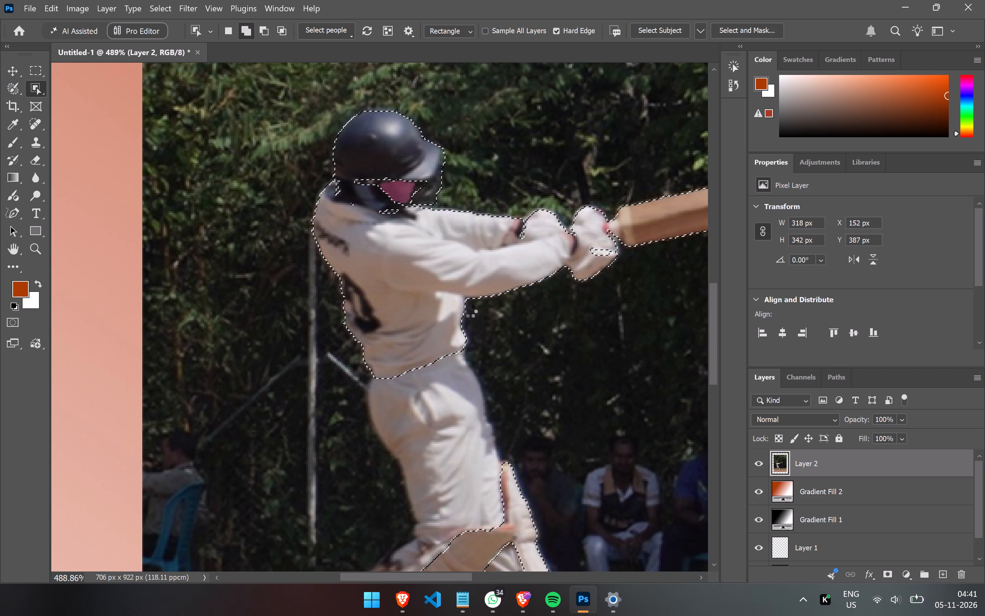
{"action": "left_click", "coordinate": [384, 183], "text": "shift"}
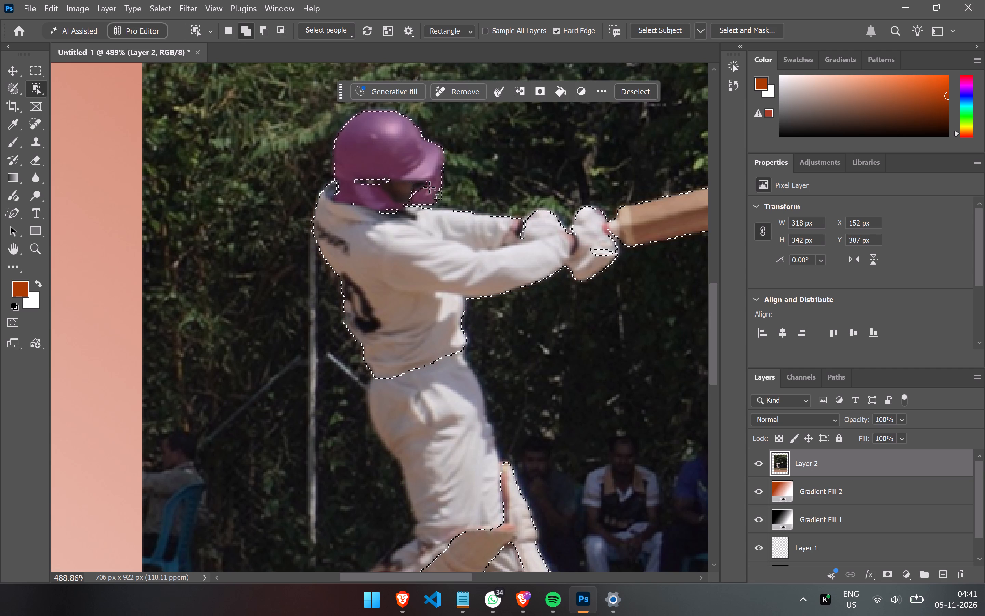
{"action": "left_click_drag", "start_coordinate": [366, 159], "coordinate": [425, 220], "text": "shift"}
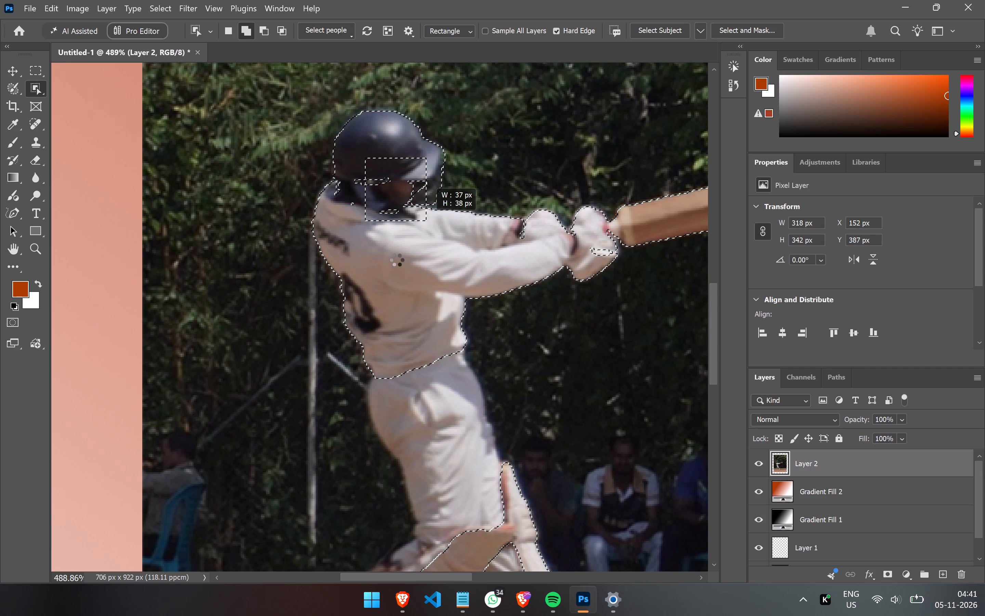
{"action": "left_click_drag", "start_coordinate": [366, 166], "coordinate": [365, 195], "text": "shift"}
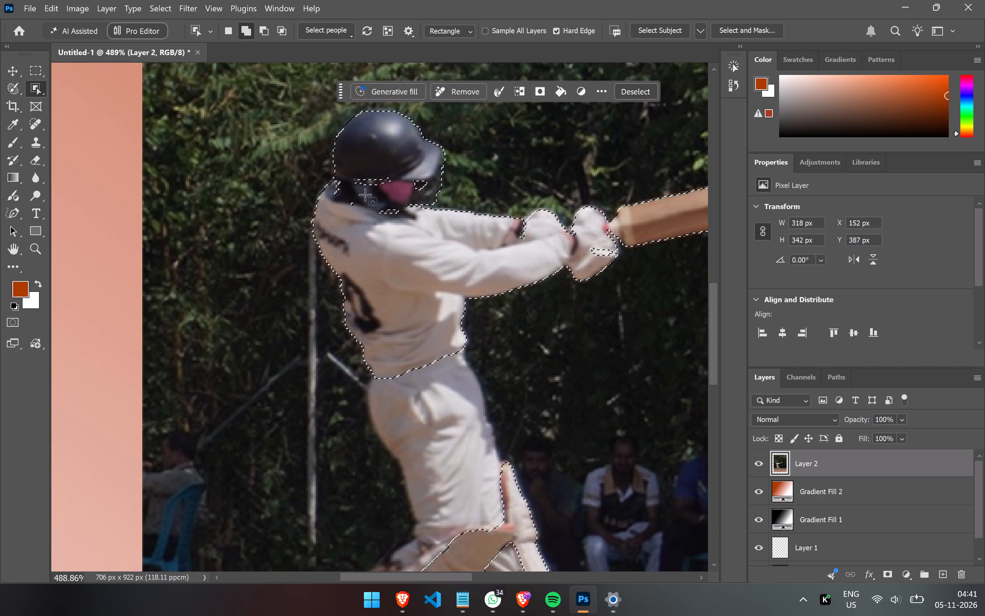
{"action": "left_click_drag", "start_coordinate": [365, 195], "coordinate": [376, 221], "text": "shift"}
{"action": "left_click_drag", "start_coordinate": [341, 175], "coordinate": [406, 190], "text": "shift"}
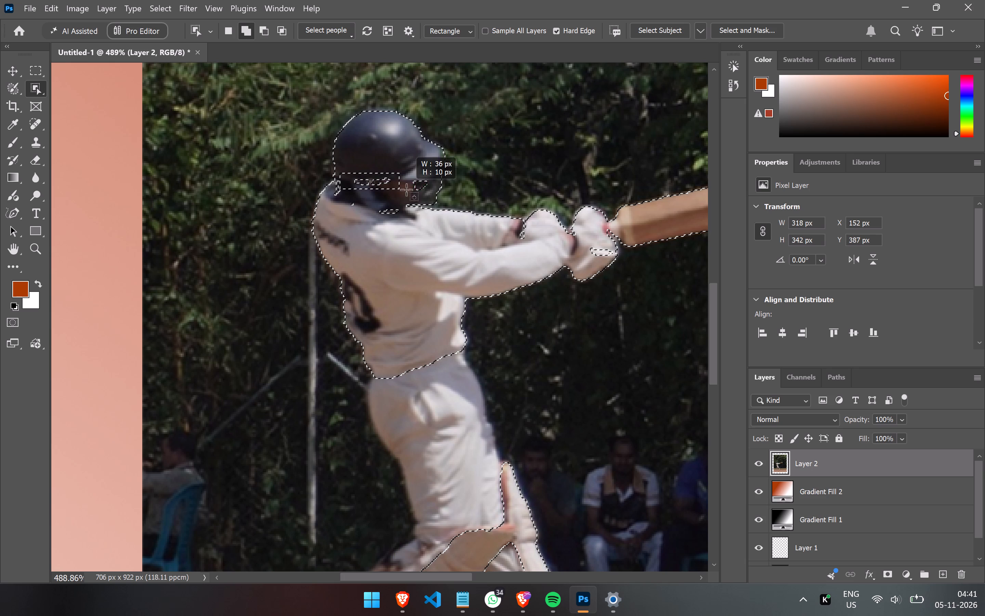
{"action": "left_click_drag", "start_coordinate": [406, 190], "coordinate": [418, 195], "text": "shift"}
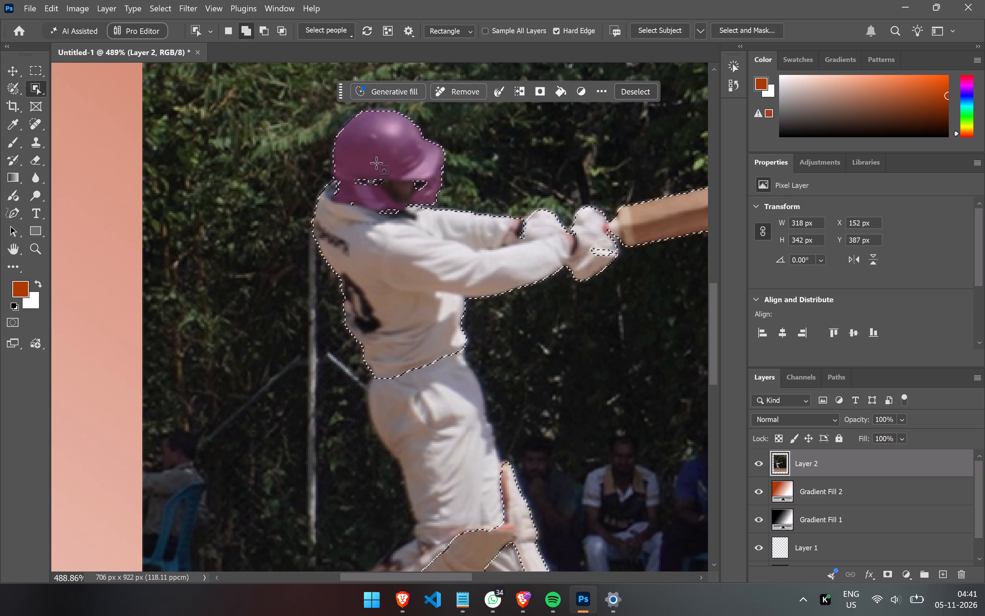
Add the batsman's trousers and both shoes to the selection with the Object Selection tool.
{"action": "left_click", "coordinate": [448, 441], "text": "shift"}
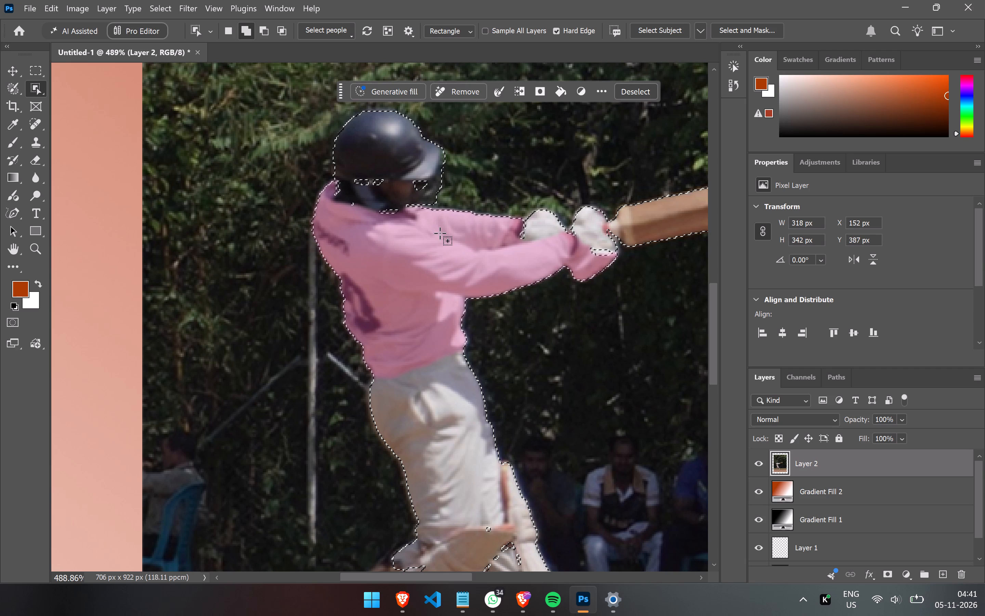
{"action": "scroll", "coordinate": [453, 268], "scroll_direction": "down", "scroll_amount": 2, "text": "shift"}
{"action": "scroll", "coordinate": [454, 267], "scroll_direction": "up", "scroll_amount": 2, "text": "shift"}
{"action": "scroll", "coordinate": [454, 269], "scroll_direction": "down", "scroll_amount": 1, "text": "shift"}
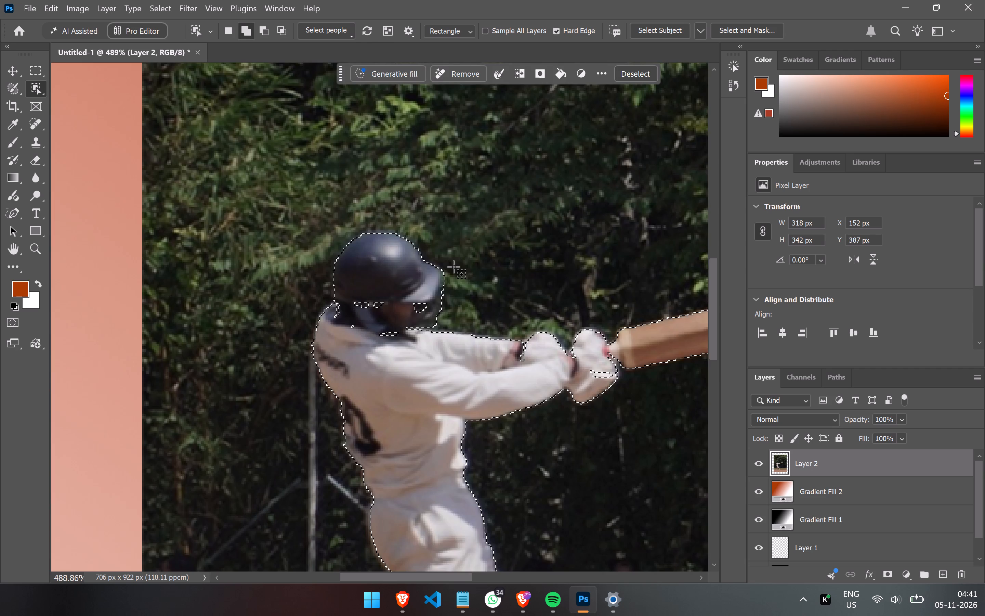
{"action": "left_click", "coordinate": [318, 294], "text": "shift"}
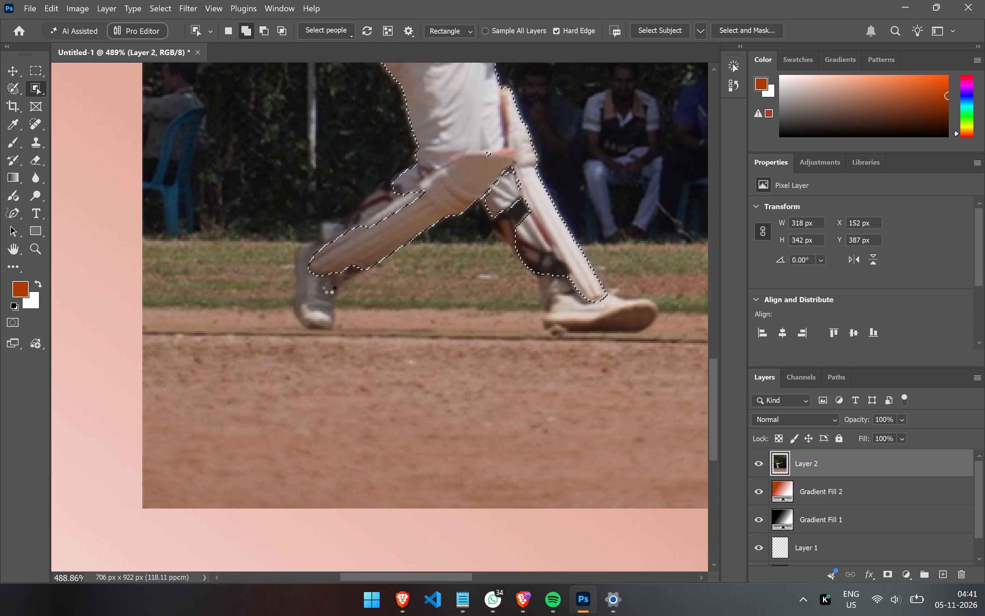
{"action": "left_click", "coordinate": [600, 309], "text": "shift"}
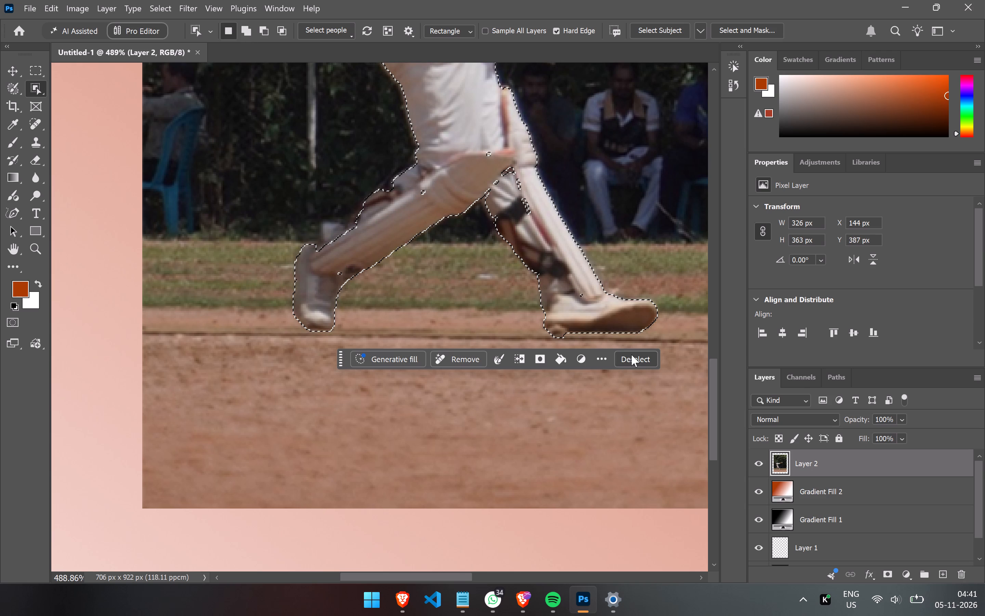
{"action": "right_click", "coordinate": [457, 165]}
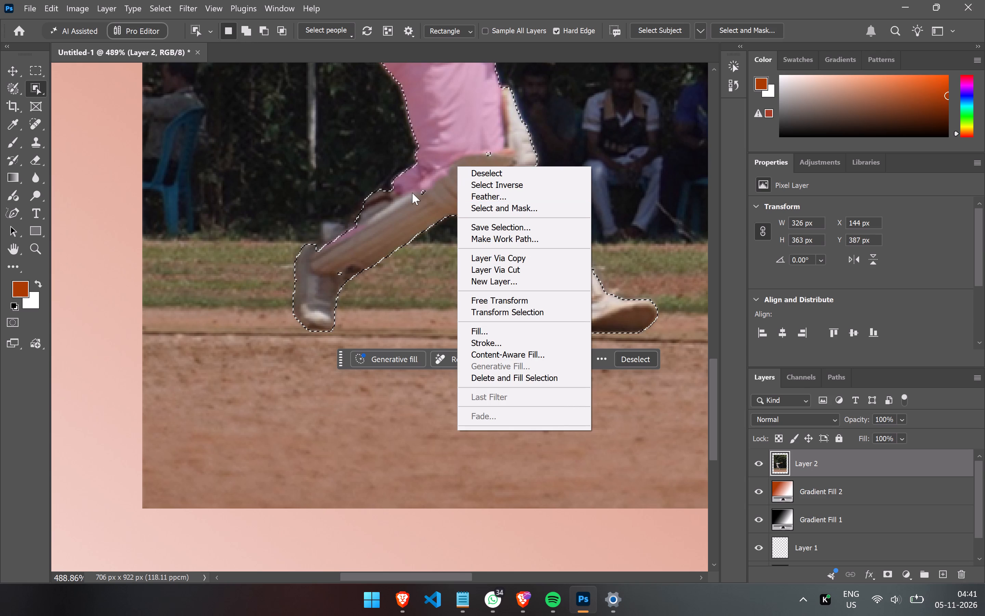
{"action": "left_click", "coordinate": [443, 216], "text": "shift"}
{"action": "left_click", "coordinate": [466, 177], "text": "shift"}
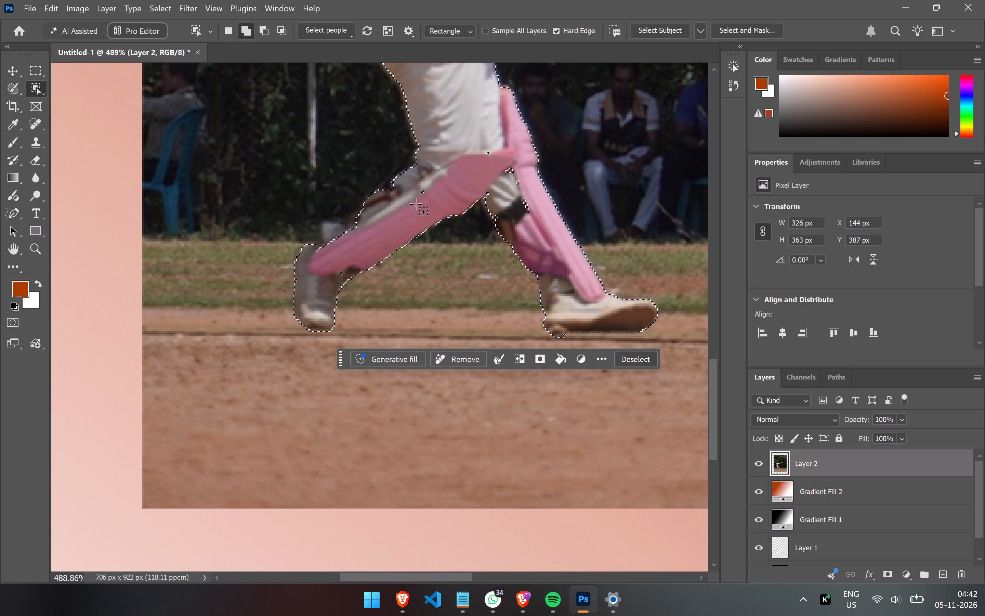
Examine the selection outline around the whole batsman, from helmet and bat down to the shoes.
{"action": "scroll", "coordinate": [498, 181], "scroll_direction": "up", "scroll_amount": 2, "text": "shift"}
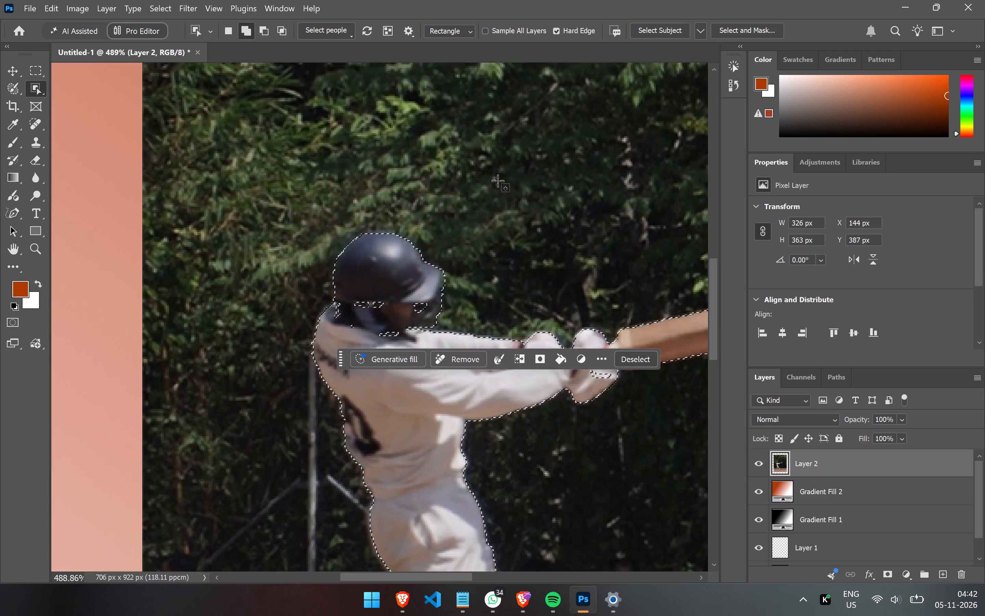
{"action": "scroll", "coordinate": [498, 181], "scroll_direction": "up", "scroll_amount": 1, "text": "shift"}
{"action": "scroll", "coordinate": [498, 181], "scroll_direction": "down", "scroll_amount": 3, "text": "shift"}
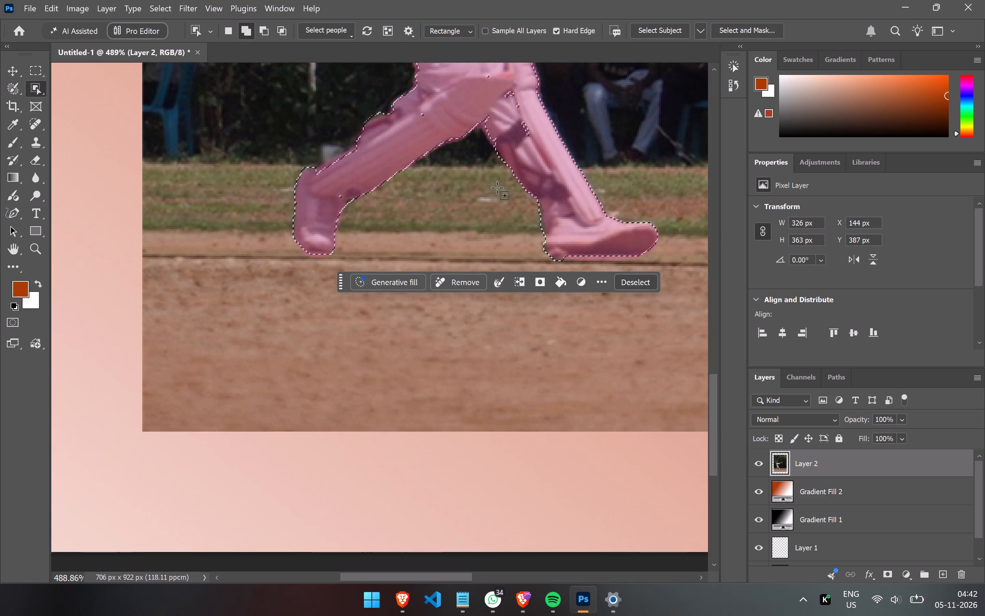
{"action": "scroll", "coordinate": [497, 188], "scroll_direction": "up", "scroll_amount": 2, "text": "alt+shift"}
{"action": "scroll", "coordinate": [497, 188], "scroll_direction": "down", "scroll_amount": 3, "text": "alt+shift"}
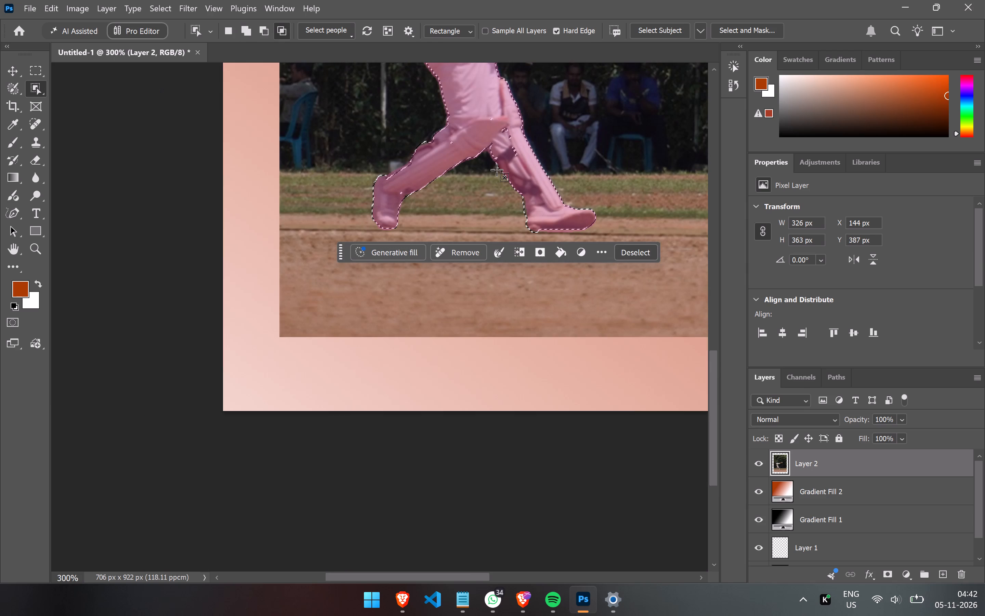
{"action": "scroll", "coordinate": [497, 168], "scroll_direction": "down", "scroll_amount": 1, "text": "alt+shift"}
{"action": "scroll", "coordinate": [543, 115], "scroll_direction": "up", "scroll_amount": 1, "text": "shift"}
{"action": "scroll", "coordinate": [535, 158], "scroll_direction": "down", "scroll_amount": 1, "text": "shift"}
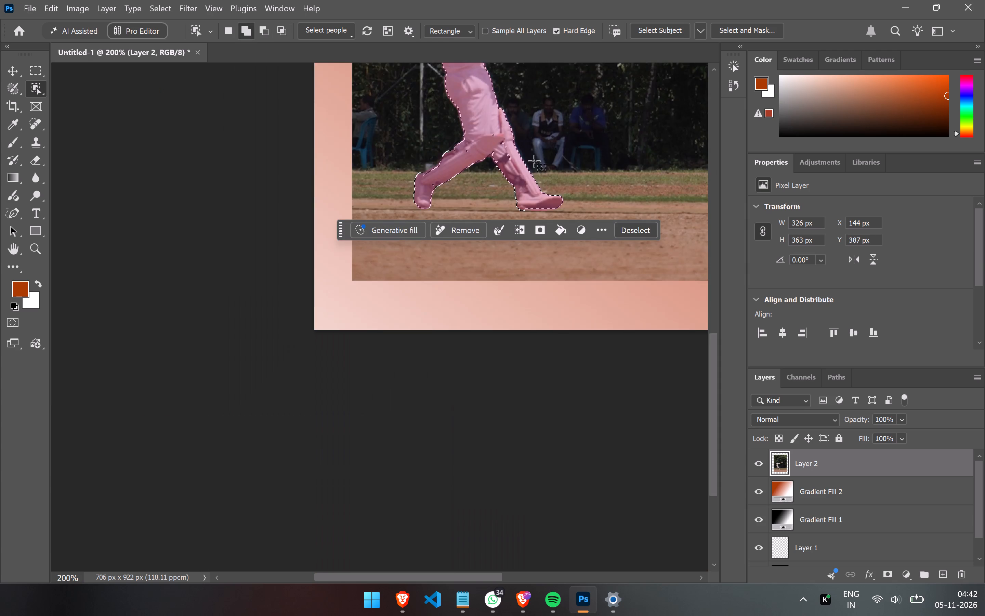
{"action": "scroll", "coordinate": [534, 161], "scroll_direction": "up", "scroll_amount": 1, "text": "shift"}
{"action": "scroll", "coordinate": [488, 275], "scroll_direction": "down", "scroll_amount": 1, "text": "shift"}
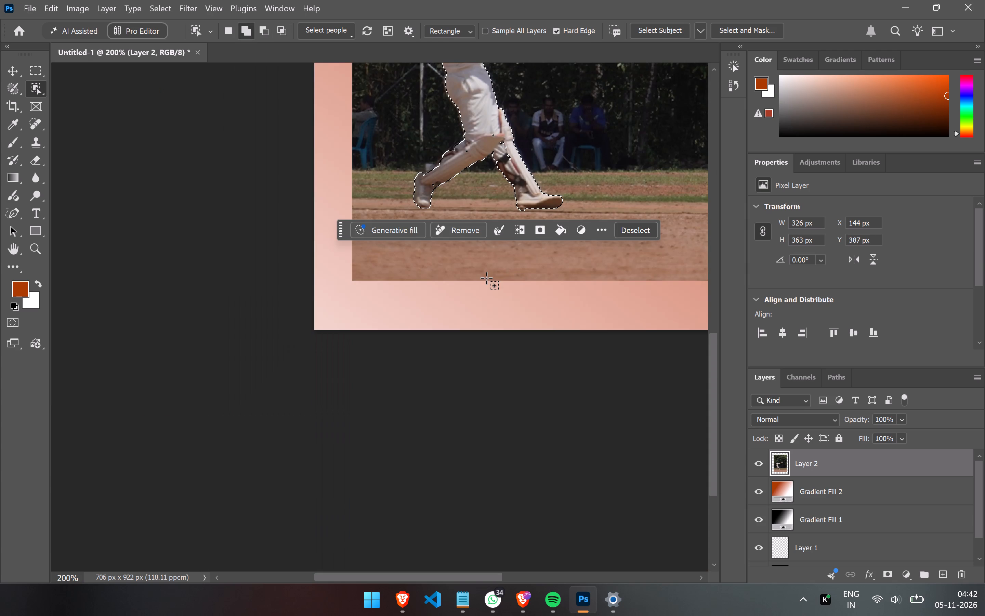
{"action": "left_click_drag", "start_coordinate": [712, 381], "coordinate": [710, 293], "text": "shift"}
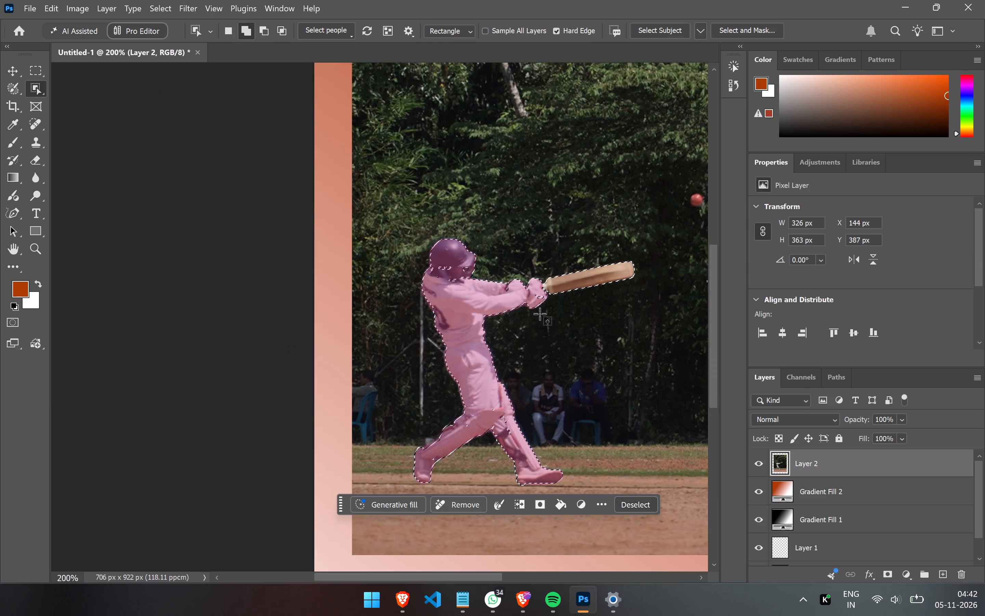
{"action": "scroll", "coordinate": [520, 332], "scroll_direction": "up", "scroll_amount": 2, "text": "shift"}
{"action": "scroll", "coordinate": [517, 336], "scroll_direction": "down", "scroll_amount": 2, "text": "shift"}
{"action": "scroll", "coordinate": [517, 337], "scroll_direction": "up", "scroll_amount": 1, "text": "shift"}
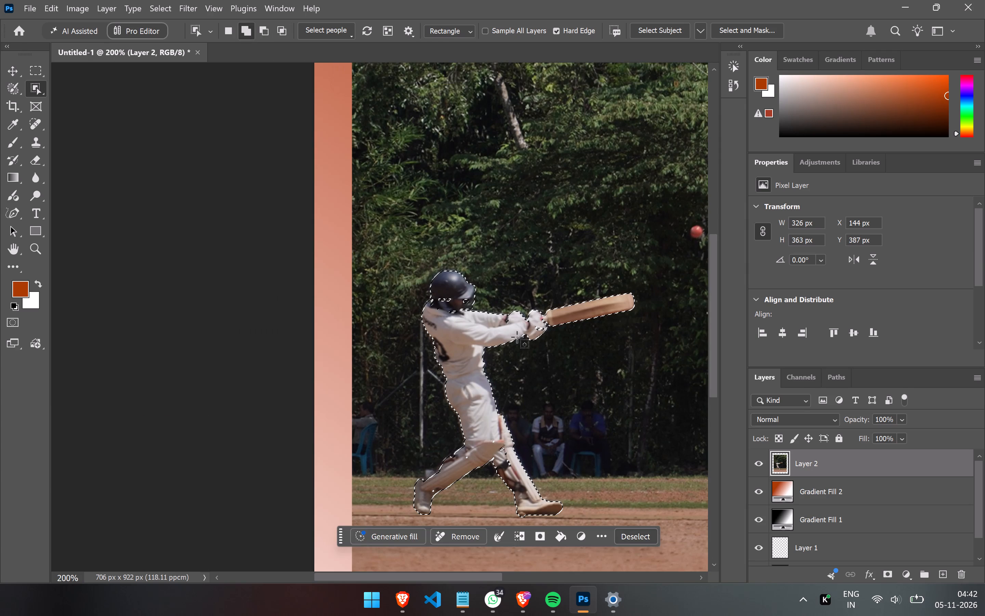
{"action": "left_click_drag", "start_coordinate": [712, 349], "coordinate": [716, 369], "text": "shift"}
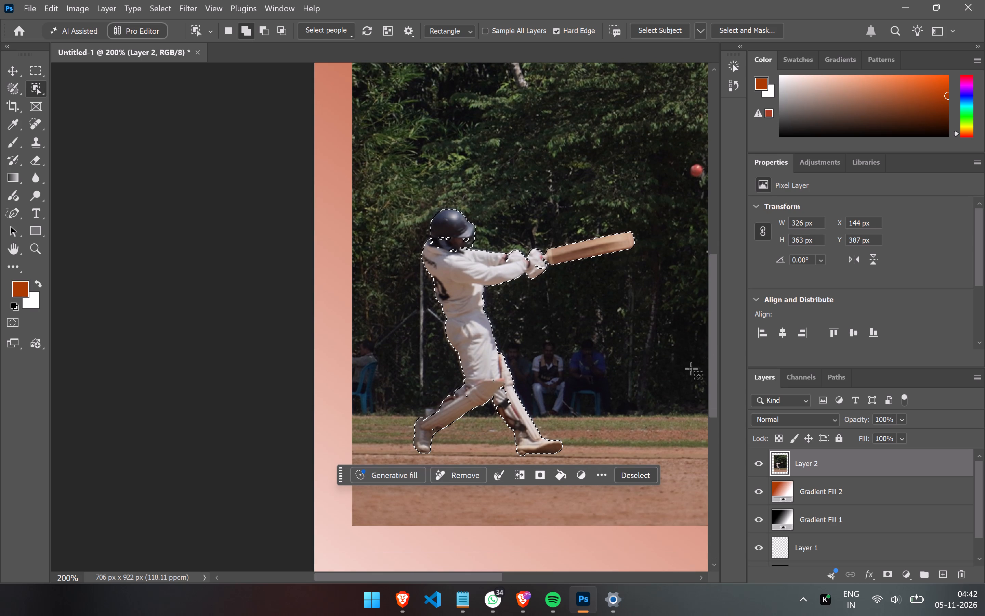
{"action": "scroll", "coordinate": [476, 319], "scroll_direction": "up", "scroll_amount": 2, "text": "alt+shift"}
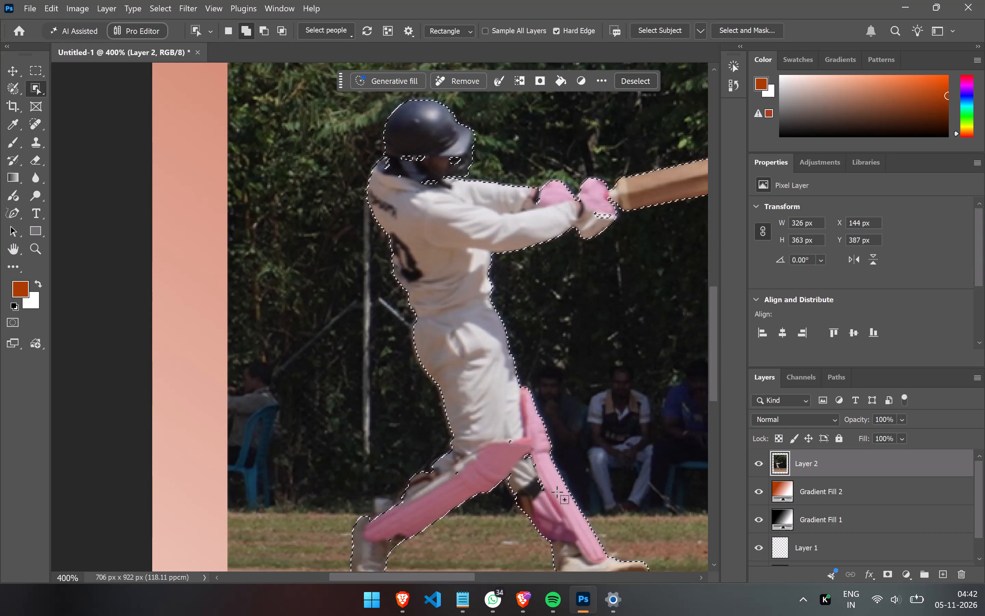
Soften the batsman selection's edge with a slight feather in Select and Mask and apply it.
{"action": "right_click", "coordinate": [451, 297]}
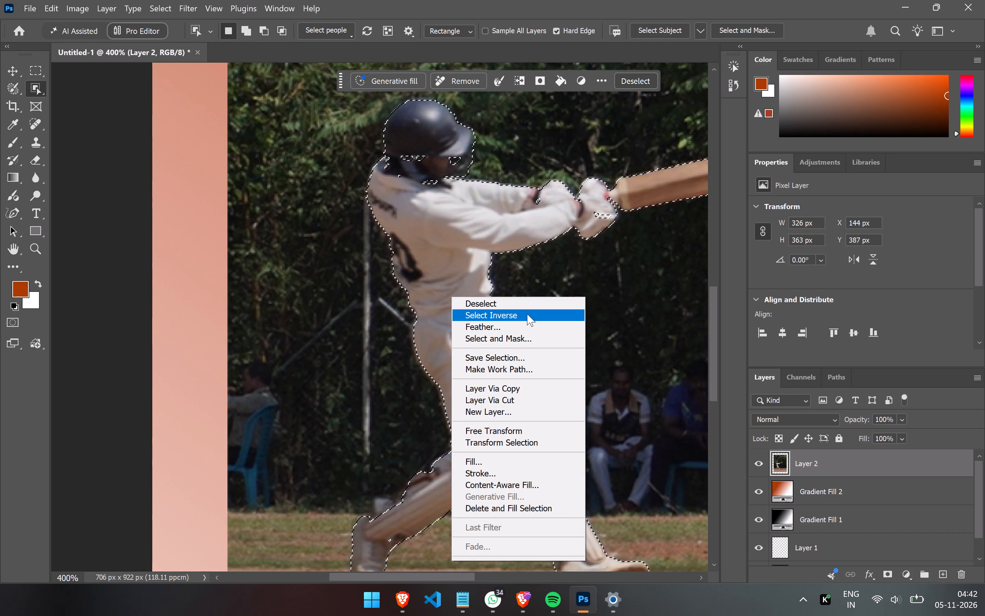
{"action": "left_click", "coordinate": [521, 338]}
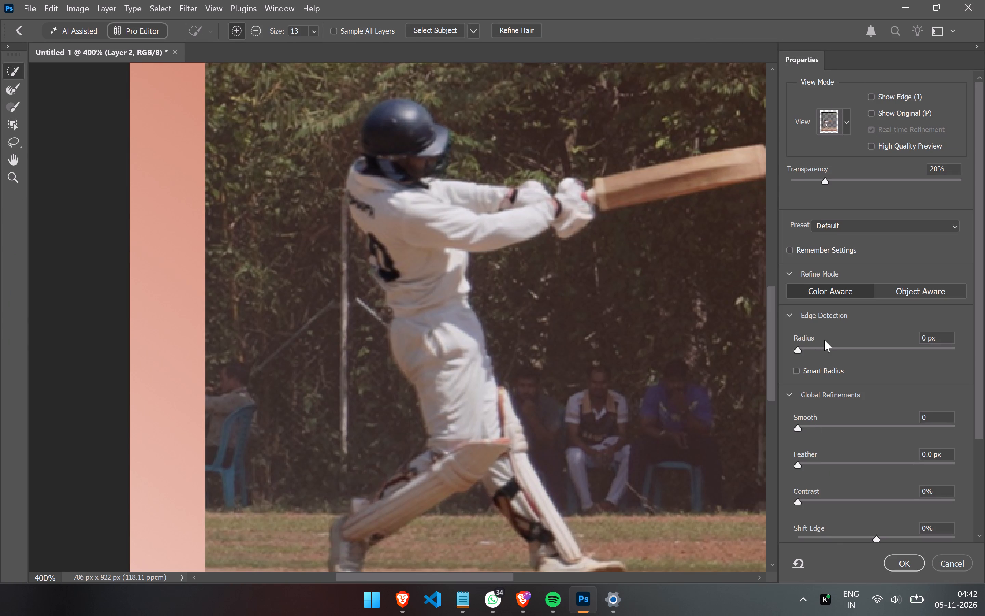
{"action": "left_click", "coordinate": [455, 311]}
{"action": "left_click_drag", "start_coordinate": [635, 288], "coordinate": [668, 350]}
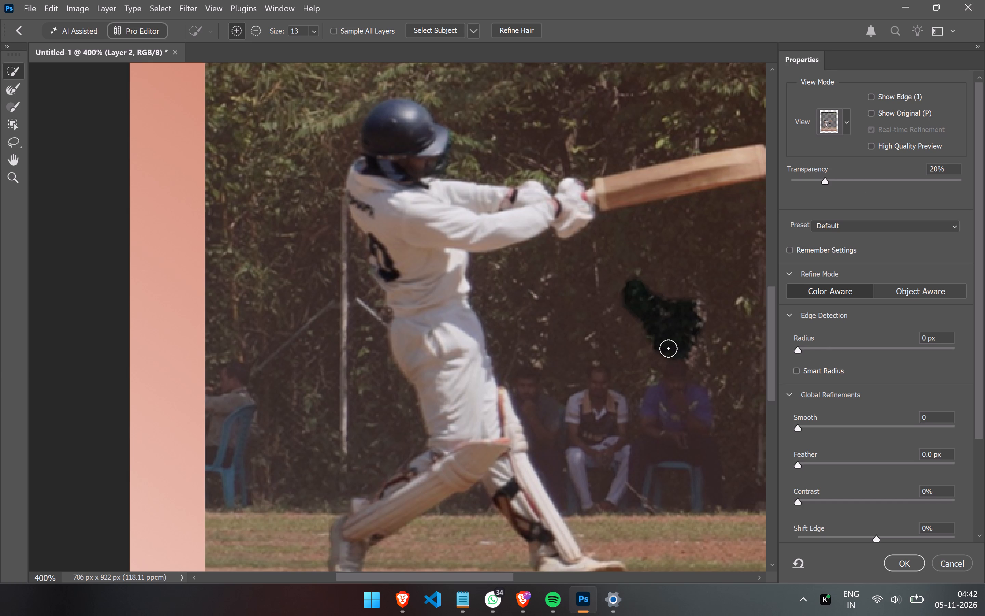
{"action": "key", "text": "ctrl+z"}
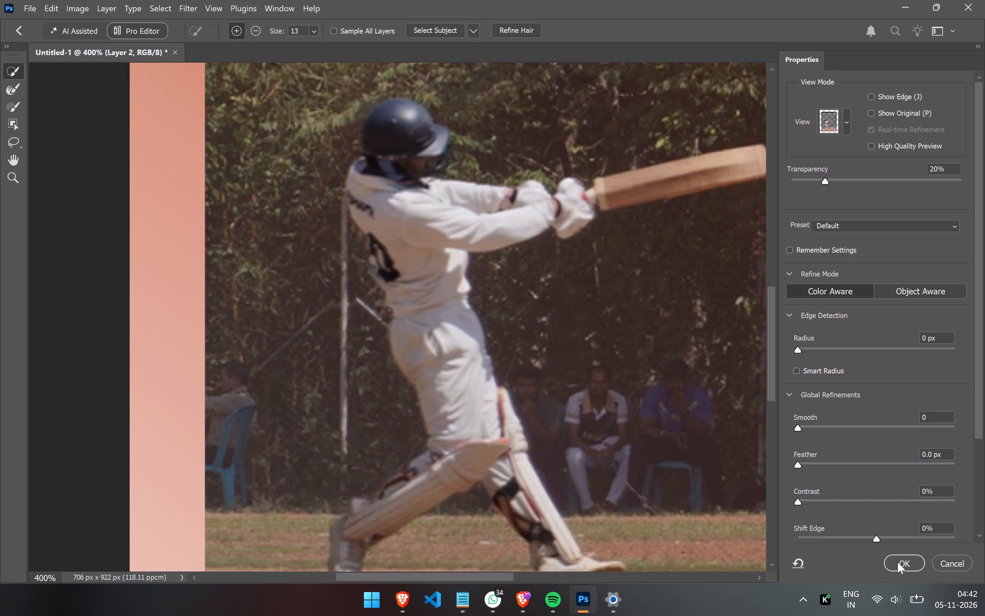
{"action": "left_click_drag", "start_coordinate": [801, 461], "coordinate": [818, 461]}
{"action": "left_click_drag", "start_coordinate": [818, 461], "coordinate": [810, 461]}
{"action": "left_click", "coordinate": [891, 561]}
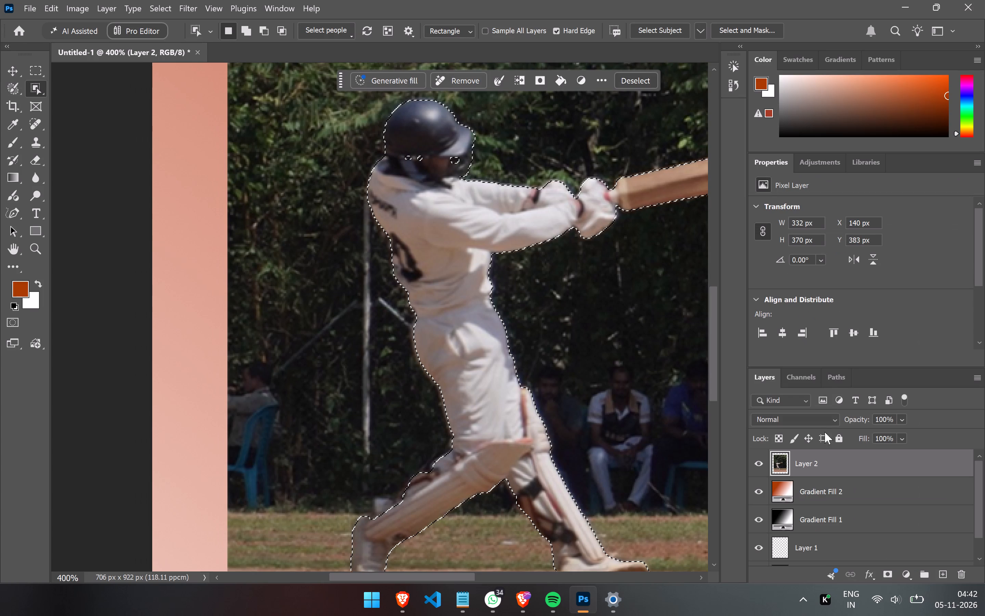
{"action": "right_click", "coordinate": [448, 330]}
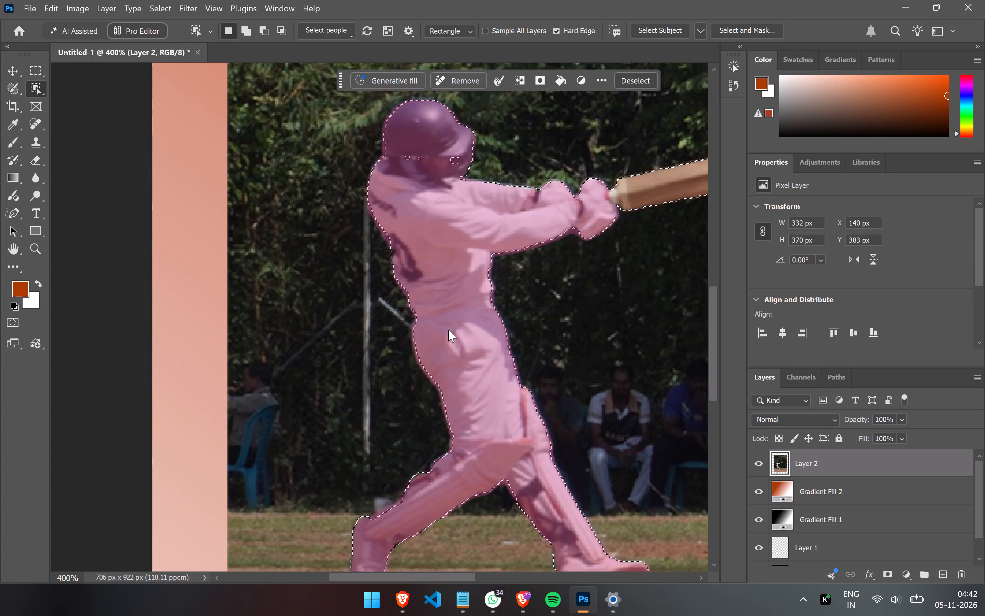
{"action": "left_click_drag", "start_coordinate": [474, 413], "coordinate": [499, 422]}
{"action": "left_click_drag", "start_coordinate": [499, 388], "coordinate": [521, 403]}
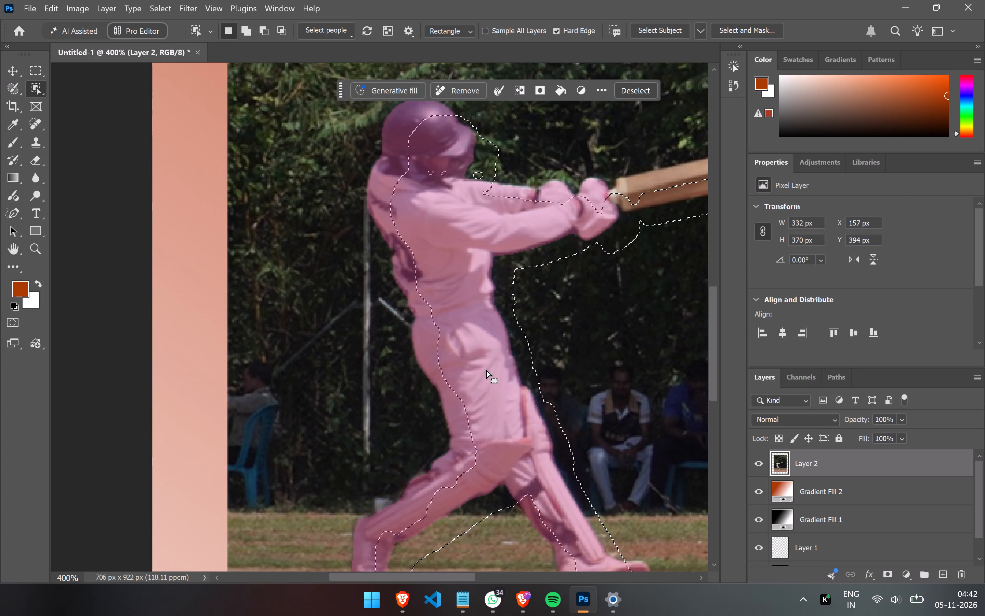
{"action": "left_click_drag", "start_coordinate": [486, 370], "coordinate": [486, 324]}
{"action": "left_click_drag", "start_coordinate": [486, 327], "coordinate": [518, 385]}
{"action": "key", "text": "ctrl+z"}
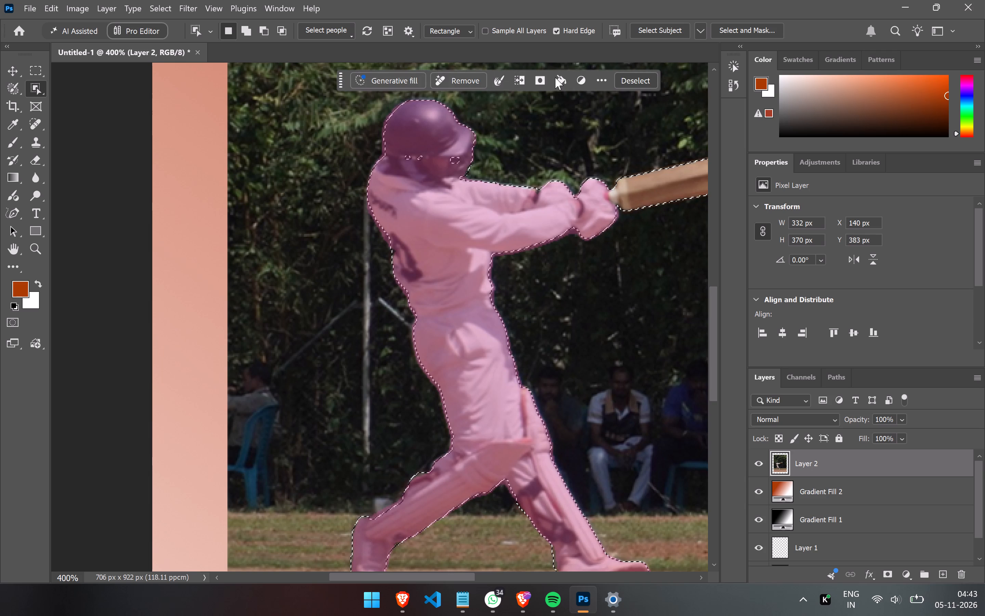
Save the batsman selection as a new unnamed channel in the Untitled-1 document.
{"action": "left_click", "coordinate": [605, 75]}
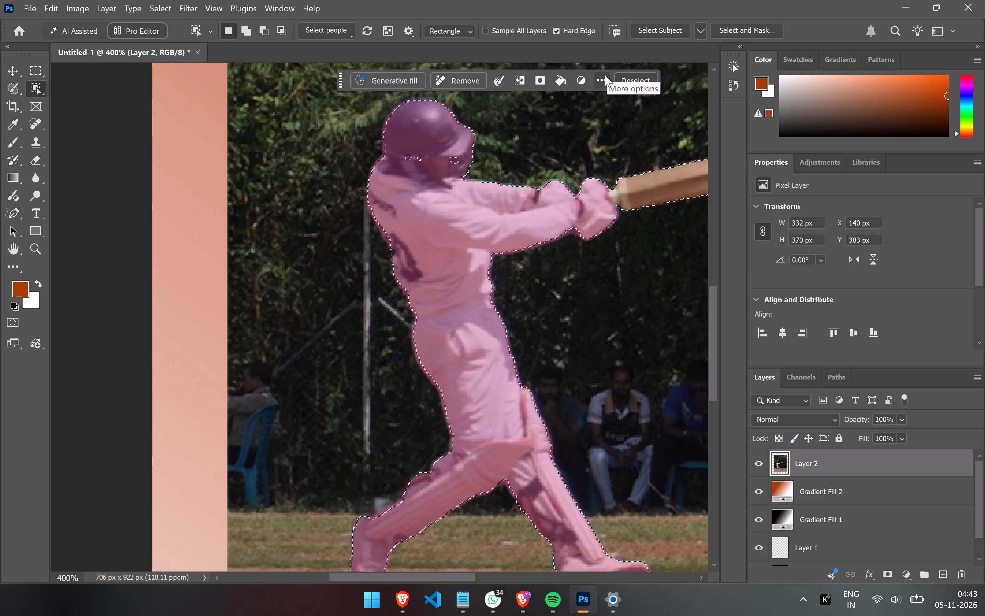
{"action": "left_click", "coordinate": [605, 75]}
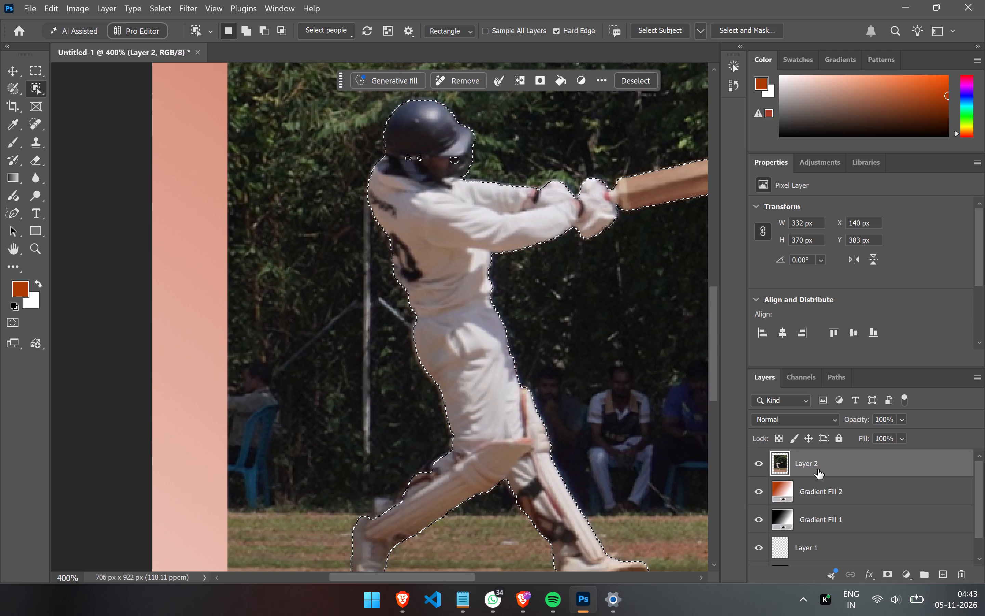
{"action": "right_click", "coordinate": [462, 358]}
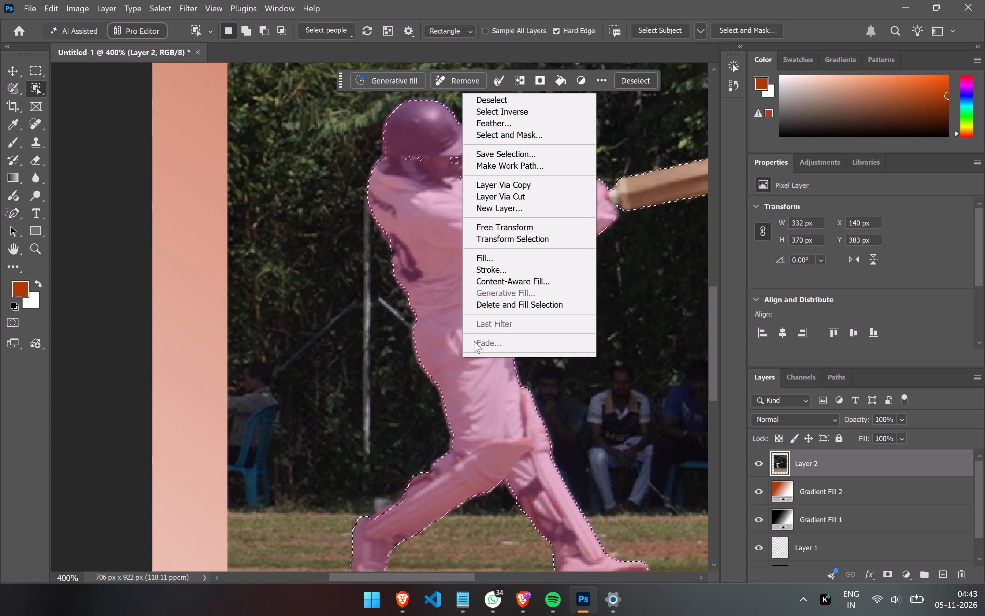
{"action": "scroll", "coordinate": [500, 268], "scroll_direction": "down", "scroll_amount": 2}
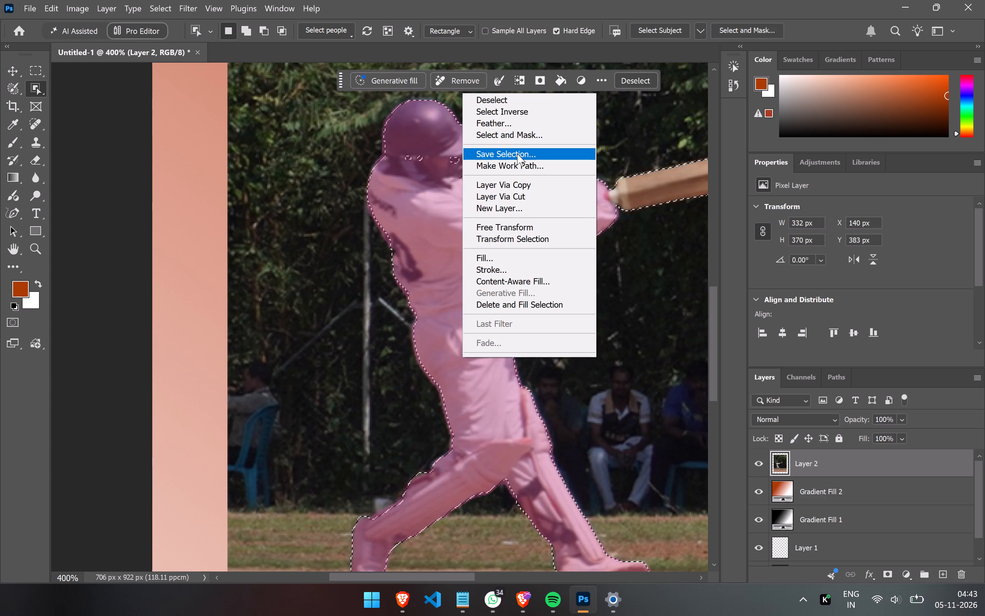
{"action": "left_click", "coordinate": [517, 154]}
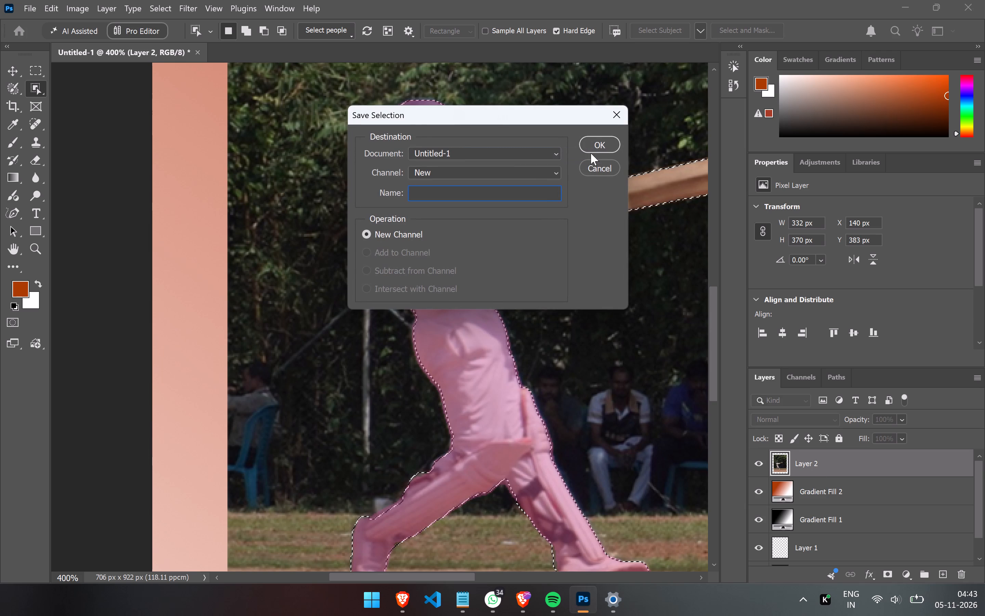
{"action": "left_click", "coordinate": [600, 141]}
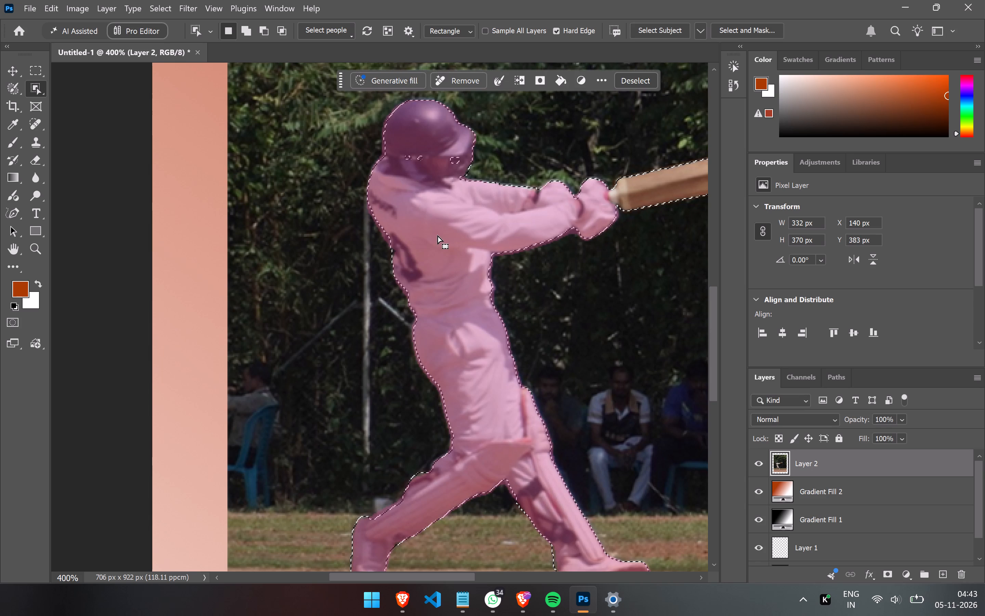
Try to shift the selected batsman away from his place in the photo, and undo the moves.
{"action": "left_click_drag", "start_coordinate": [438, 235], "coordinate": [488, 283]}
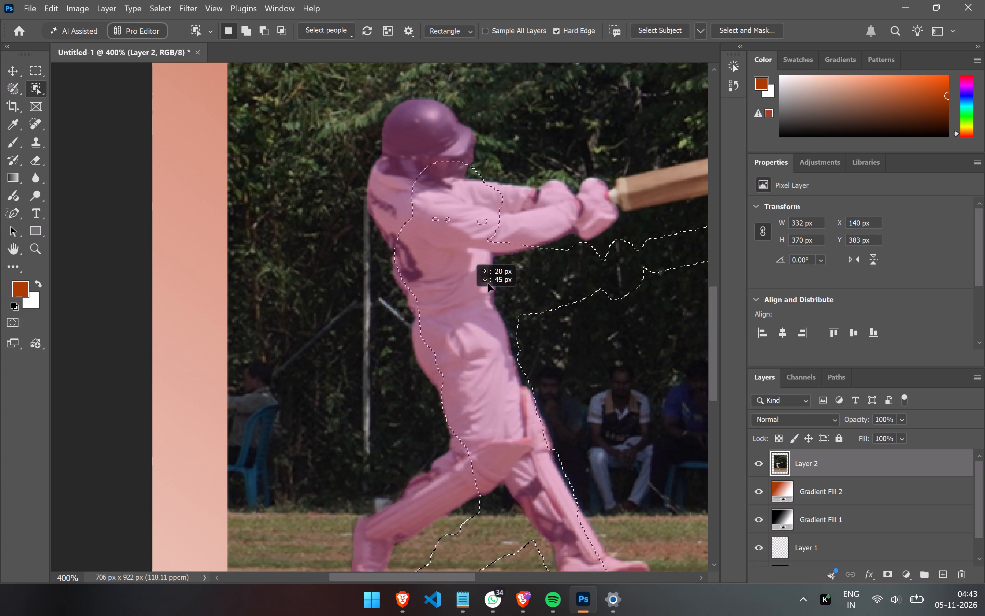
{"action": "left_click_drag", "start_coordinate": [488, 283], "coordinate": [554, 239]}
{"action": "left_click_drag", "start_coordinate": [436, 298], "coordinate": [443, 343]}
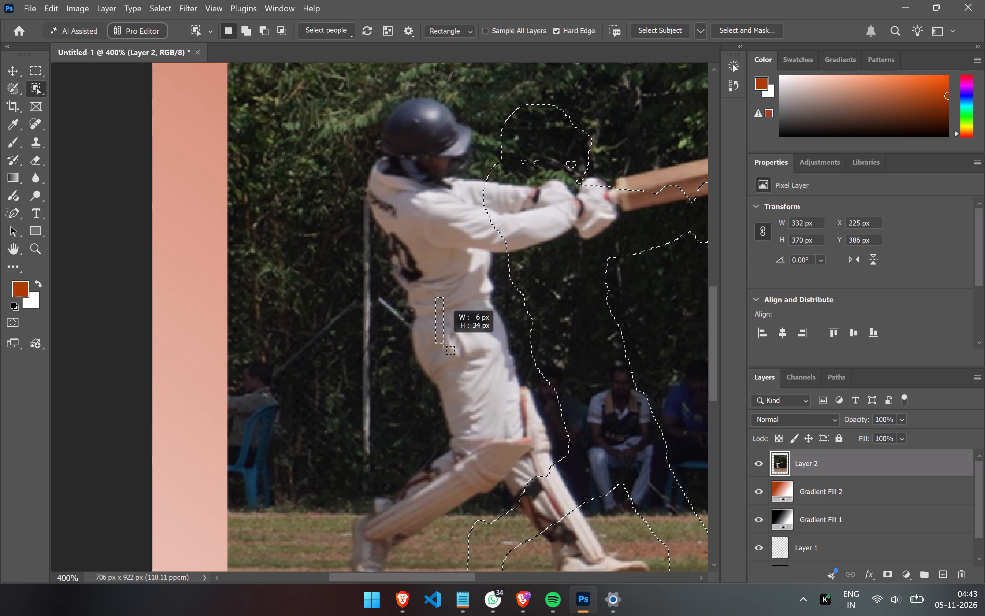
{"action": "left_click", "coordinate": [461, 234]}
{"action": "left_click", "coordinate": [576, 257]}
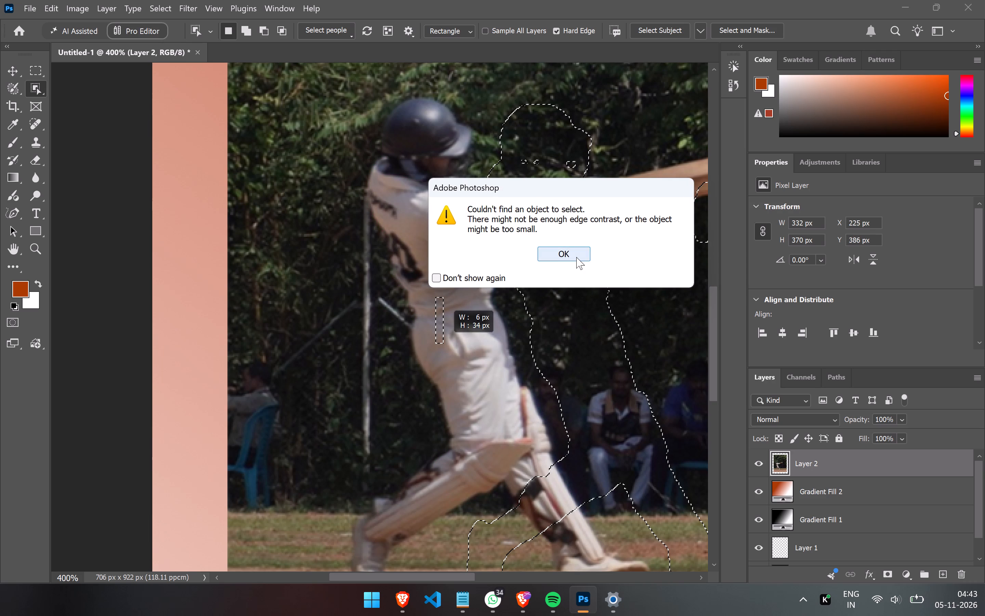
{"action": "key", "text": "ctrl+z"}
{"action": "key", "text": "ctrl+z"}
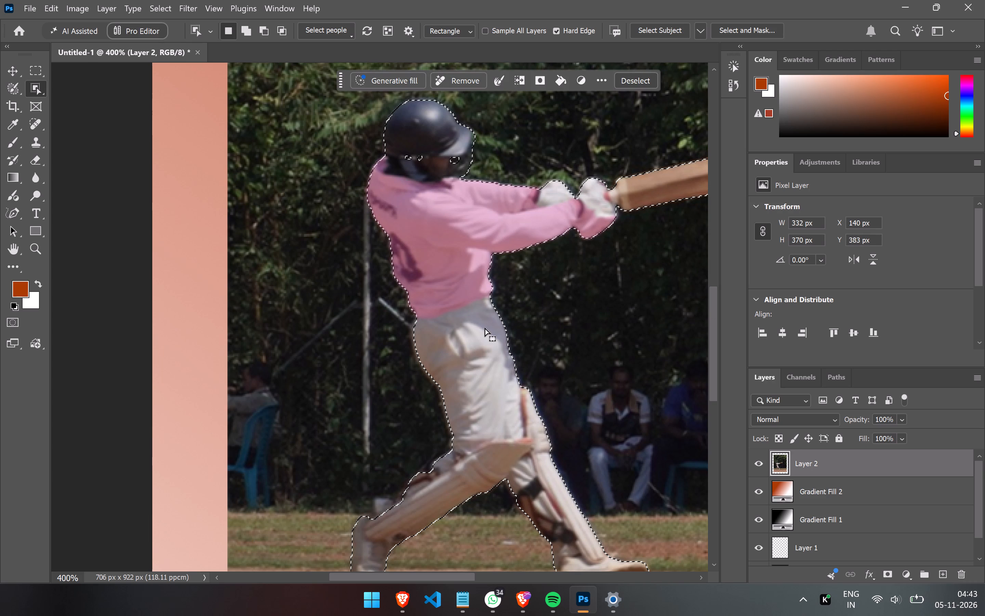
Lock the position of Layer 2.
{"action": "left_click", "coordinate": [811, 437]}
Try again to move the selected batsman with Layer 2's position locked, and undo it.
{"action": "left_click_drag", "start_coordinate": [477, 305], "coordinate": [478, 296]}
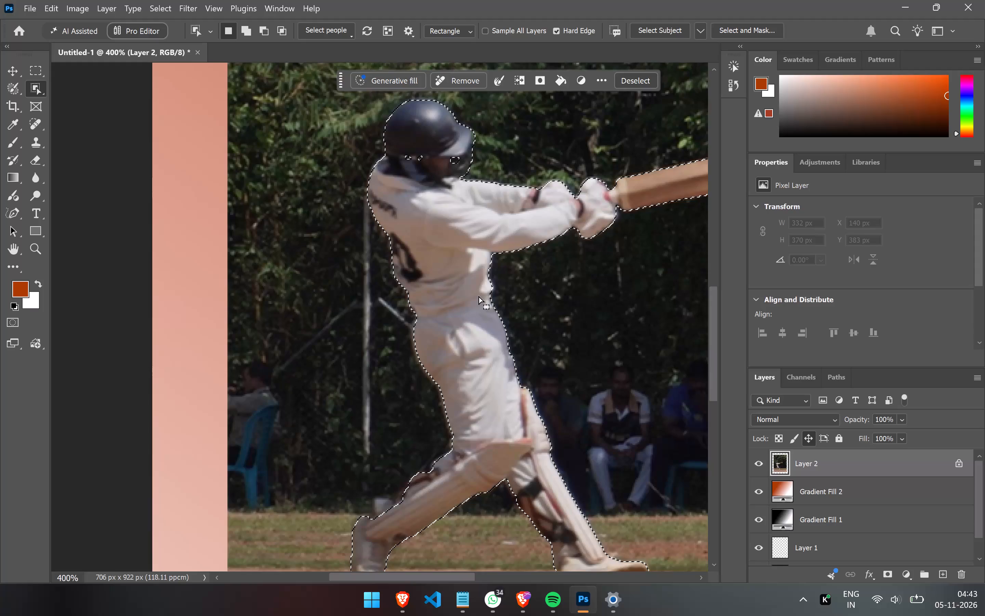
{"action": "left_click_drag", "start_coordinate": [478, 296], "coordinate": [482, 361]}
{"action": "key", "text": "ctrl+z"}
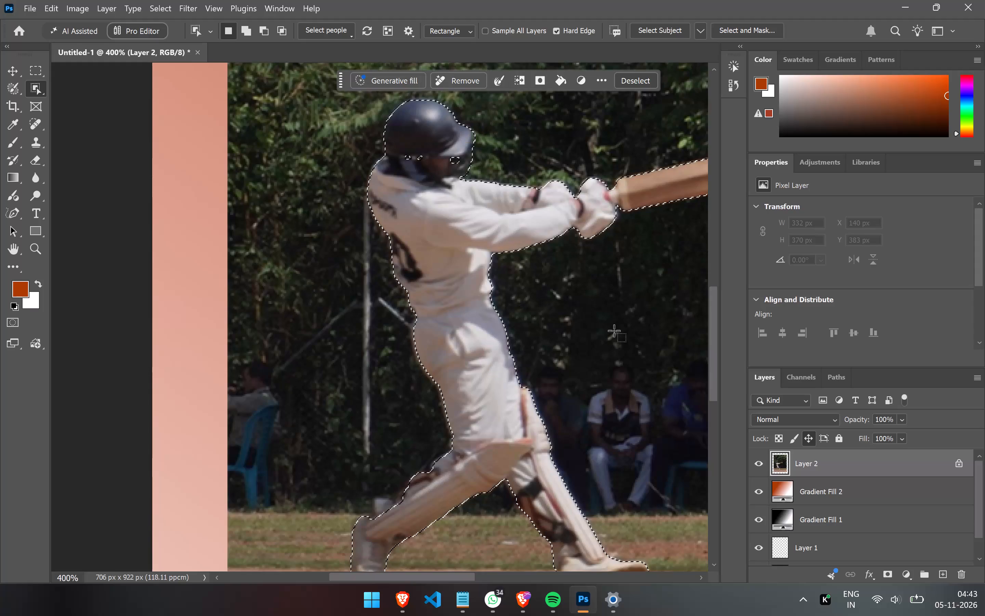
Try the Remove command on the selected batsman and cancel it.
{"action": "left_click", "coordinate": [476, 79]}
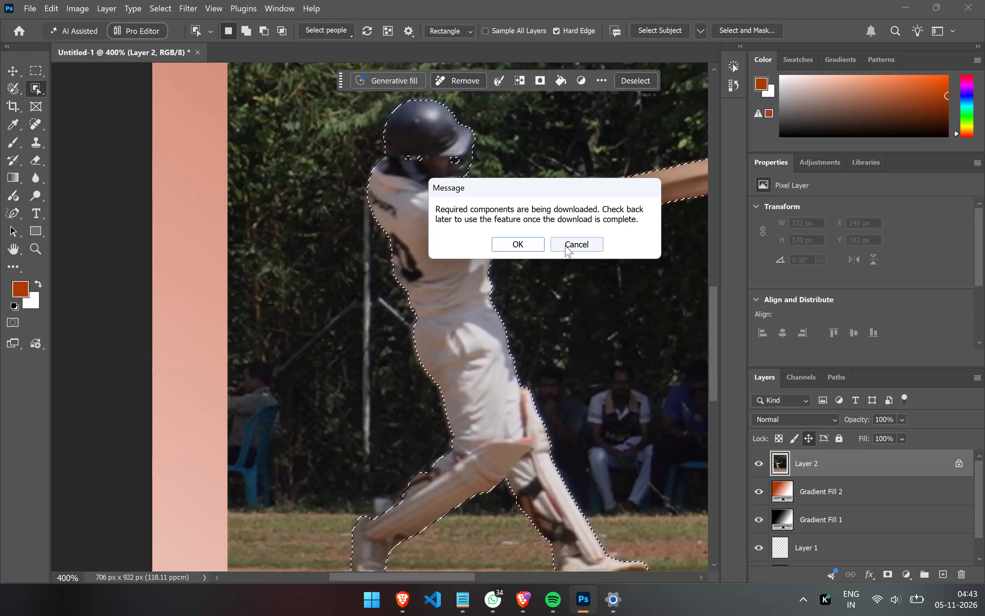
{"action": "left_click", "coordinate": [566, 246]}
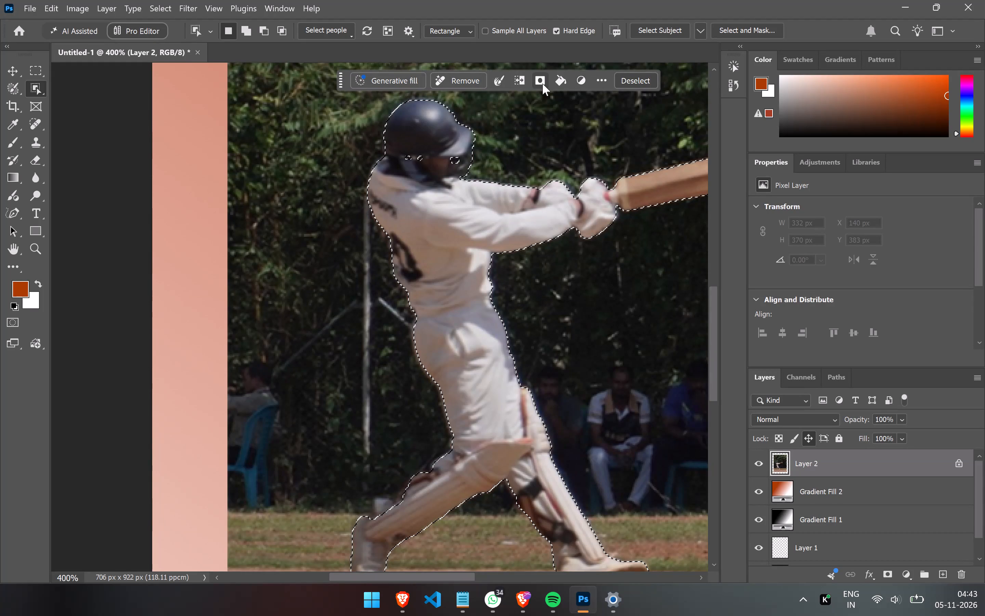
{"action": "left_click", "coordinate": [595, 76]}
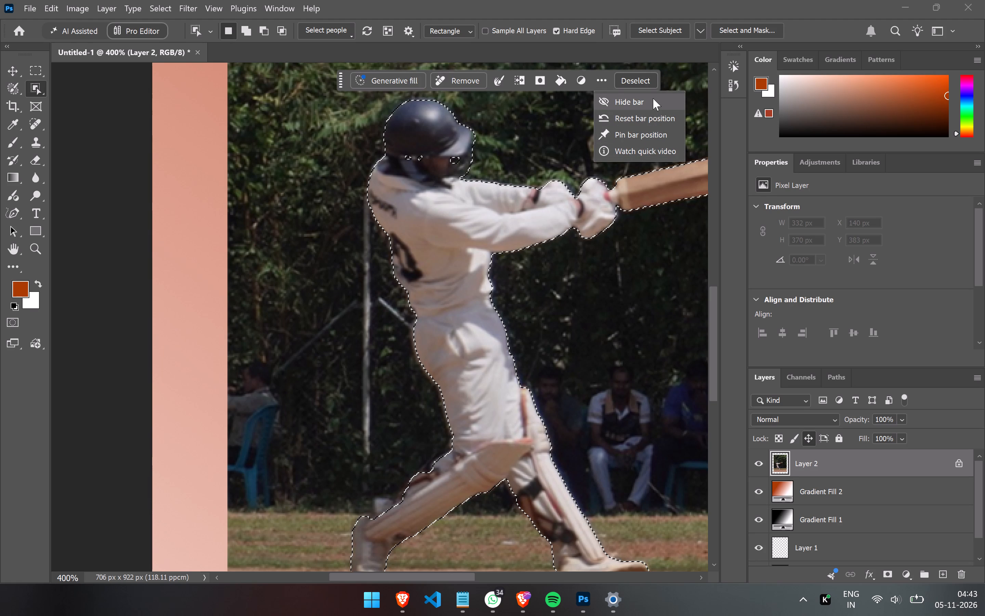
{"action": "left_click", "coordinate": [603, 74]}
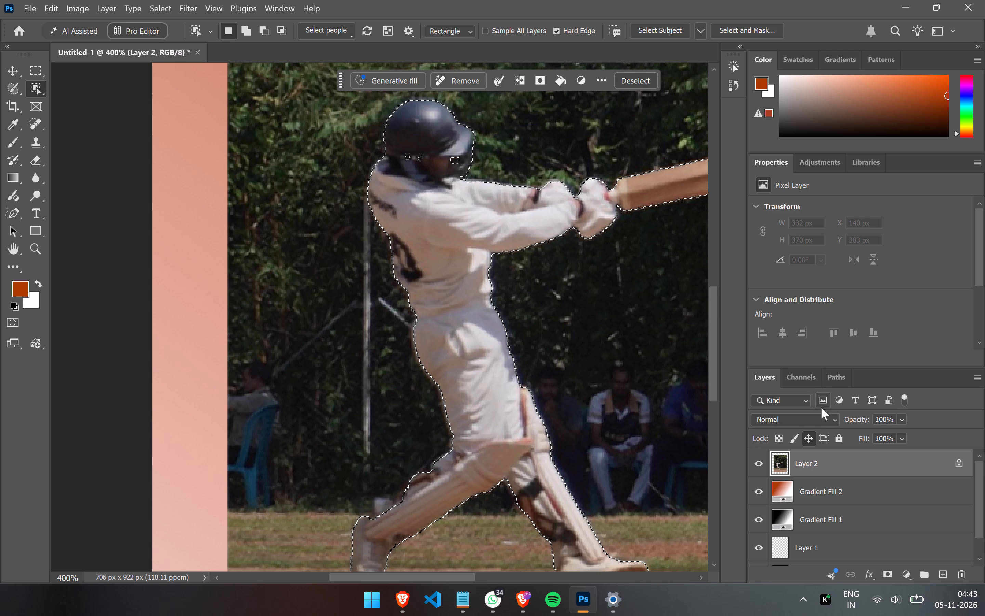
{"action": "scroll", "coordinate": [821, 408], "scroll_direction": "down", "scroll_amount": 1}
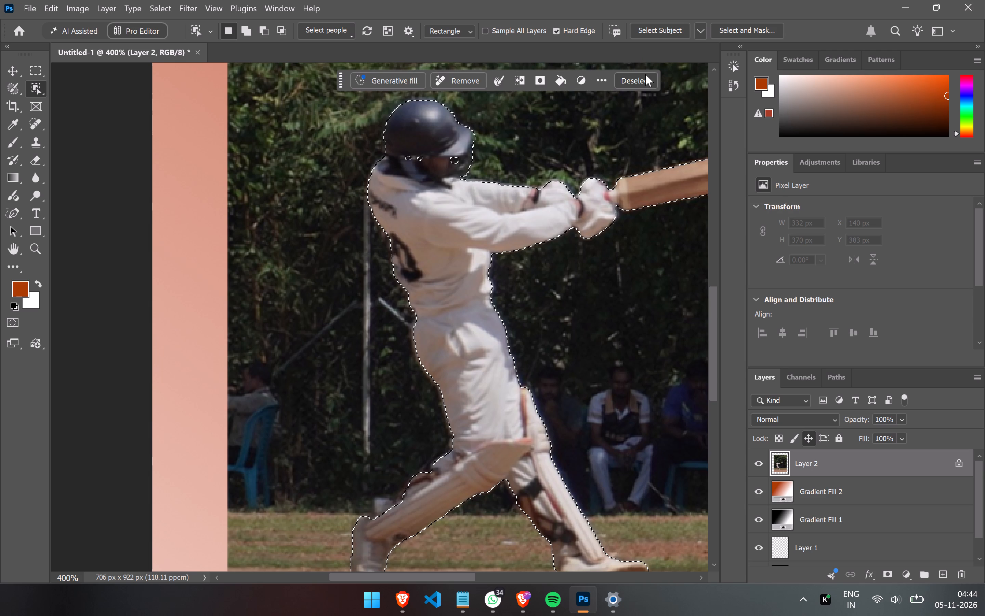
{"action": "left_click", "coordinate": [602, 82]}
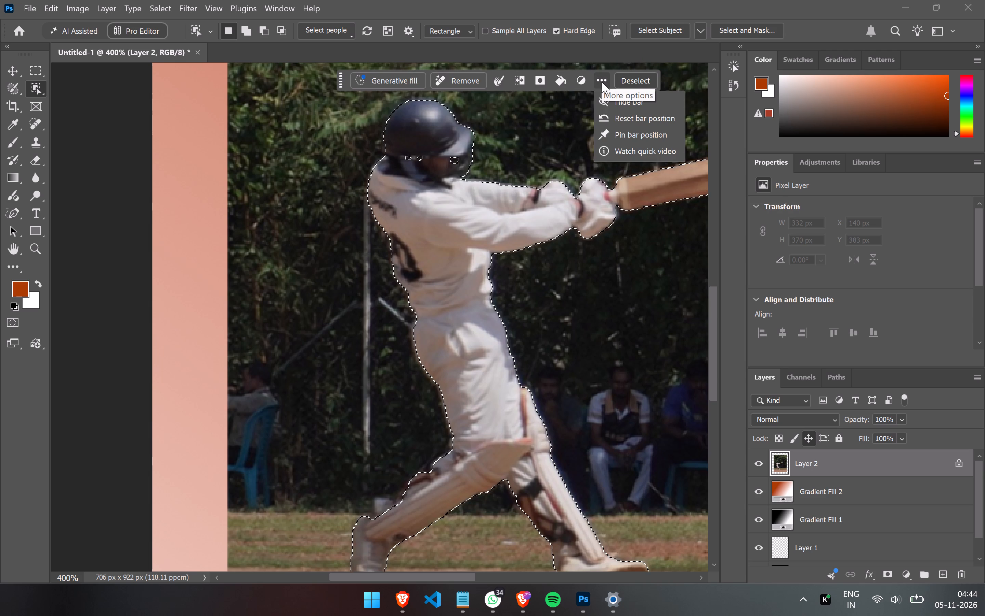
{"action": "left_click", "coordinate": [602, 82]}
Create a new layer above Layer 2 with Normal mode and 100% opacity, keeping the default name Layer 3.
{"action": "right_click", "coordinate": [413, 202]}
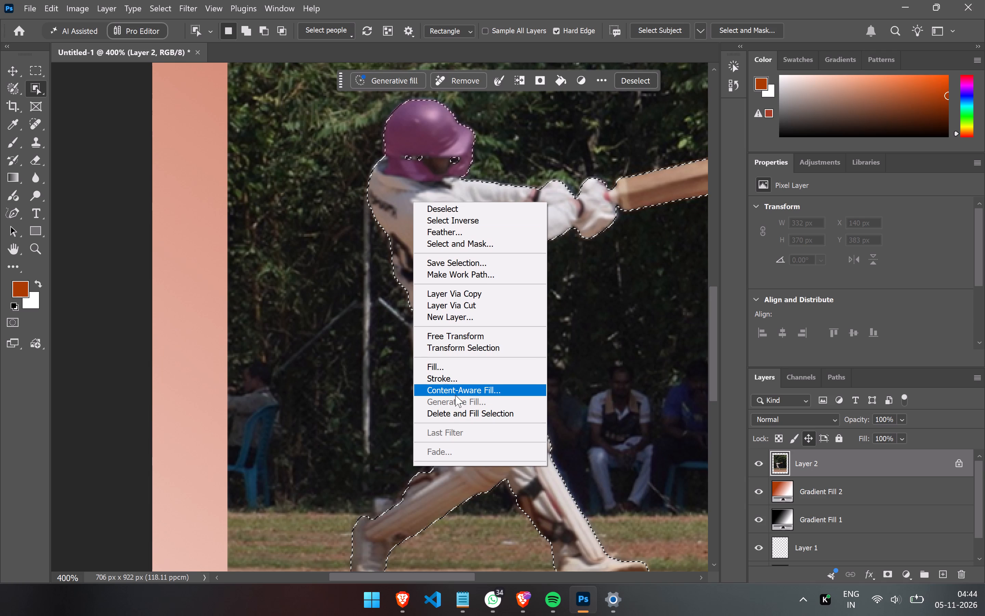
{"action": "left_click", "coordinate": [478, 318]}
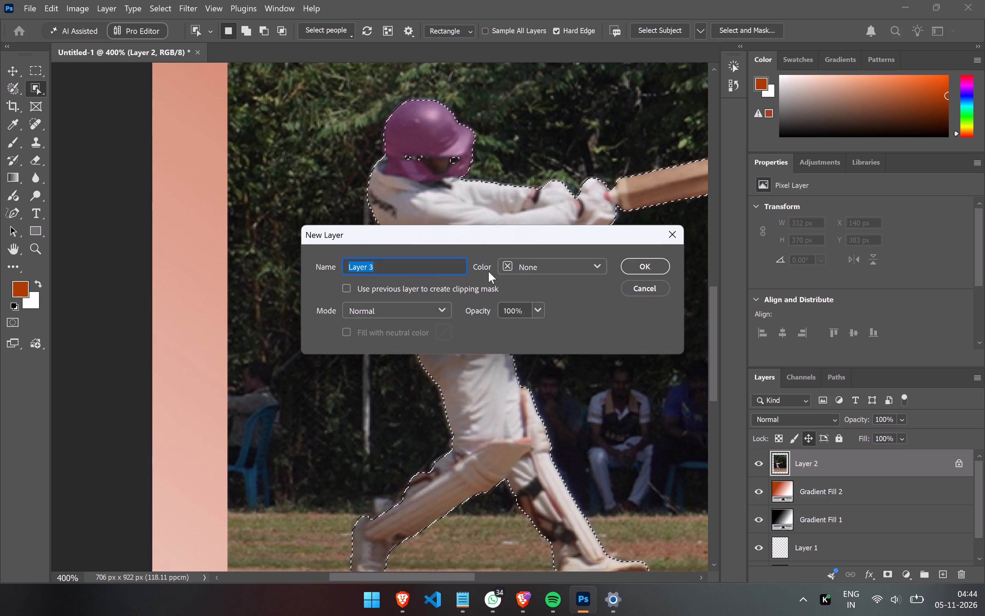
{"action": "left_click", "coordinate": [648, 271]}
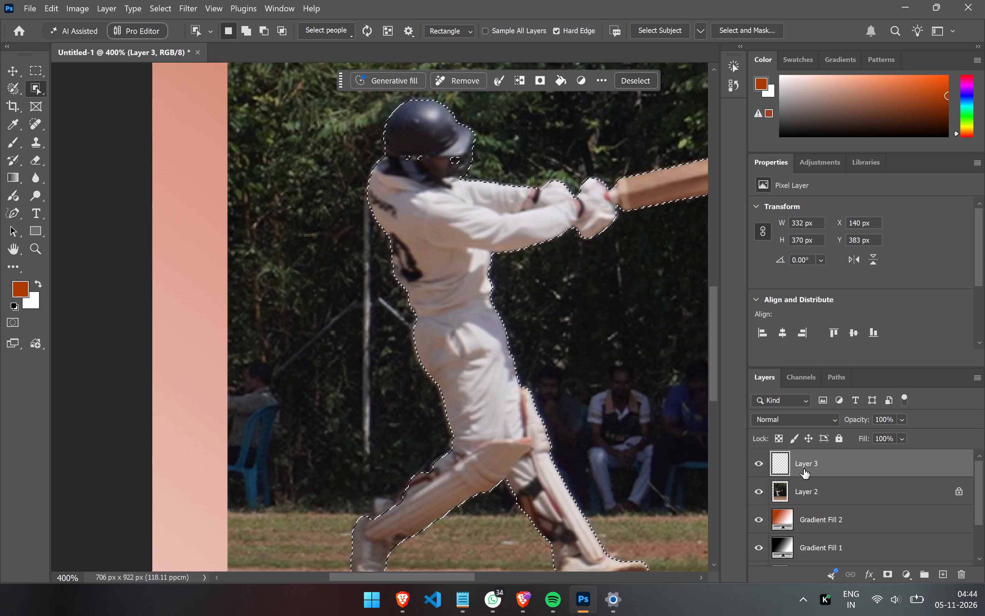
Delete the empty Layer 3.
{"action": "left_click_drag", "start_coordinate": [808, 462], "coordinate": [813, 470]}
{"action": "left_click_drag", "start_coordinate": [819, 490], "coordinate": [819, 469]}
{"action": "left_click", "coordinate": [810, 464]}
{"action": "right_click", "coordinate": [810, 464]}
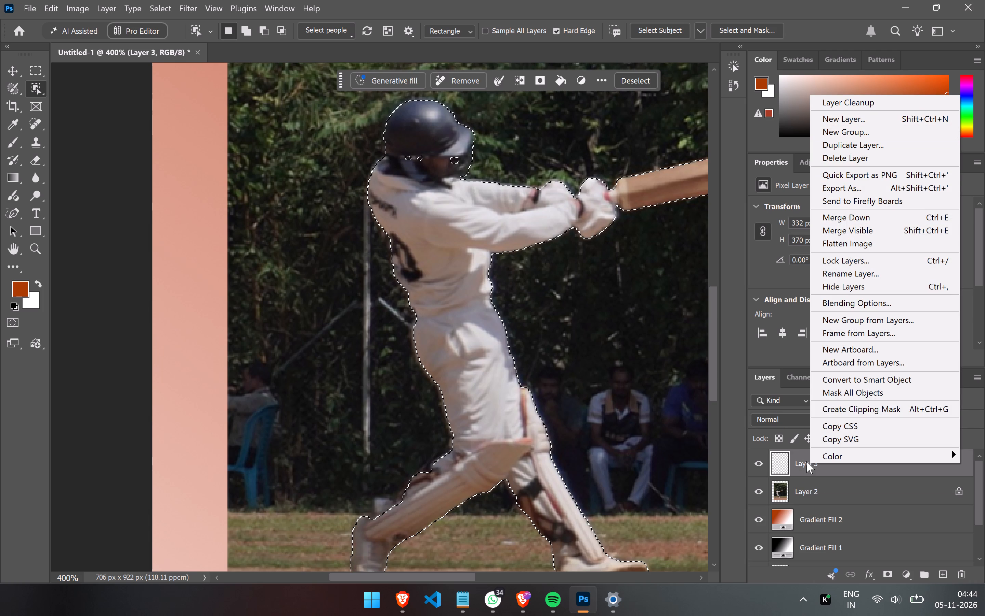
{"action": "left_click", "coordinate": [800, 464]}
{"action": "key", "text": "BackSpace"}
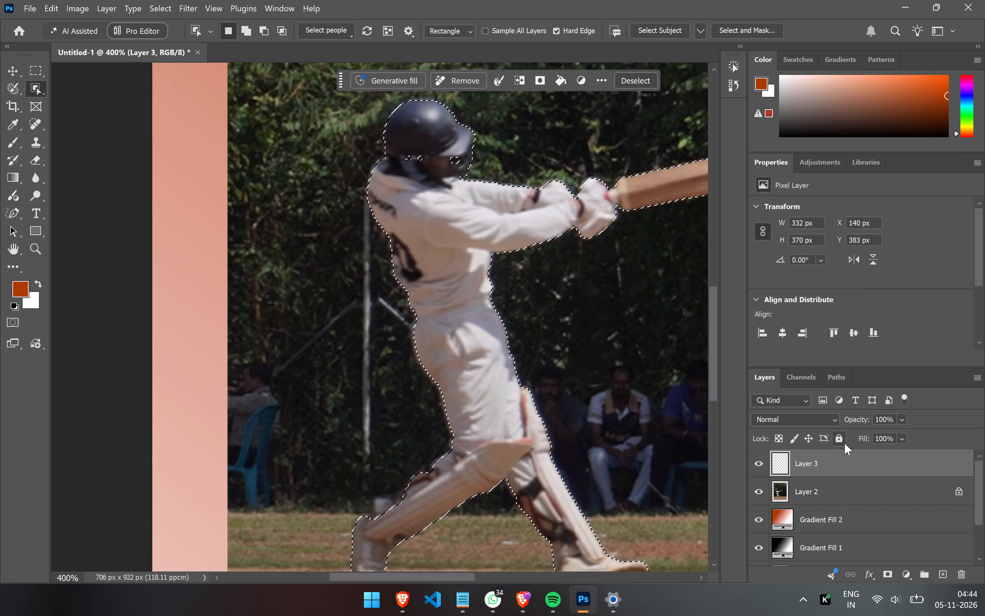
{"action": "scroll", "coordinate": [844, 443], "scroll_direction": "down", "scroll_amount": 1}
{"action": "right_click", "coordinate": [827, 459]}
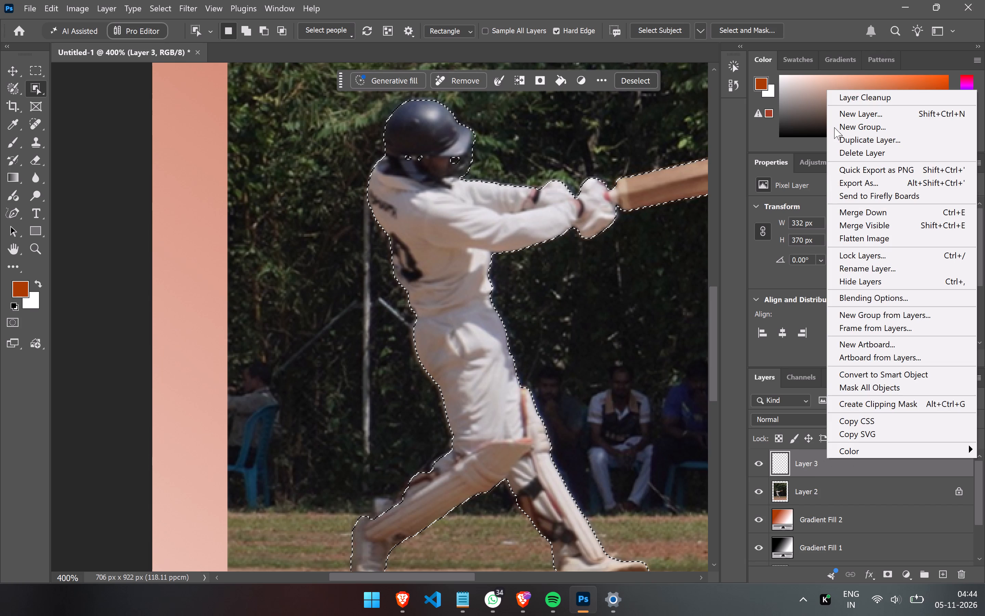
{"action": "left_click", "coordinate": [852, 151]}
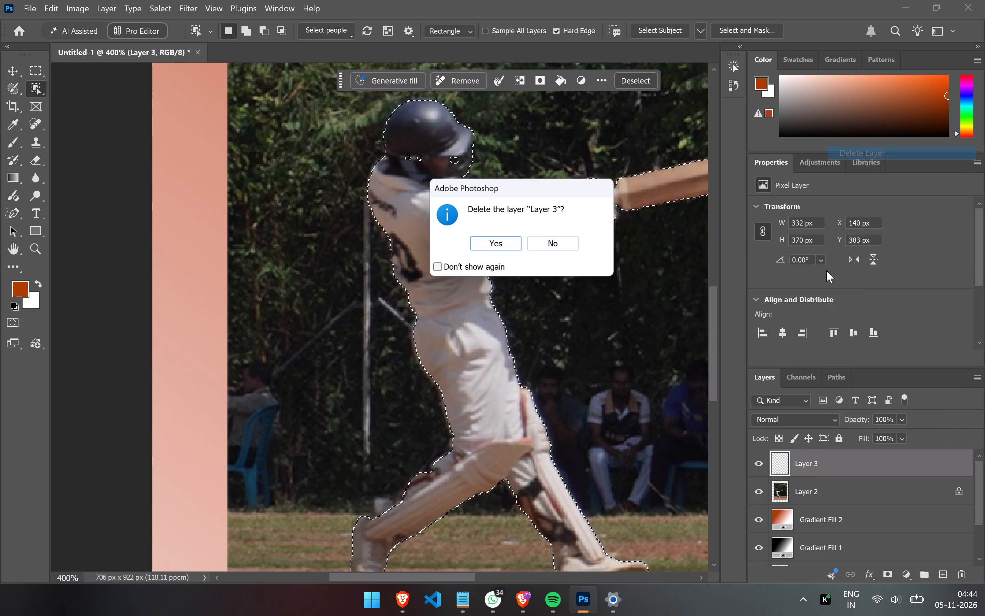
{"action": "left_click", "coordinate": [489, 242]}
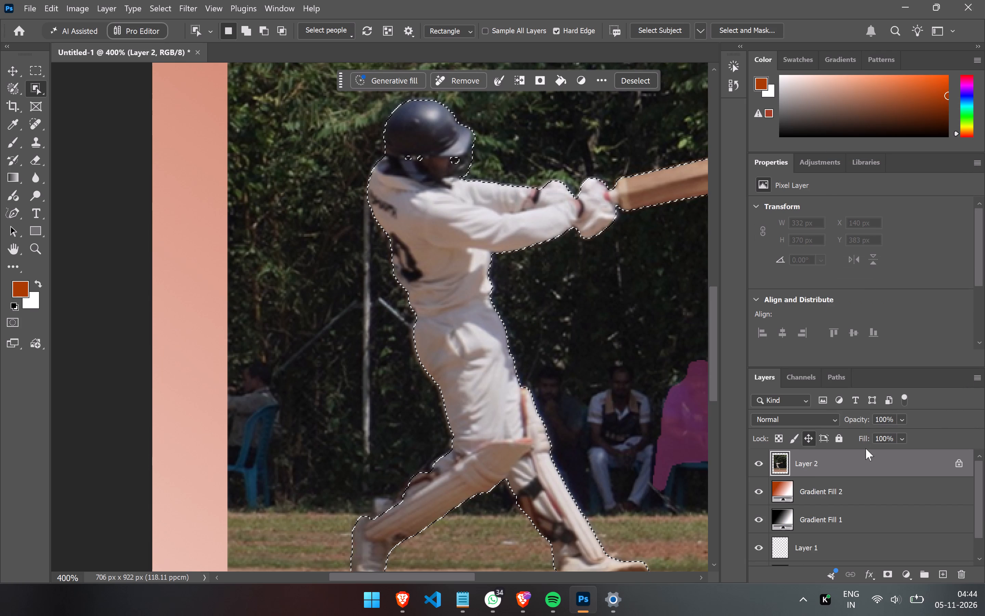
Invert the selection to cover everything around the batsman.
{"action": "right_click", "coordinate": [457, 300]}
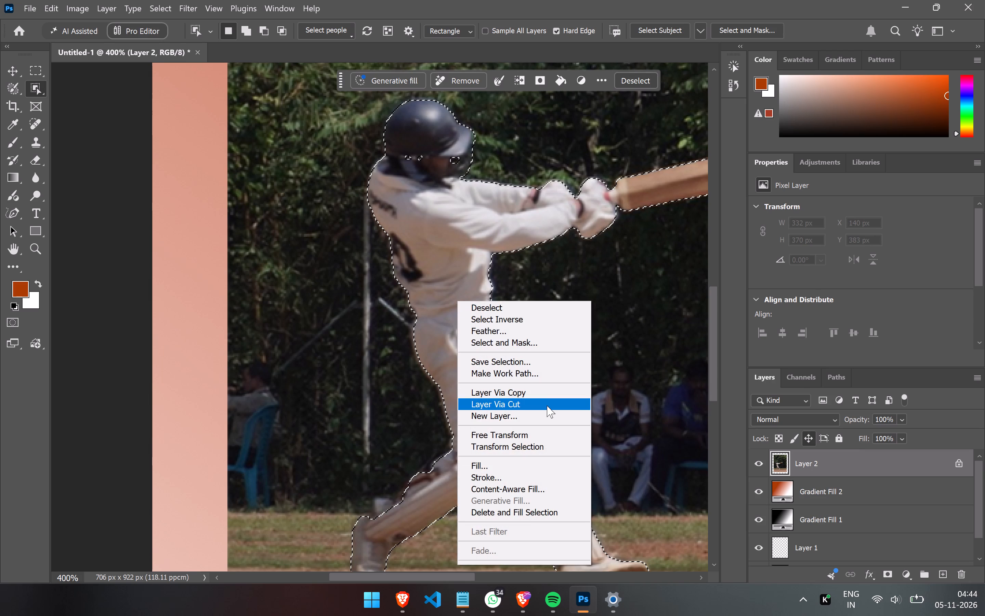
{"action": "left_click", "coordinate": [549, 318]}
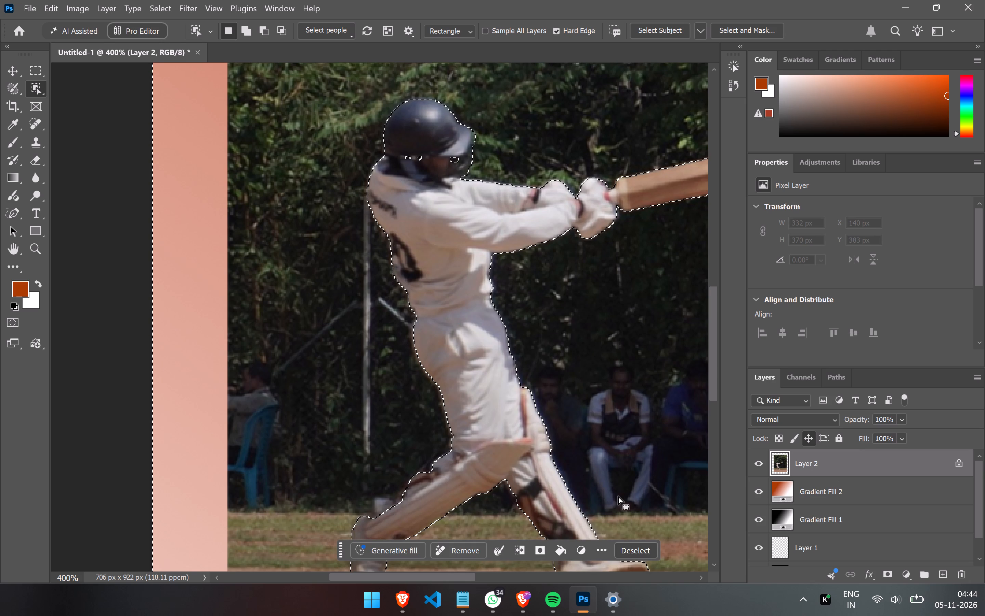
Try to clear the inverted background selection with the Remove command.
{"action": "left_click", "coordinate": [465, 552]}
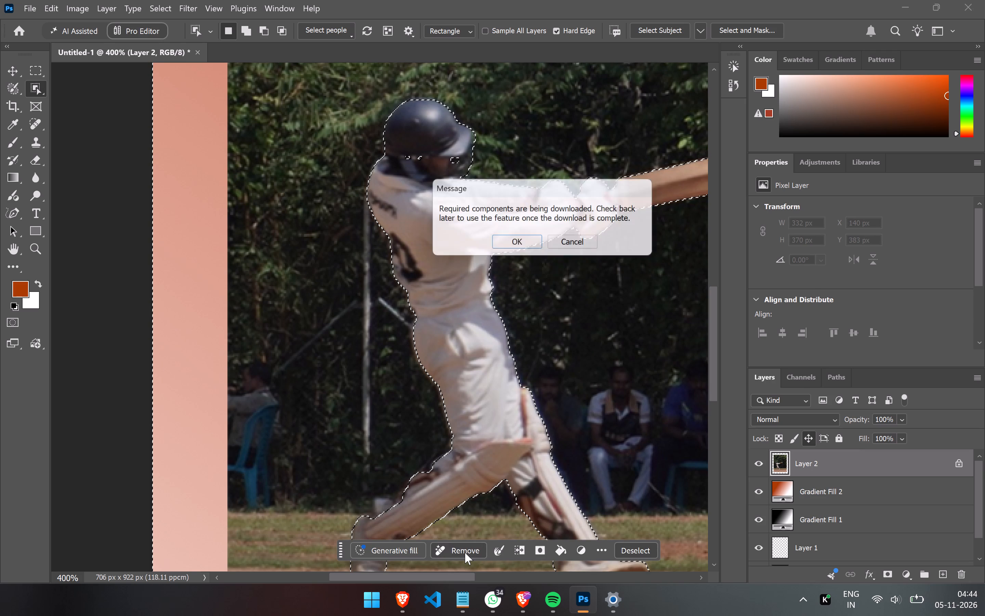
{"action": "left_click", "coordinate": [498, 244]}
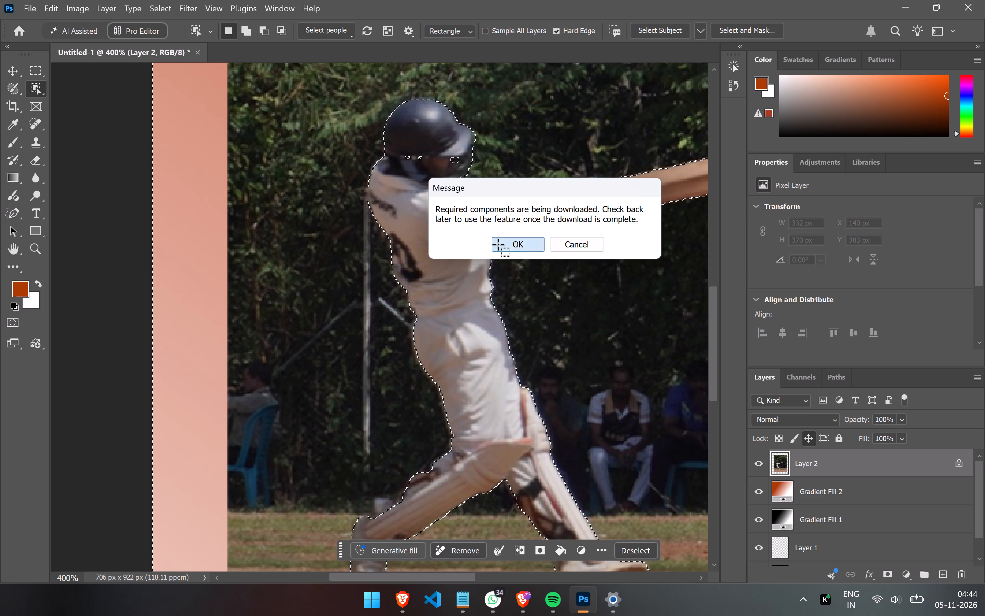
Check the Plugins panel for installed plug-ins and collapse it.
{"action": "left_click", "coordinate": [257, 2]}
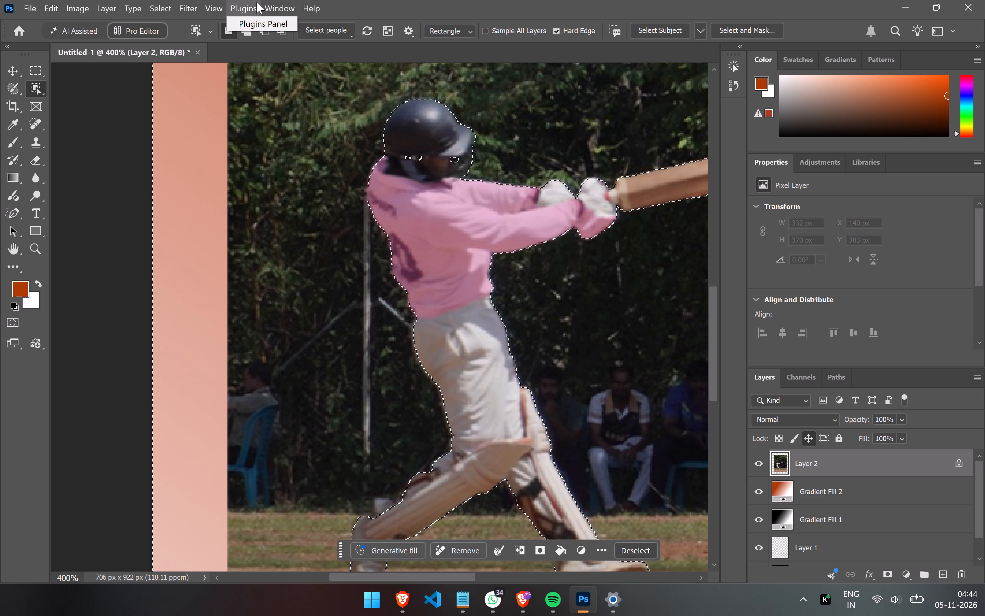
{"action": "left_click", "coordinate": [252, 22]}
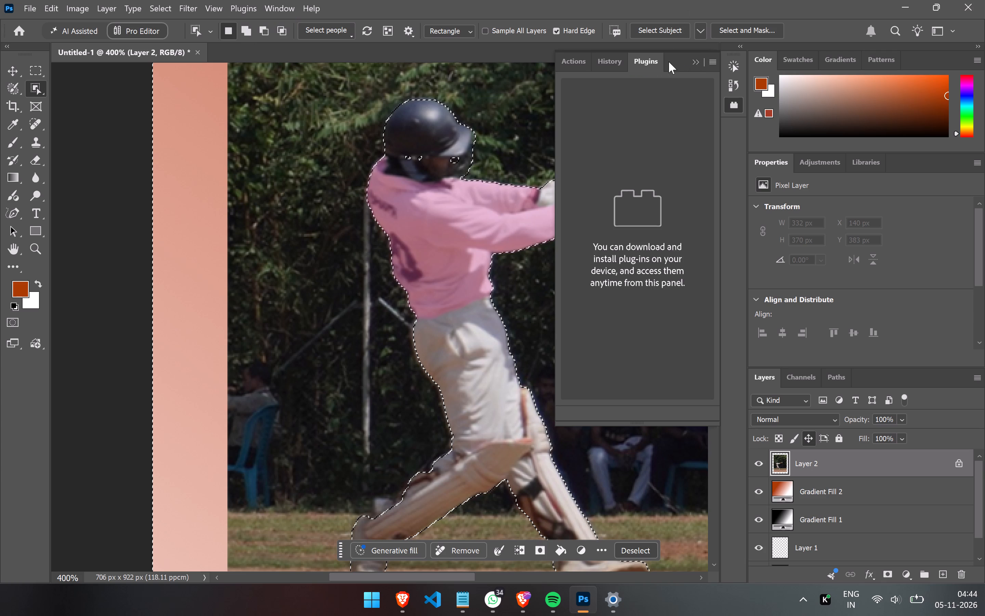
{"action": "left_click", "coordinate": [694, 65]}
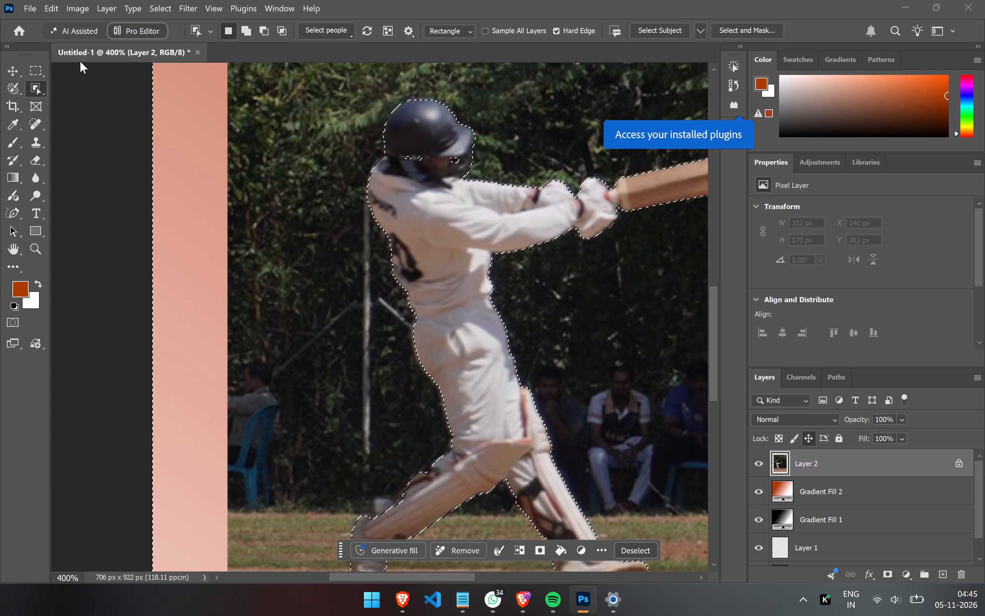
Open the Home screen.
{"action": "left_click", "coordinate": [141, 30]}
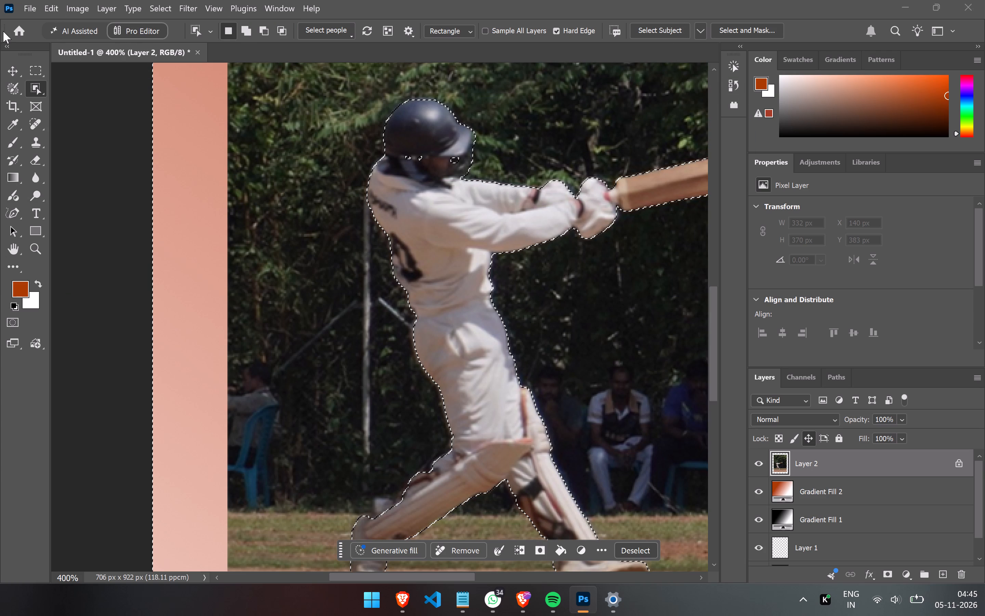
{"action": "left_click", "coordinate": [12, 32]}
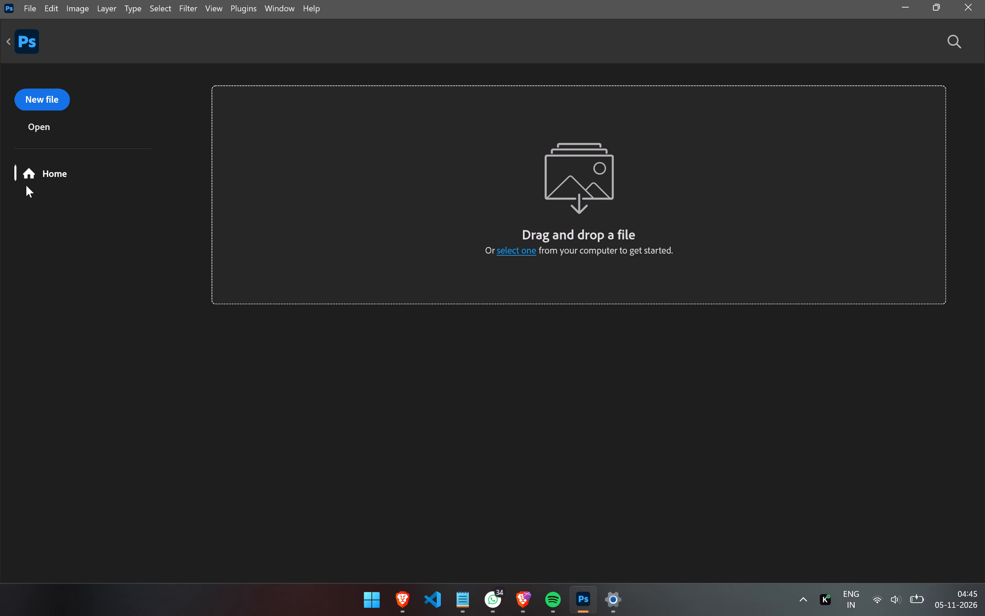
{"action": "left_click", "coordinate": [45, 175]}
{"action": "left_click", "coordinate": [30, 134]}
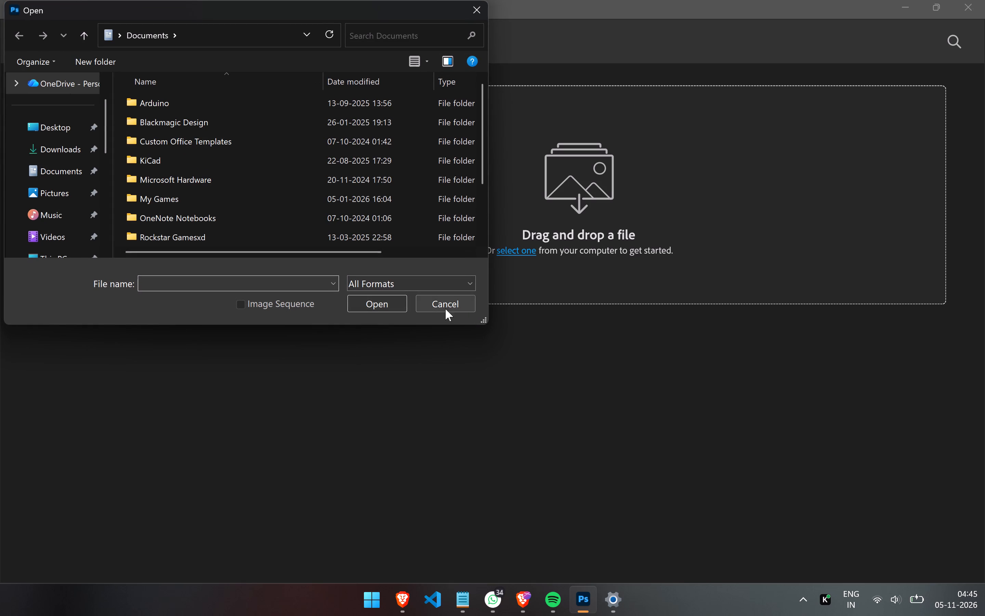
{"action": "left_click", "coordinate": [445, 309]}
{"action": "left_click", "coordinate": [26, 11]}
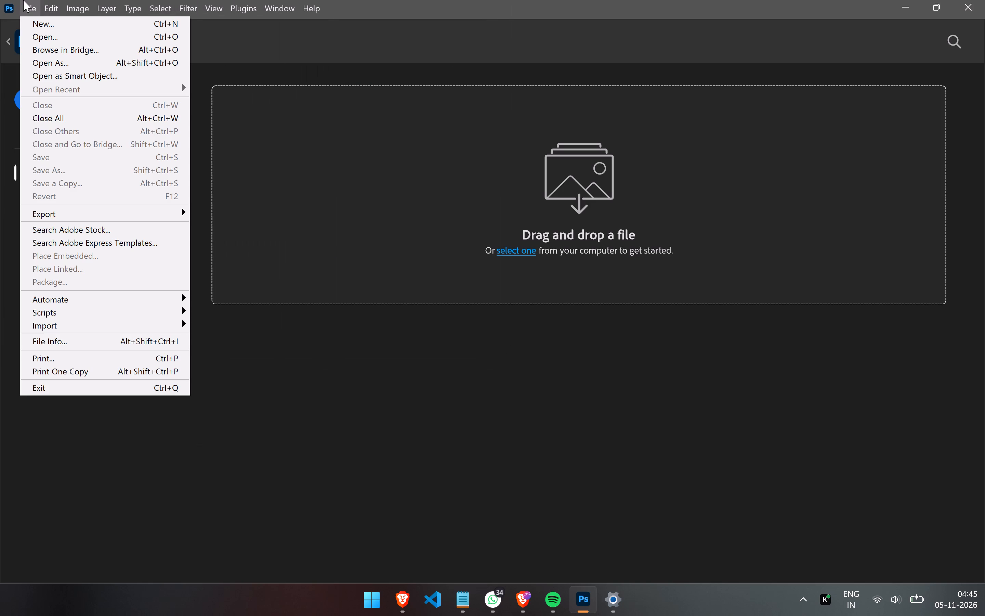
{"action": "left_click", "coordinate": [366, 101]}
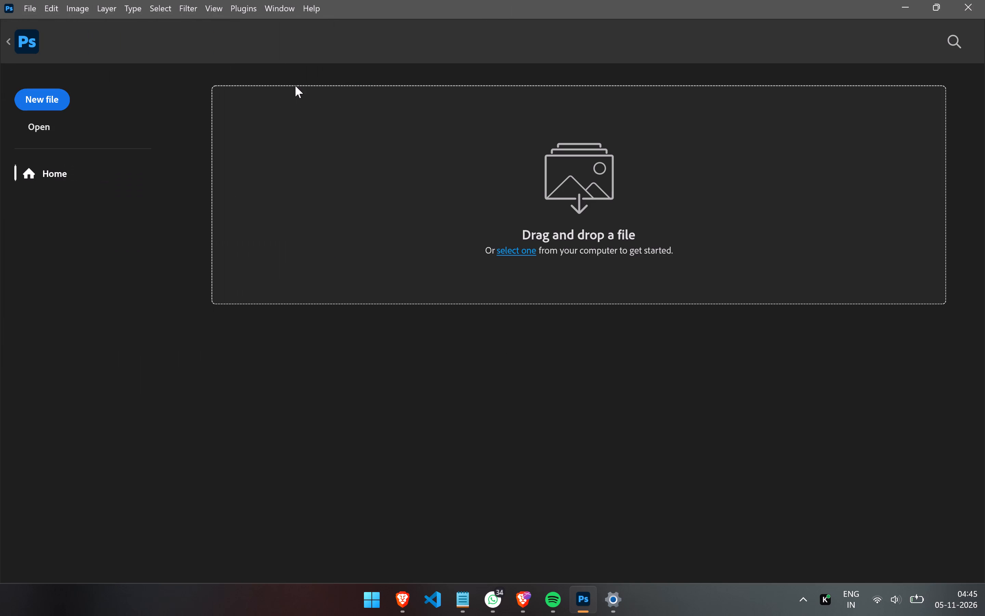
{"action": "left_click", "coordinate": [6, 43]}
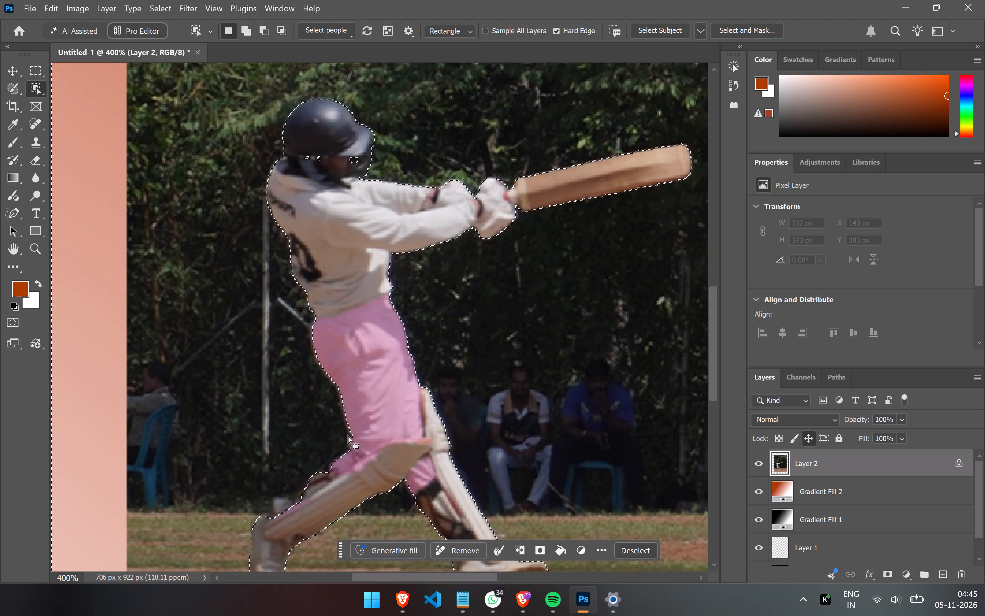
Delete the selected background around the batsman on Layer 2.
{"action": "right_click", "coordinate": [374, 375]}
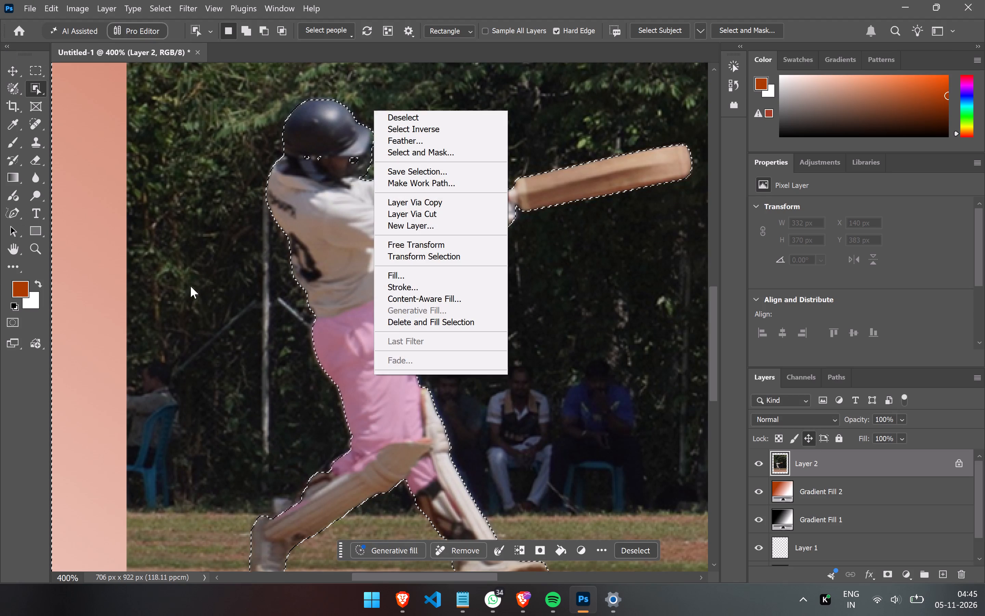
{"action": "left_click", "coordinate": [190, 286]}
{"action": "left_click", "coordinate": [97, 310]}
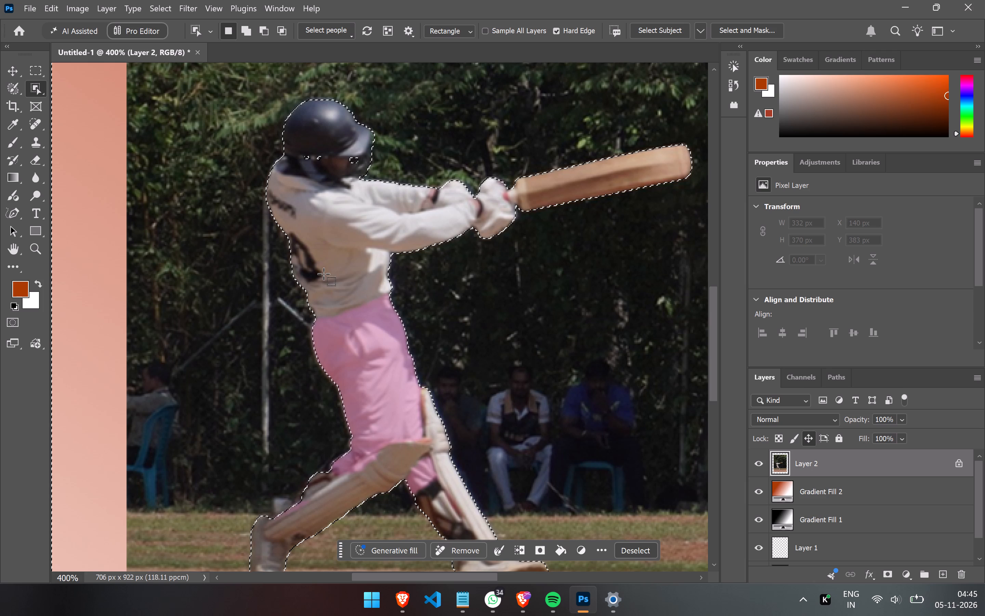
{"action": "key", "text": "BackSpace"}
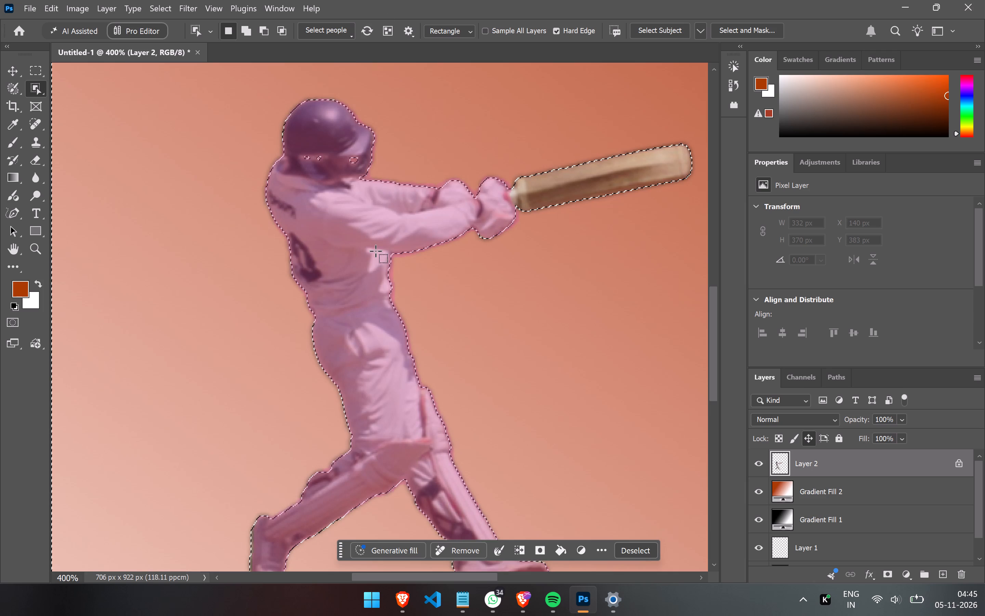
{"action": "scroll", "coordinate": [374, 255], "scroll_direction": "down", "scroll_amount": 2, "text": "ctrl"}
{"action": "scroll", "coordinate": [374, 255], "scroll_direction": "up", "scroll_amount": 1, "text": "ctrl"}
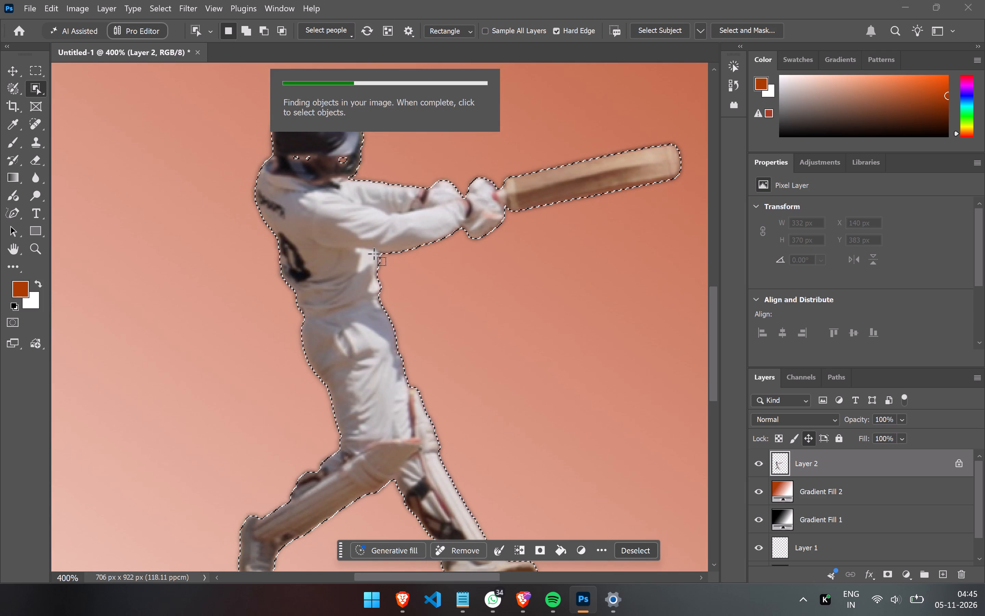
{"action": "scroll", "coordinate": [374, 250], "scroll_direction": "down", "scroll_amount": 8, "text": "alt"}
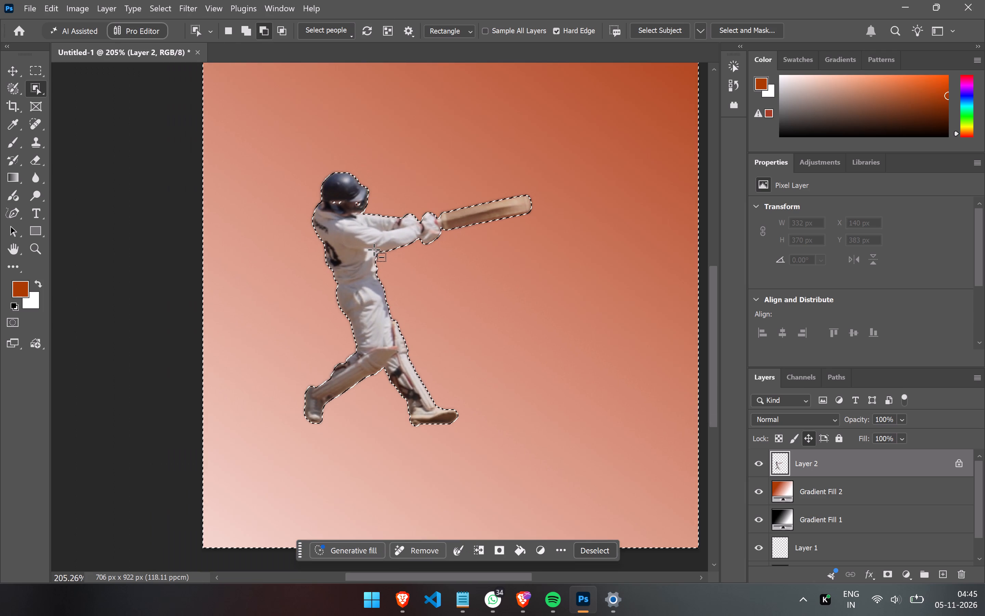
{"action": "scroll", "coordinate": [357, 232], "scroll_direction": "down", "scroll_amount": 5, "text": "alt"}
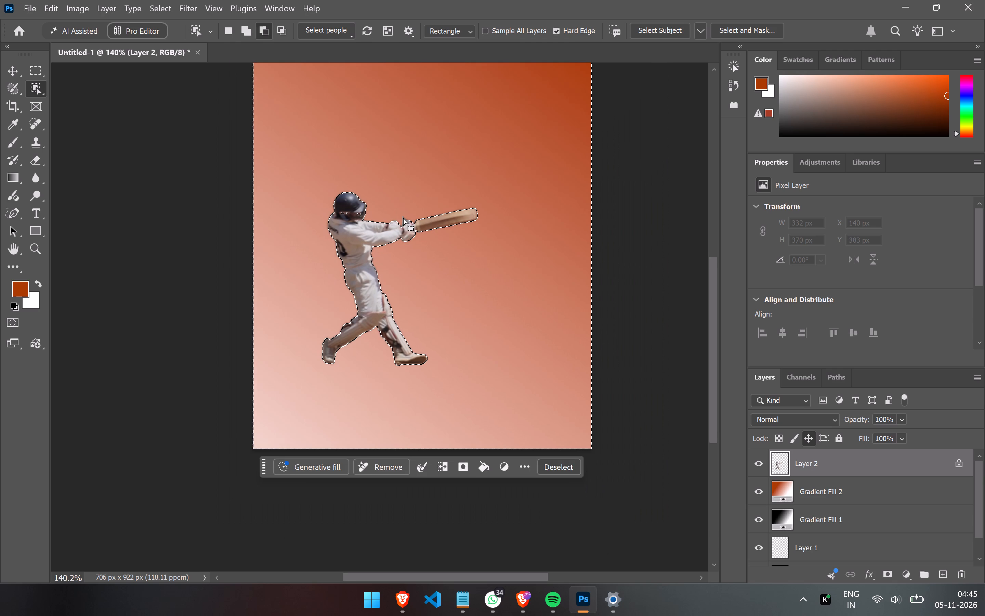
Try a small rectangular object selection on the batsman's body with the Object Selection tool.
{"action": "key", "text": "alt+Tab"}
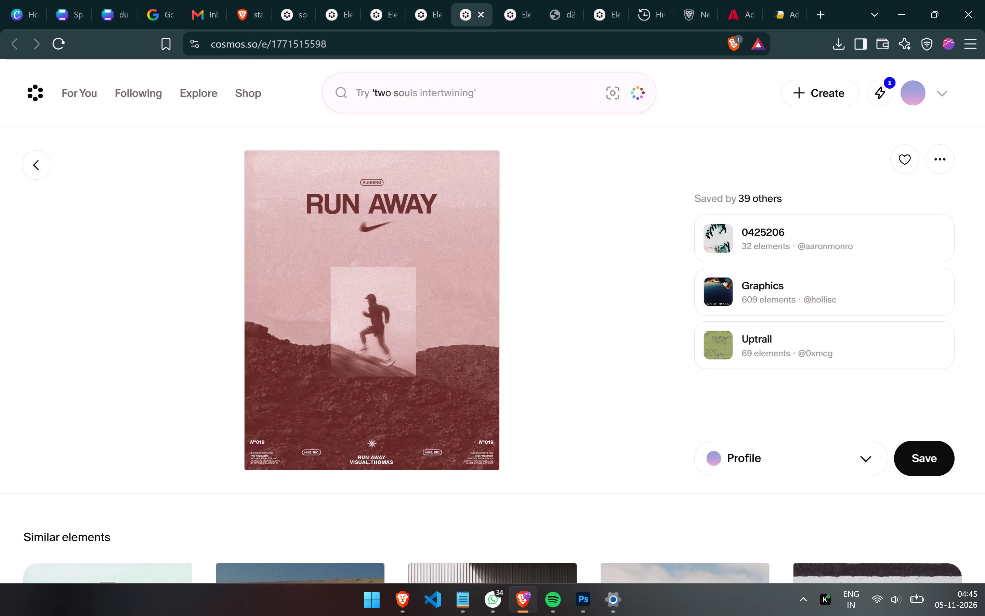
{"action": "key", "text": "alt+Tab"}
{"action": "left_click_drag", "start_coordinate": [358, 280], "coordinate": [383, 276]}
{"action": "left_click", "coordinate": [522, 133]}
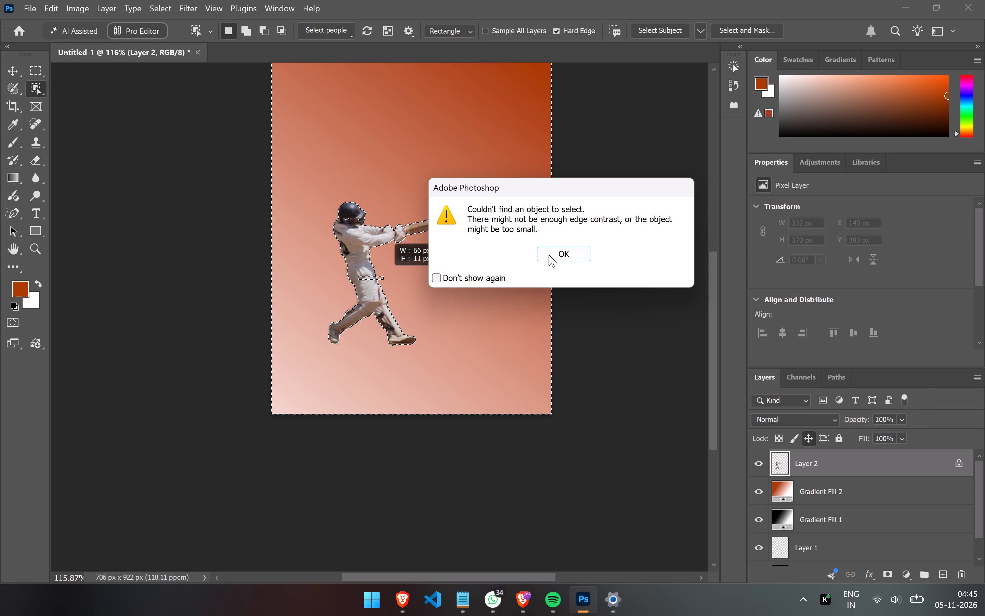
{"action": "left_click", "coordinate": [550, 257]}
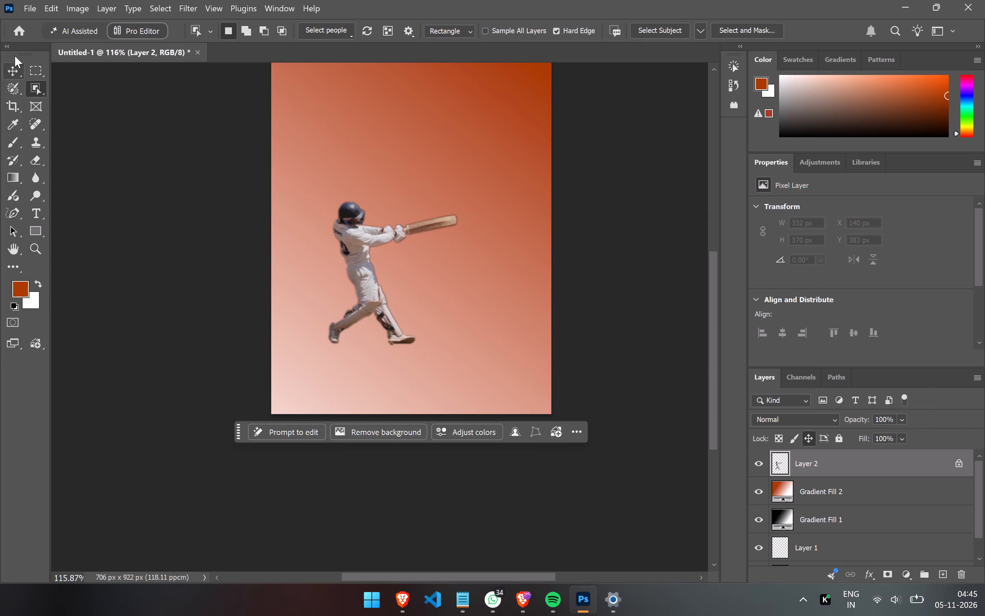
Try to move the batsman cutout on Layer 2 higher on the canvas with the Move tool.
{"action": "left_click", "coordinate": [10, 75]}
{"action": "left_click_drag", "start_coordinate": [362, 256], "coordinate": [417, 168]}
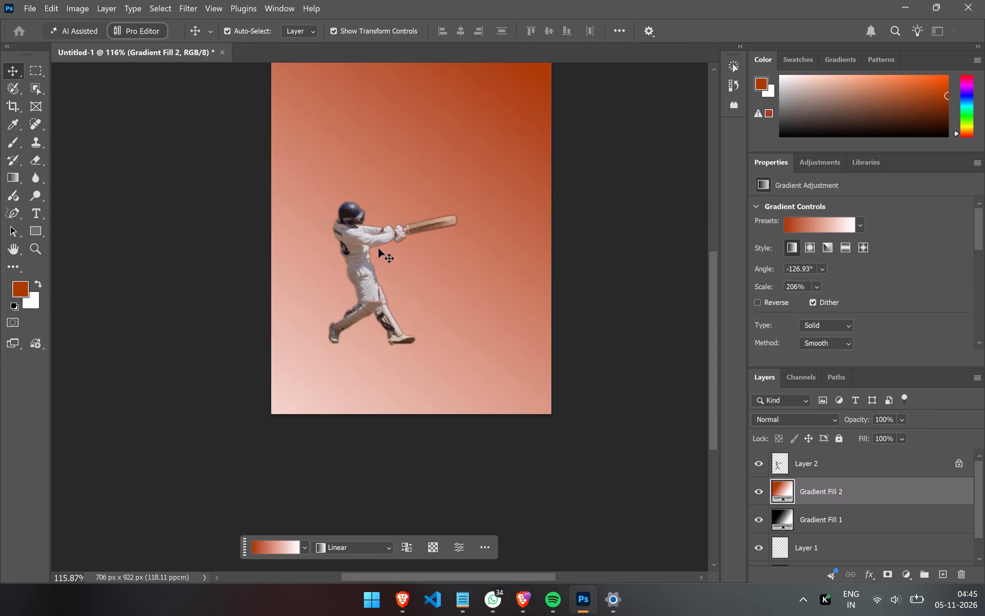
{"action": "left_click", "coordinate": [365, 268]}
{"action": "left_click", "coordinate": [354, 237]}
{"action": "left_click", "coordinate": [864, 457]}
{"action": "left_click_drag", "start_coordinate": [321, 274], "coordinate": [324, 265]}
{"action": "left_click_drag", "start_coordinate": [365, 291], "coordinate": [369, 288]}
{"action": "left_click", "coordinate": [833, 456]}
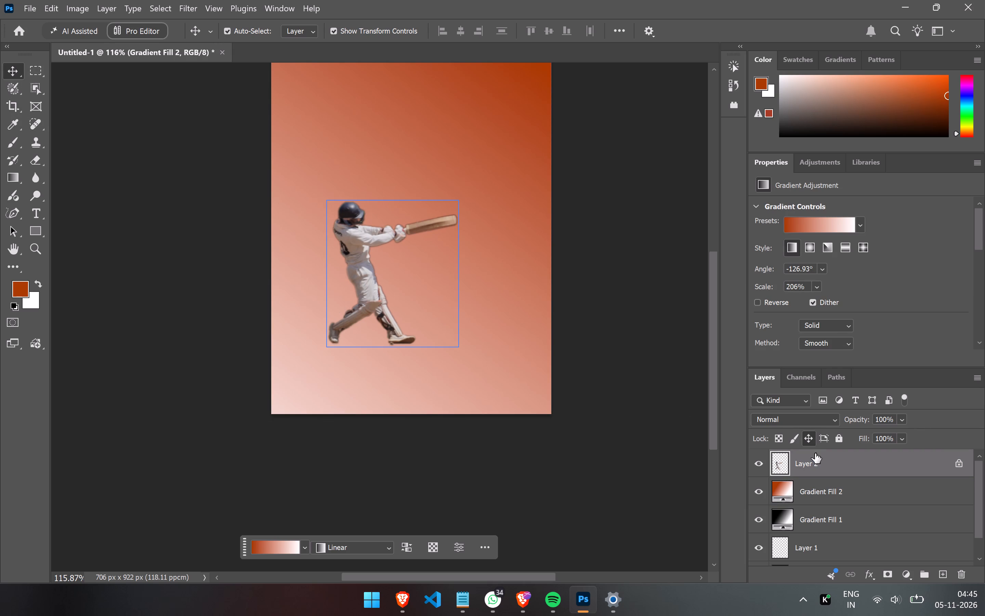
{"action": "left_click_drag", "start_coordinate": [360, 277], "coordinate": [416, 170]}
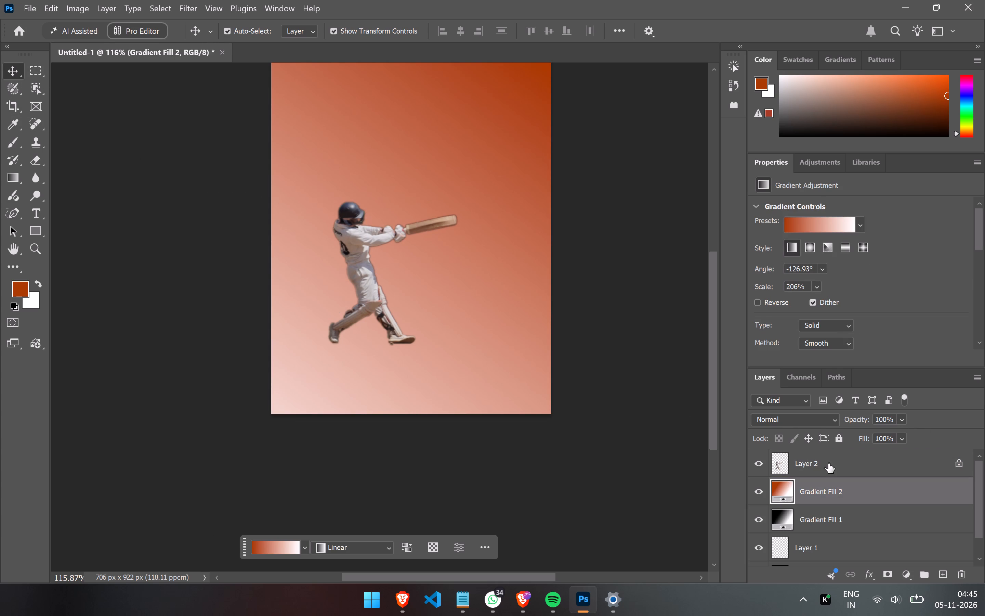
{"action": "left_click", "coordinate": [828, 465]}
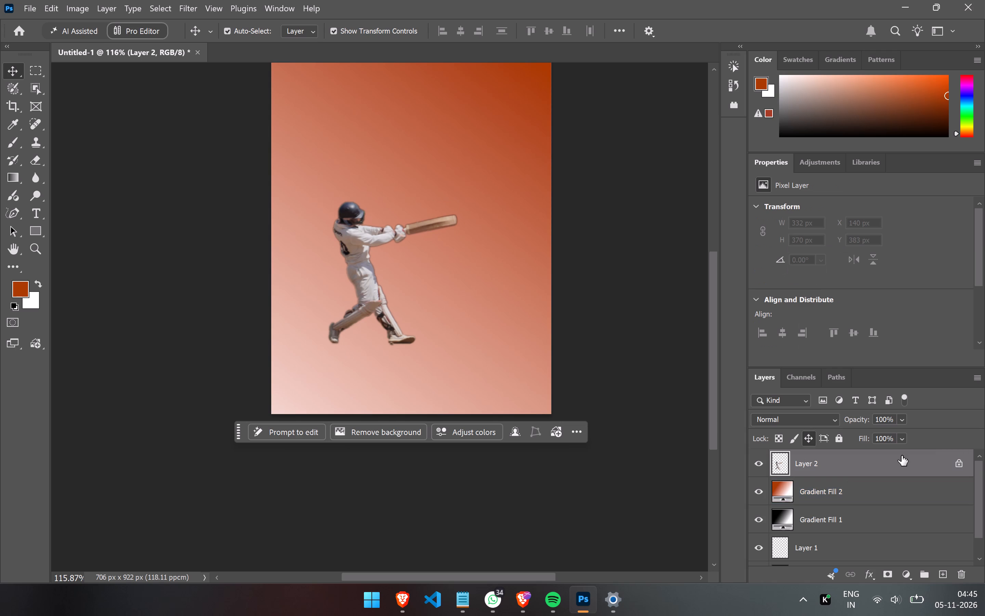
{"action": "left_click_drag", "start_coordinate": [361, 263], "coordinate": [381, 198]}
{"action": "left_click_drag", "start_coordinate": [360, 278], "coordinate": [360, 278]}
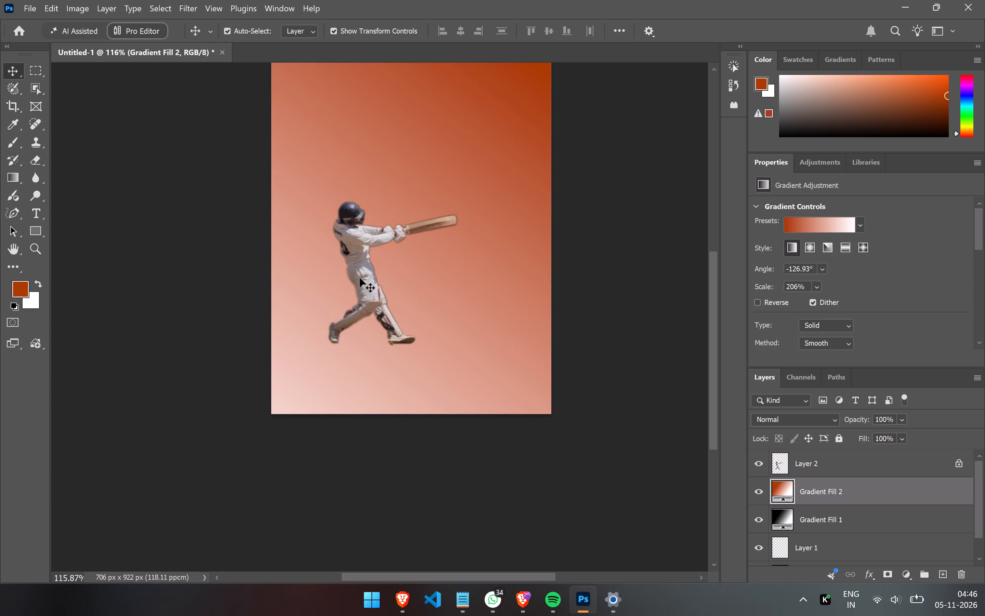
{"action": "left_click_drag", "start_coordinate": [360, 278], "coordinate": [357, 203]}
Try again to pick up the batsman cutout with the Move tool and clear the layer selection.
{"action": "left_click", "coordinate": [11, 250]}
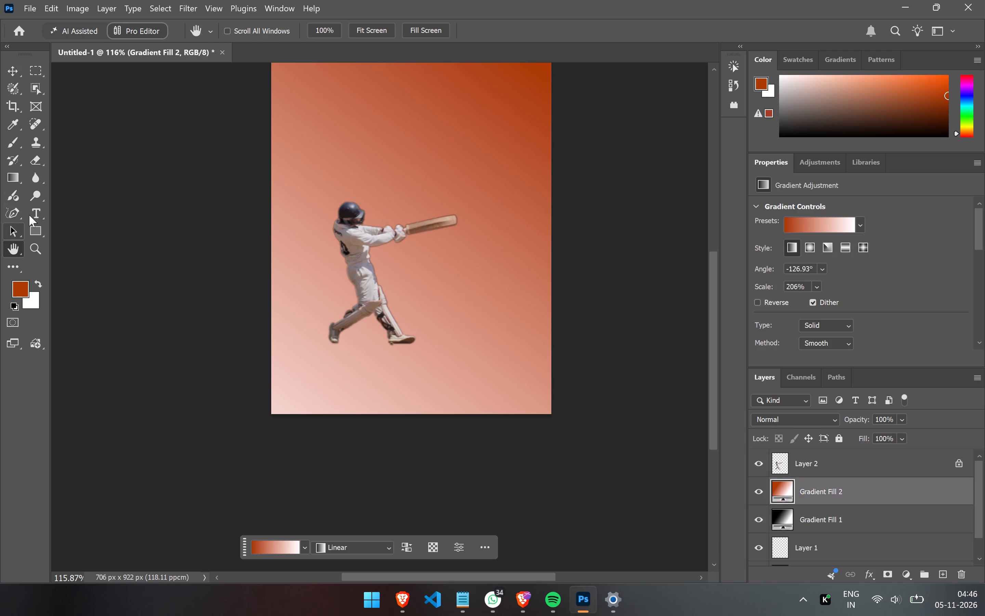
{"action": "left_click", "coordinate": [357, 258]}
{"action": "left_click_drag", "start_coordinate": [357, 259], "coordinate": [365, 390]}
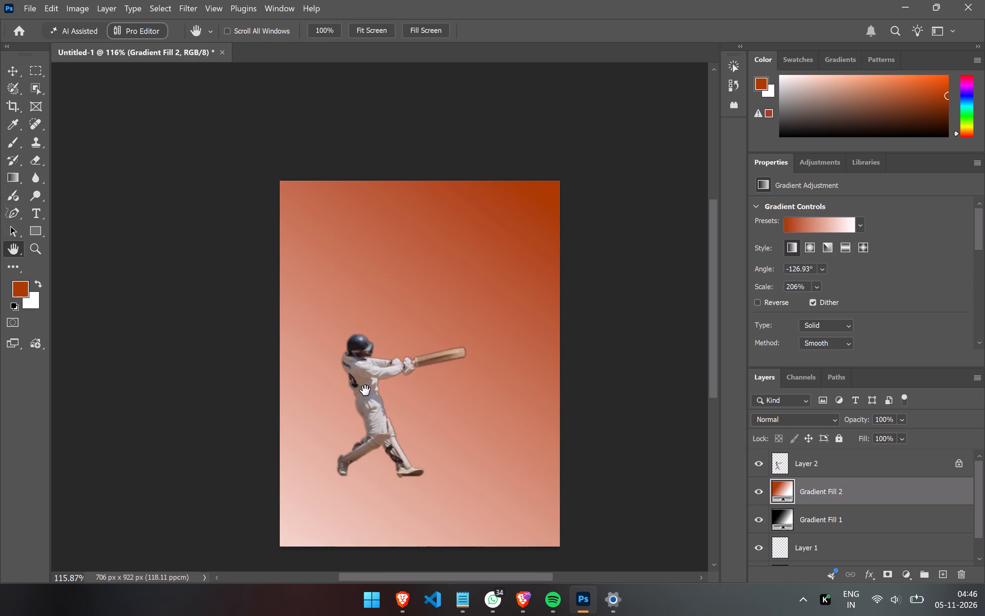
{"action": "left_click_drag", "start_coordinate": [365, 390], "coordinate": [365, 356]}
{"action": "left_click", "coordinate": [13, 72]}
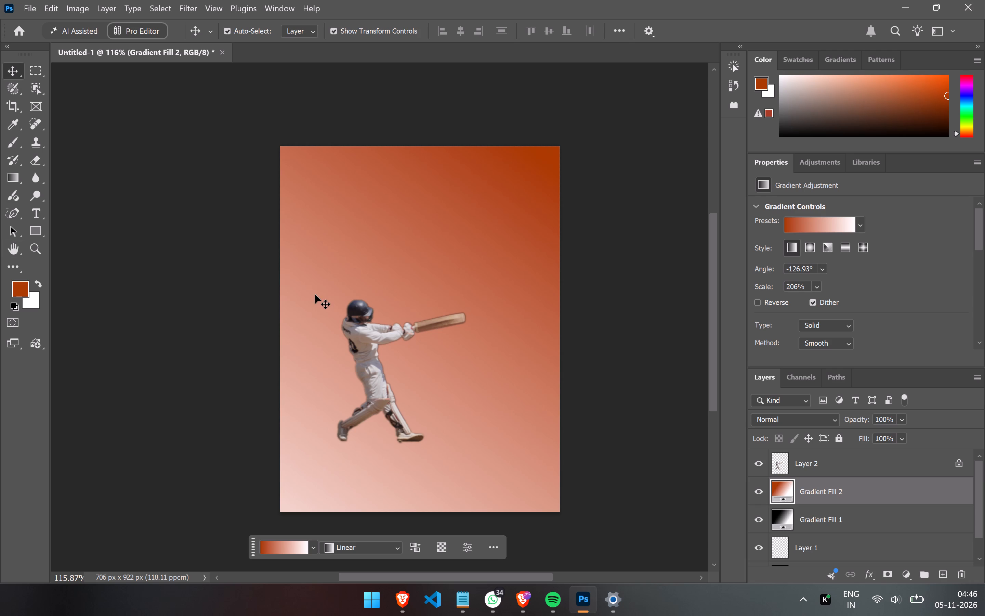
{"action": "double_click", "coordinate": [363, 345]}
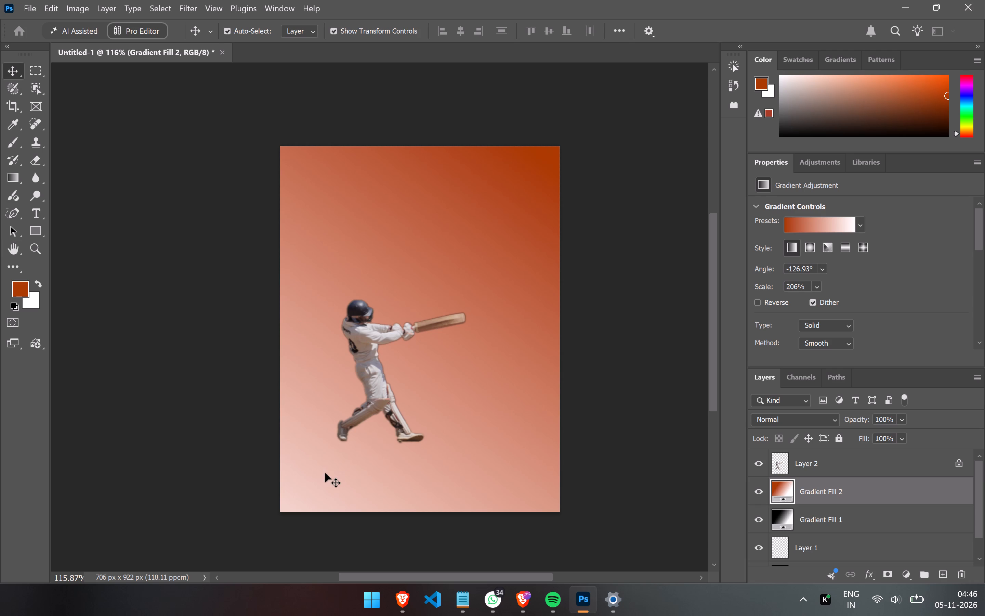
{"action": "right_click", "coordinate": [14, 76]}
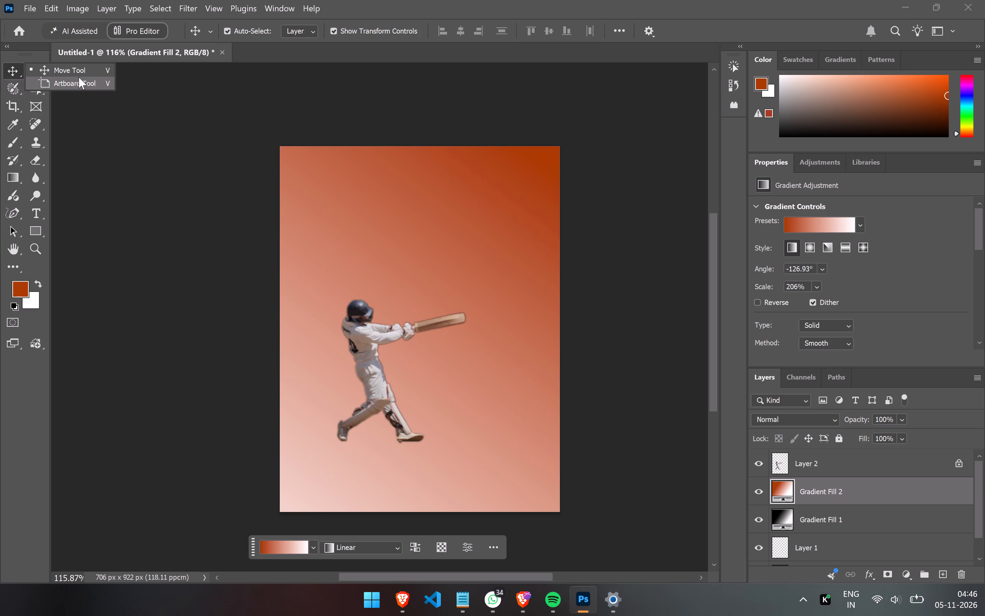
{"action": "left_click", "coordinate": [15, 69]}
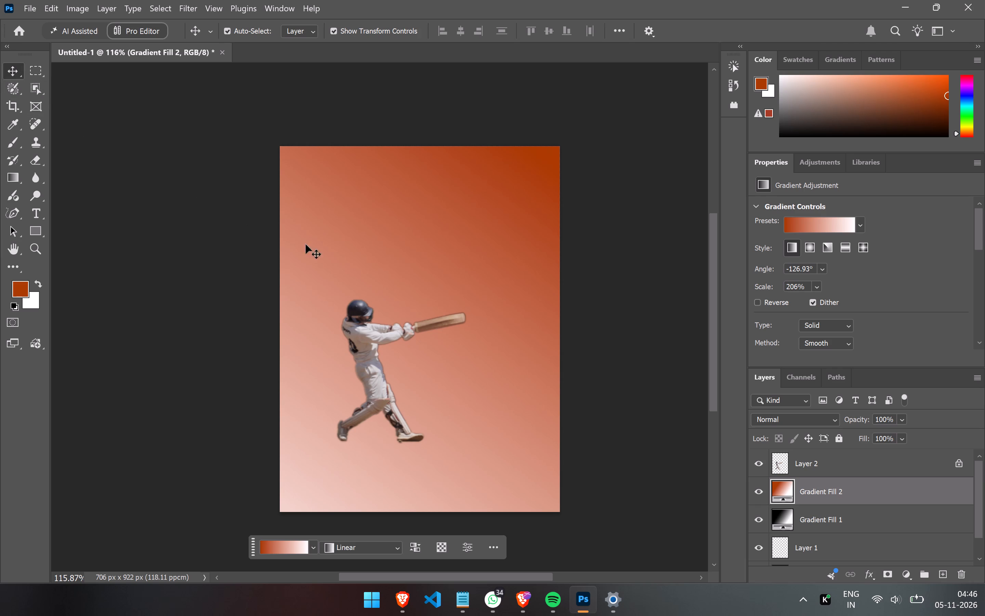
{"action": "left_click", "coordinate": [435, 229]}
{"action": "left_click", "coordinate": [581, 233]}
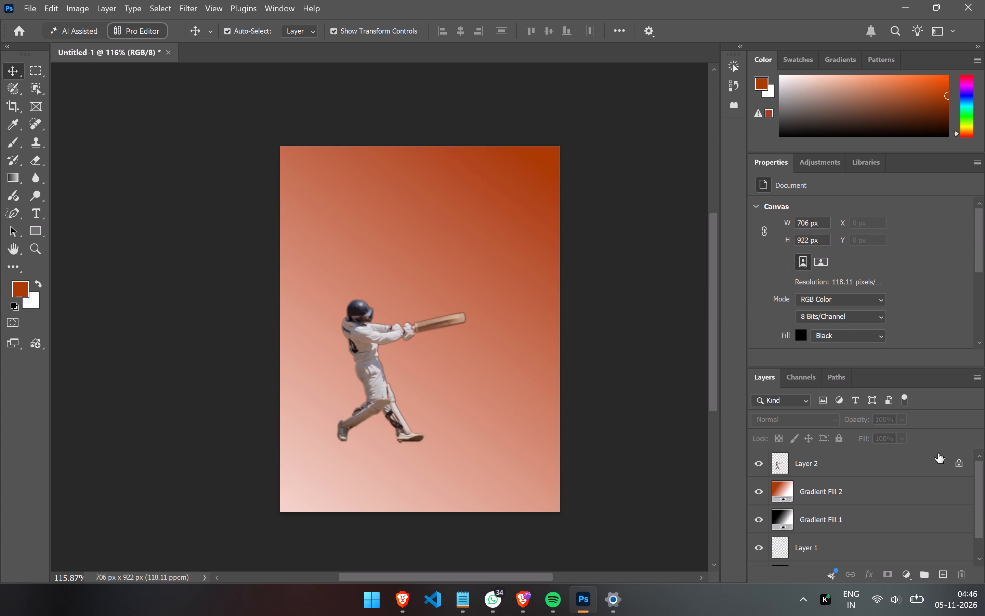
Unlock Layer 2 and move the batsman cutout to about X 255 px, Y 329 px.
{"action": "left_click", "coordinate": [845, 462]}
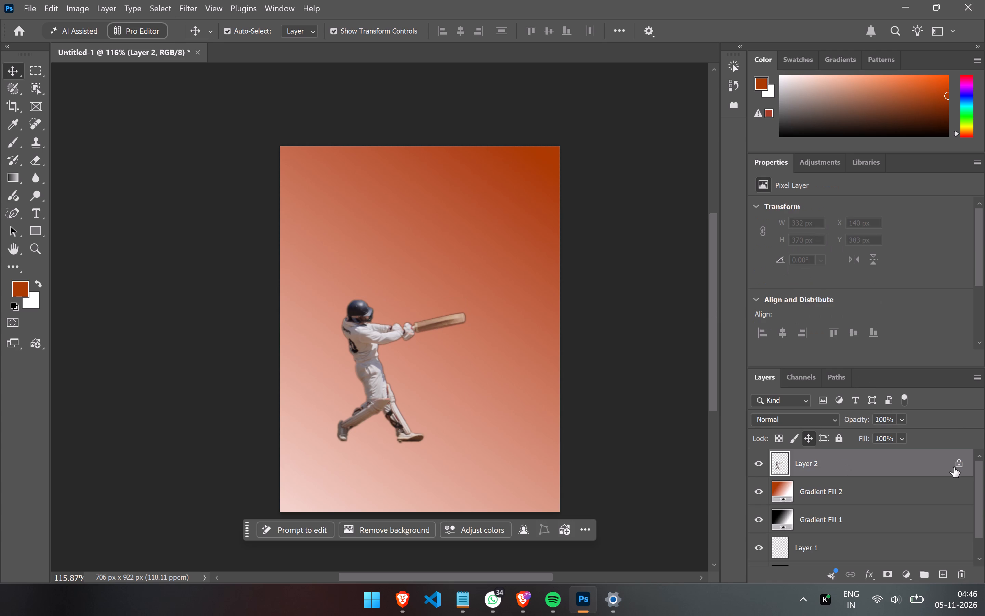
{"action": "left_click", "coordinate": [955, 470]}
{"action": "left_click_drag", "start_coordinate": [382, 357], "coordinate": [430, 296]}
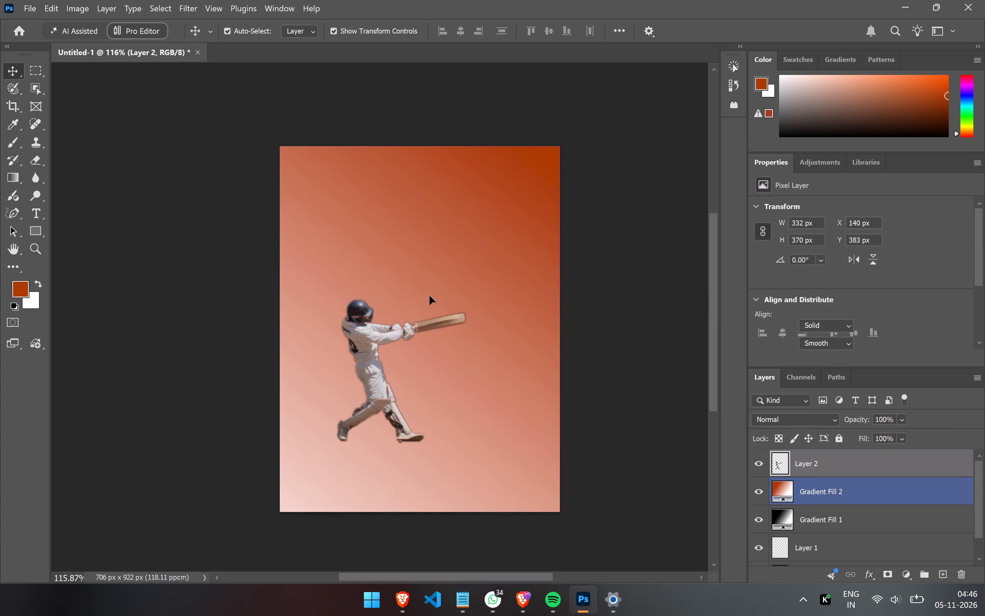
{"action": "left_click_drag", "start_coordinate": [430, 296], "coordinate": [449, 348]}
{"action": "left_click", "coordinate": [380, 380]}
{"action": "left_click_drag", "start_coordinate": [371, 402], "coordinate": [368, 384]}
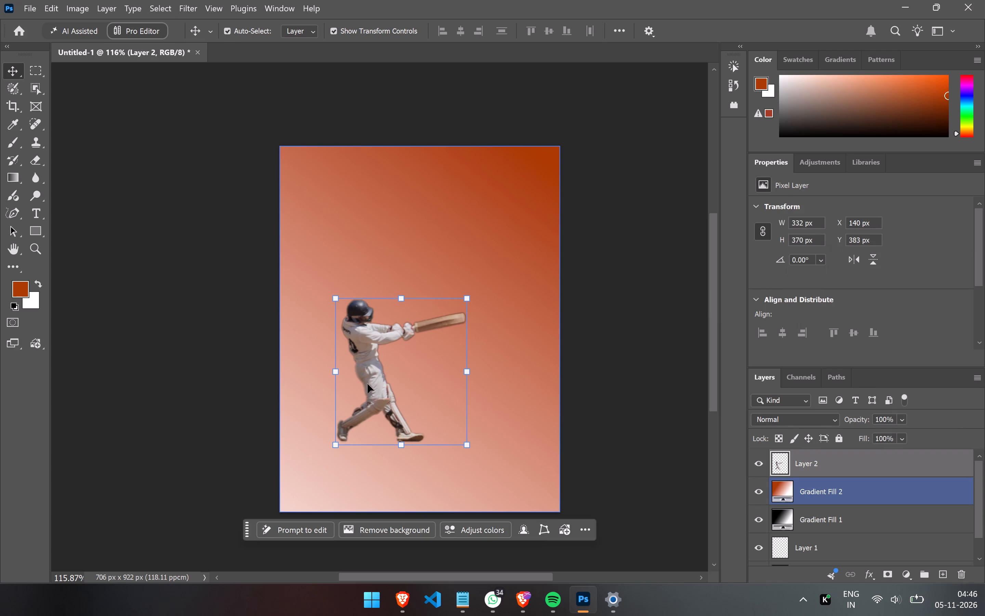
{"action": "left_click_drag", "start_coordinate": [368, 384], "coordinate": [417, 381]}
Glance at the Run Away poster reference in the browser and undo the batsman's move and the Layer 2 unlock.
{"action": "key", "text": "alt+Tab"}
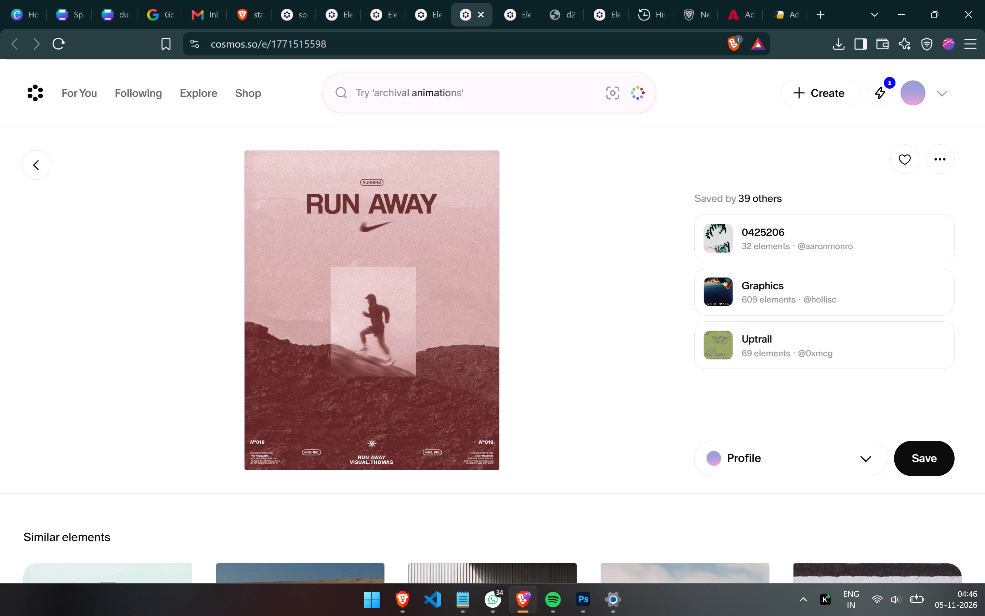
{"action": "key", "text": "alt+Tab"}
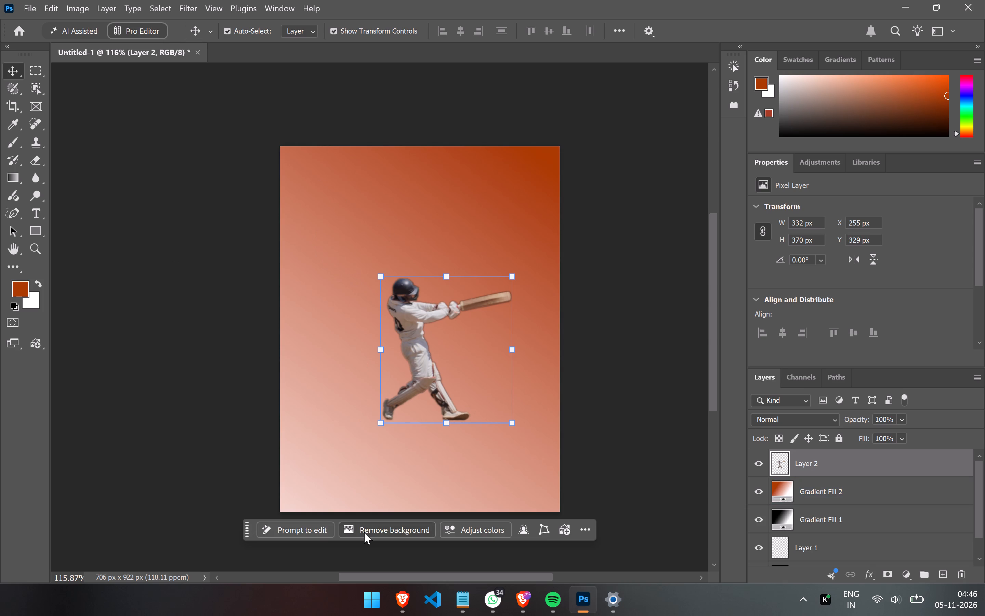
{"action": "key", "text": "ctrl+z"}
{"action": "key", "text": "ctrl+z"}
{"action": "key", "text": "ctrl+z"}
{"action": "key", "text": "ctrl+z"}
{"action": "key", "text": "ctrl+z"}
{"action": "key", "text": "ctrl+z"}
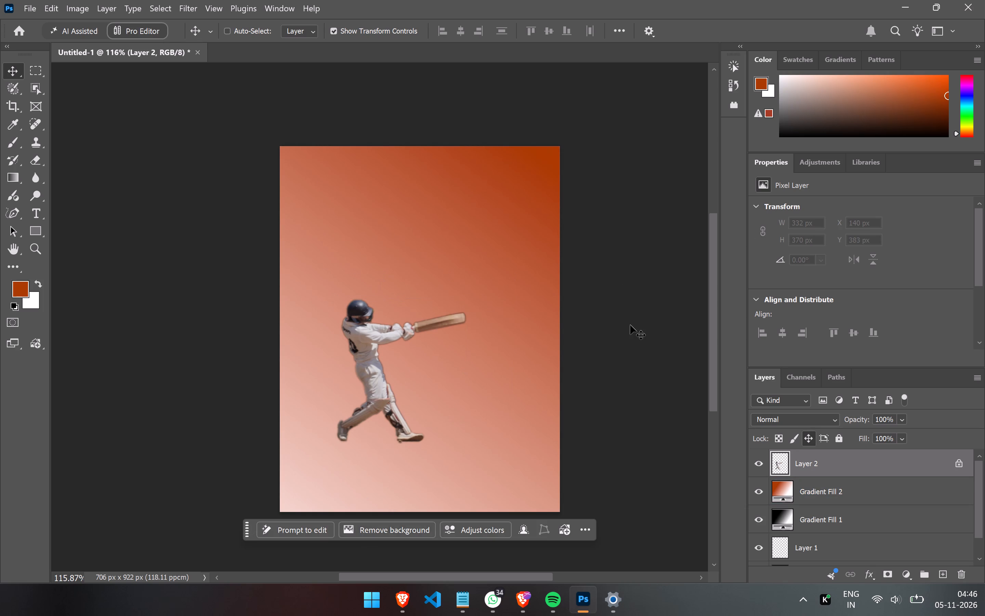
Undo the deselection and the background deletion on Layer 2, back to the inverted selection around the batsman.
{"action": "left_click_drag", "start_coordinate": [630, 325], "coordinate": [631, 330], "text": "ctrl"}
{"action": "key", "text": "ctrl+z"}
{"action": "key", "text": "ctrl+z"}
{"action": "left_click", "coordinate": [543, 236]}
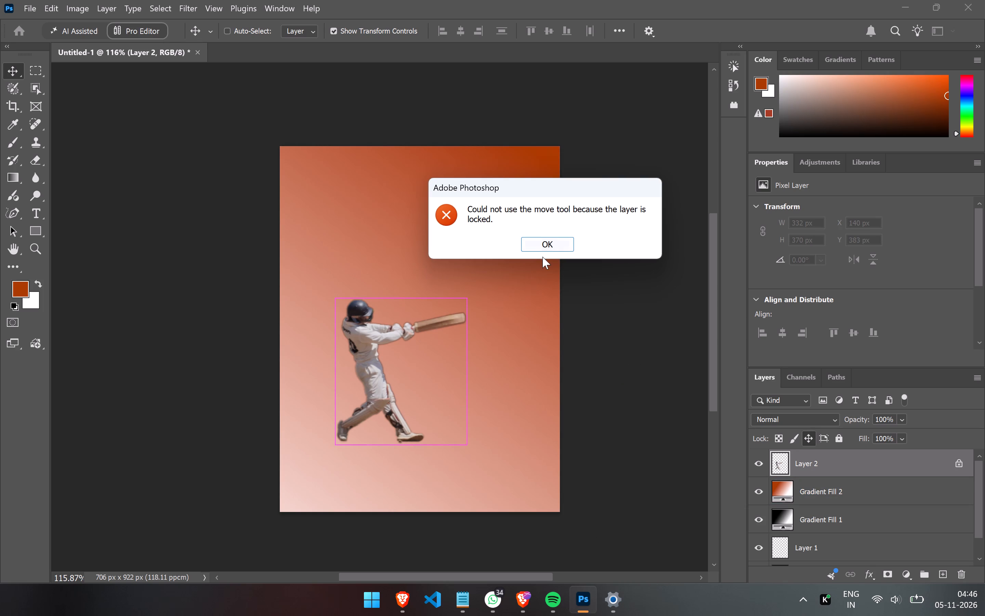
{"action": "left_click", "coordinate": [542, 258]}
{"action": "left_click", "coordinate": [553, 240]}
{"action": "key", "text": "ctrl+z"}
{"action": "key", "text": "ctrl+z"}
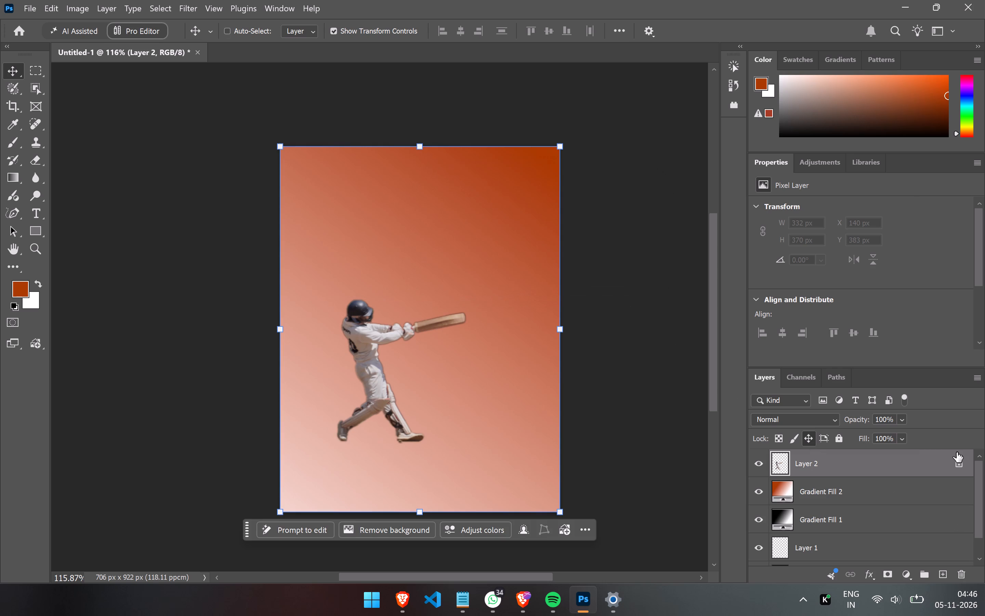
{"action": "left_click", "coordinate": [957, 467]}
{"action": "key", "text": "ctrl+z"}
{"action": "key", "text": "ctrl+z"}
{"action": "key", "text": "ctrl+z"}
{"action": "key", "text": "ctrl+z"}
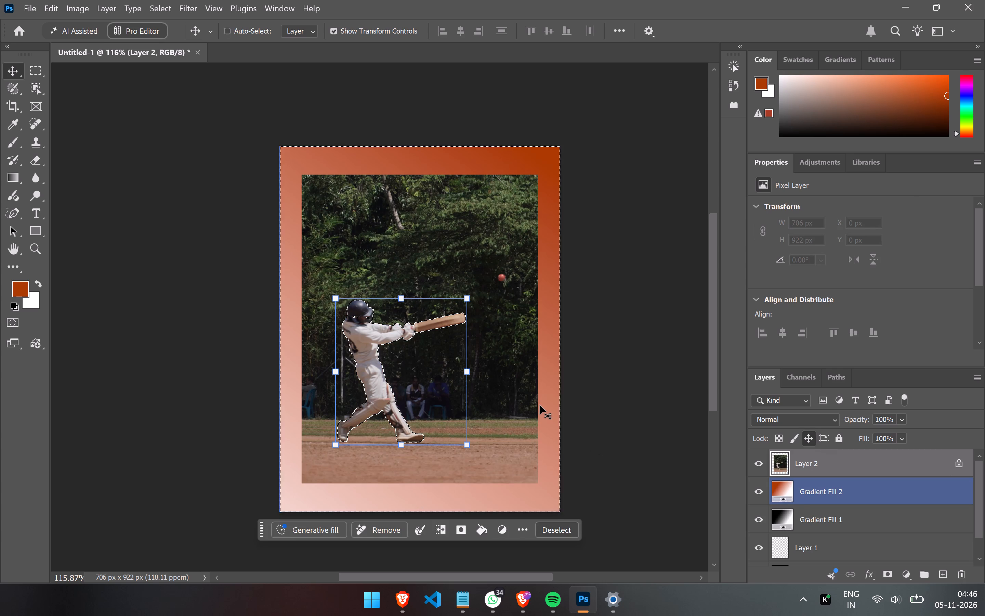
Undo the selection inversion and clear the remaining selection around the batsman.
{"action": "key", "text": "ctrl+z"}
{"action": "left_click", "coordinate": [586, 255]}
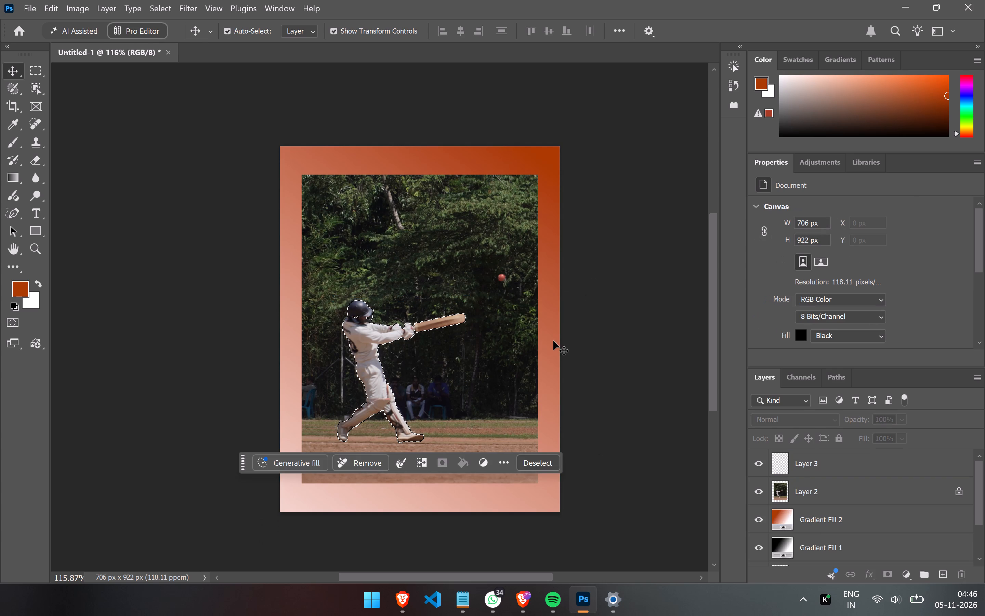
{"action": "key", "text": "Escape"}
{"action": "key", "text": "Escape"}
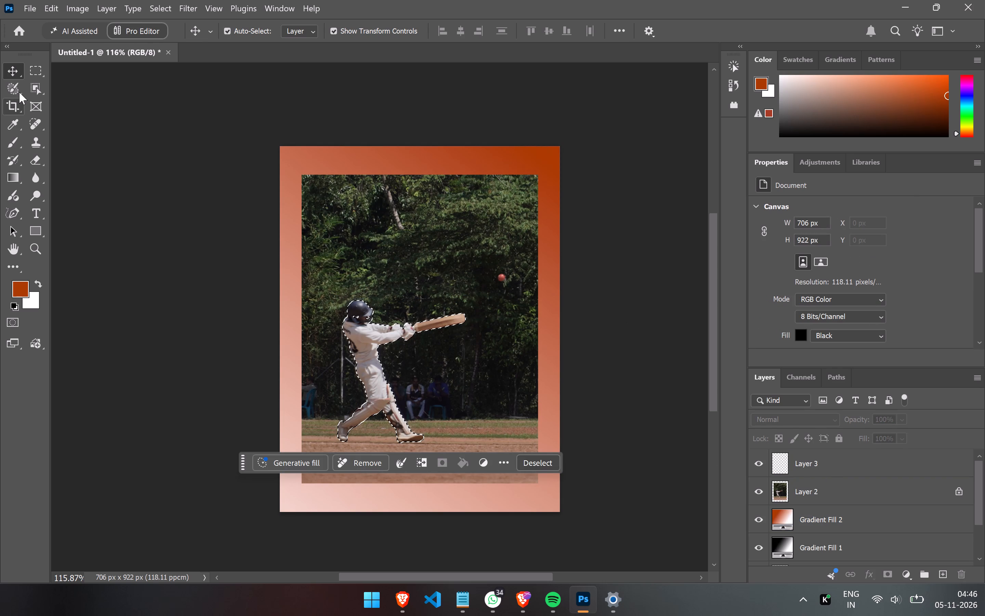
{"action": "key", "text": "Escape"}
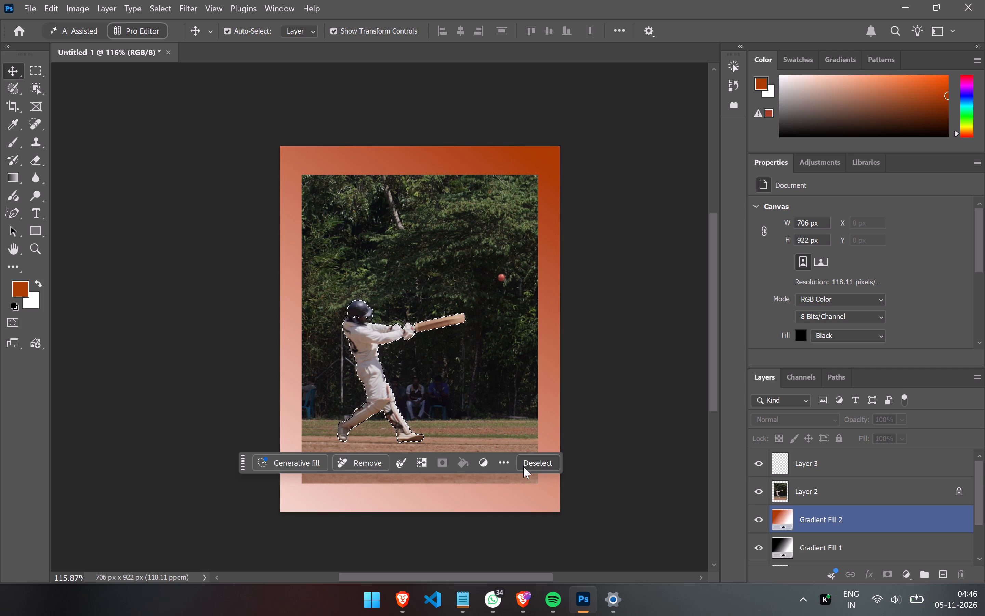
{"action": "left_click", "coordinate": [524, 466]}
{"action": "left_click", "coordinate": [480, 295]}
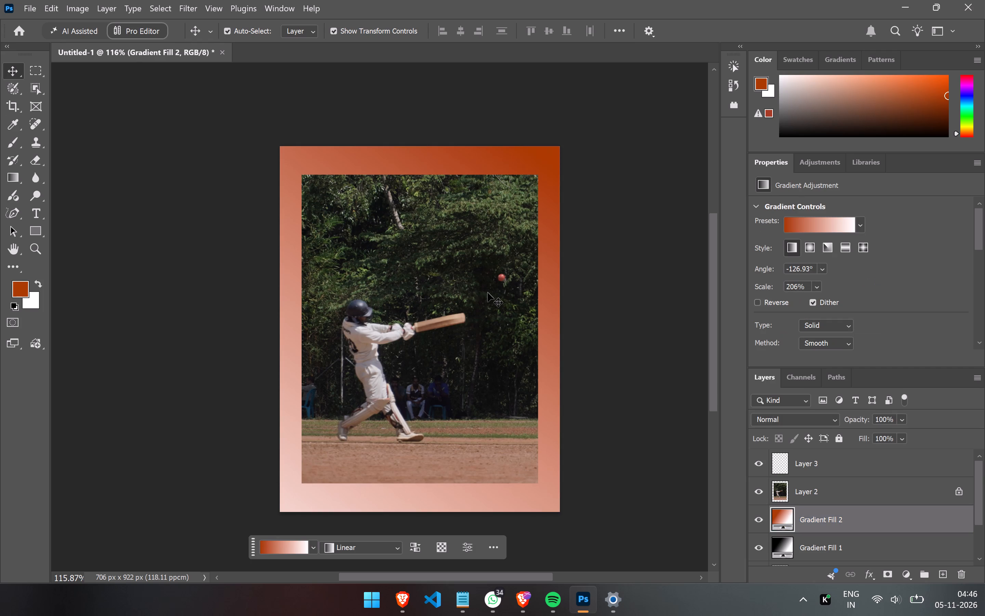
Unlock Layer 2, which holds the batsman photo.
{"action": "key", "text": "alt+Tab"}
{"action": "key", "text": "alt+Tab"}
{"action": "left_click", "coordinate": [814, 495]}
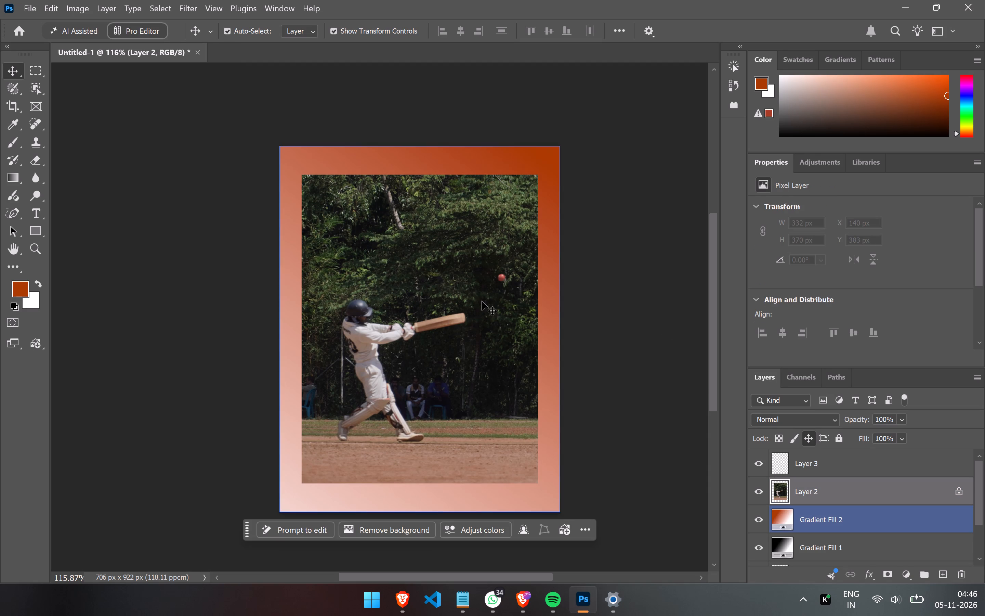
{"action": "left_click", "coordinate": [962, 490]}
Delete the Layer 3 layer above the batsman photo.
{"action": "right_click", "coordinate": [859, 461]}
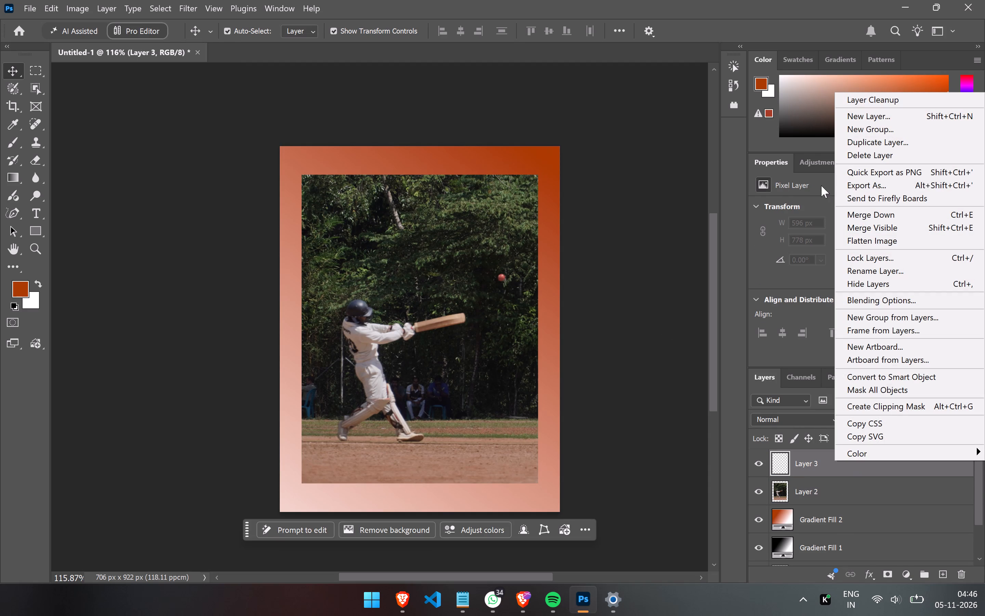
{"action": "left_click", "coordinate": [865, 159]}
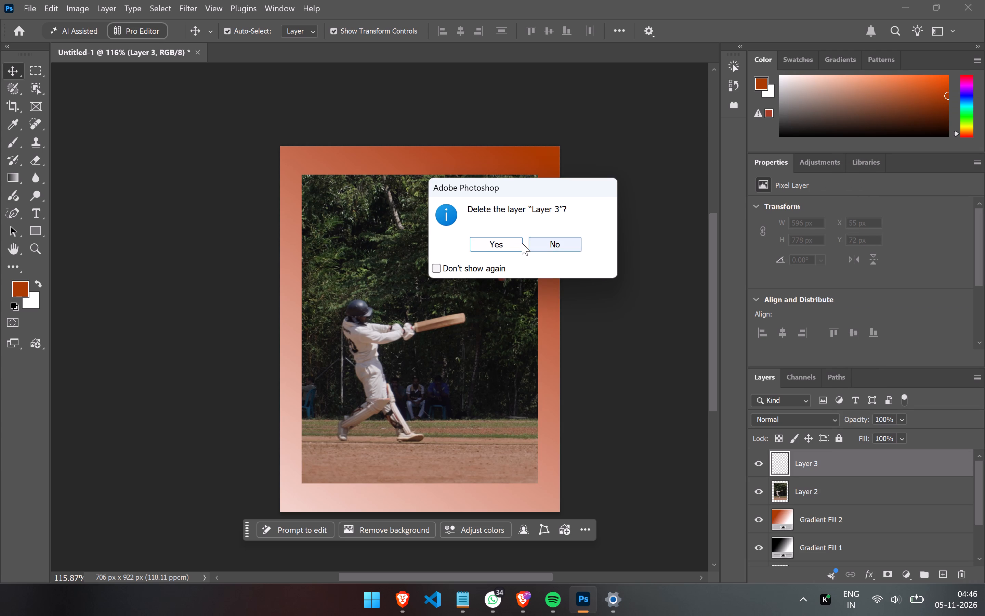
{"action": "left_click", "coordinate": [512, 248]}
Scale the batsman photo on Layer 2 up proportionally from two opposite corners to fill the whole canvas.
{"action": "left_click", "coordinate": [479, 310]}
{"action": "left_click_drag", "start_coordinate": [533, 174], "coordinate": [563, 145]}
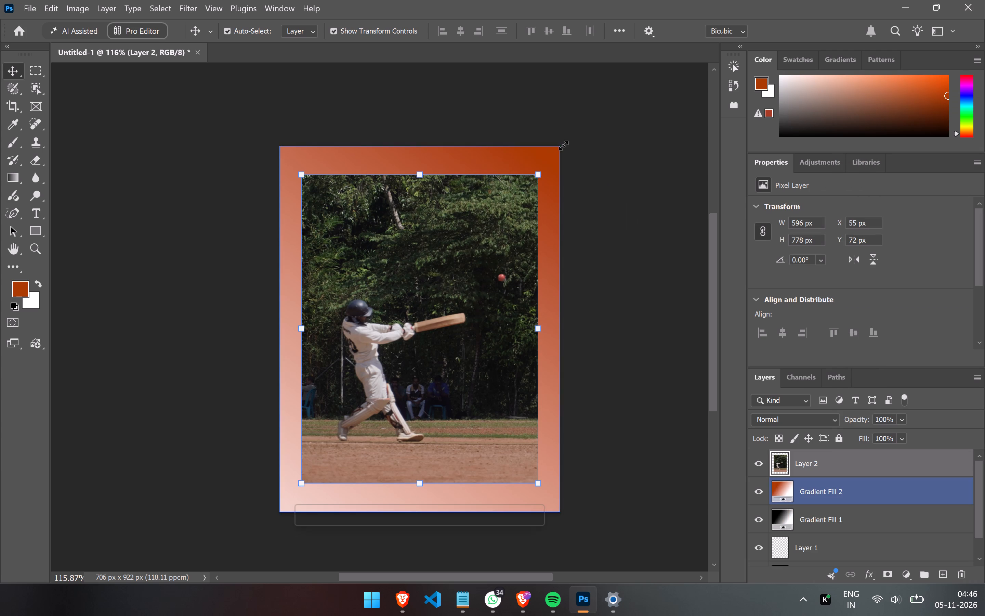
{"action": "left_click_drag", "start_coordinate": [563, 145], "coordinate": [556, 149]}
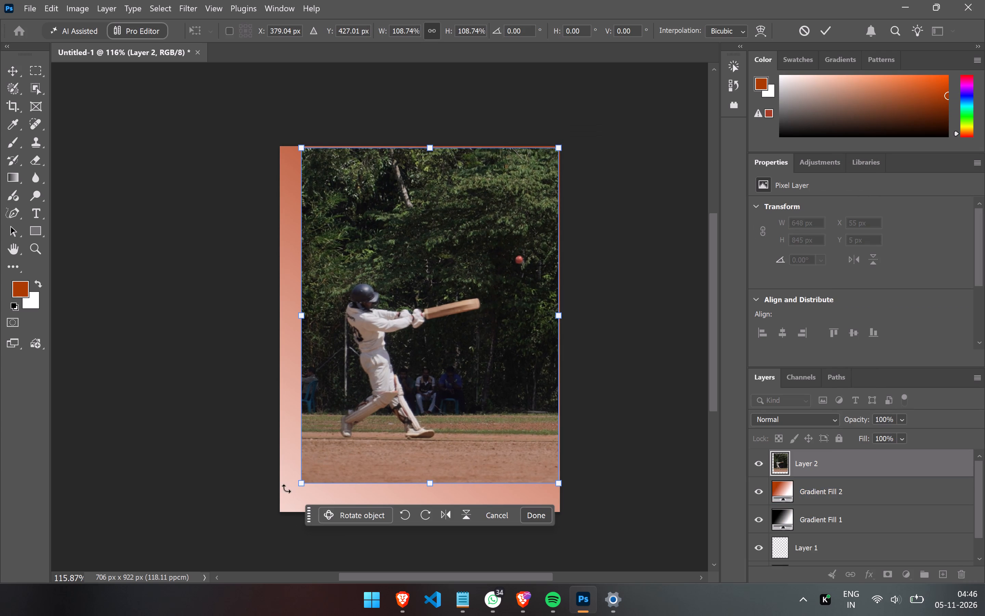
{"action": "left_click_drag", "start_coordinate": [303, 483], "coordinate": [277, 514]}
{"action": "key", "text": "alt+Tab"}
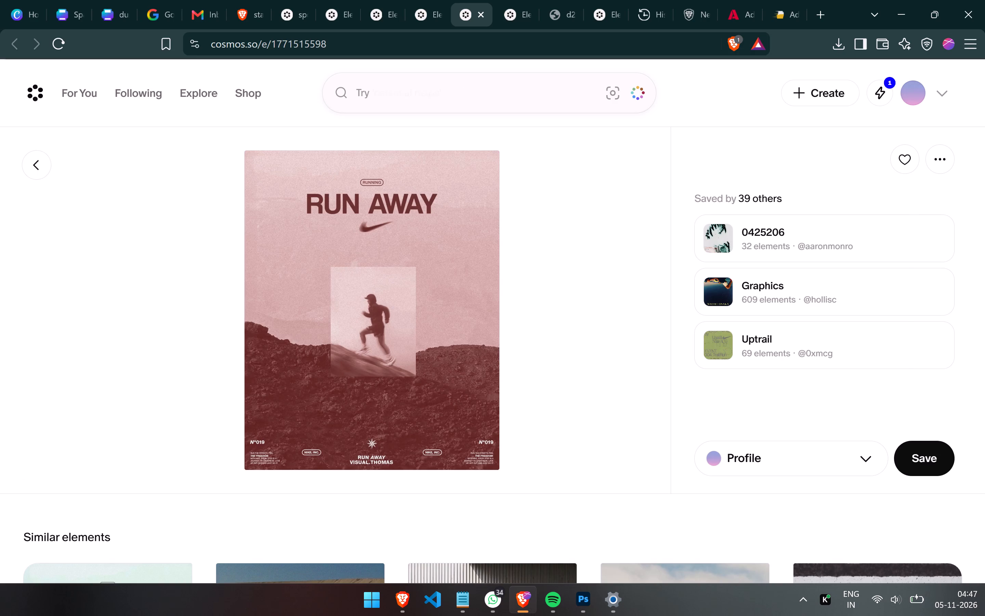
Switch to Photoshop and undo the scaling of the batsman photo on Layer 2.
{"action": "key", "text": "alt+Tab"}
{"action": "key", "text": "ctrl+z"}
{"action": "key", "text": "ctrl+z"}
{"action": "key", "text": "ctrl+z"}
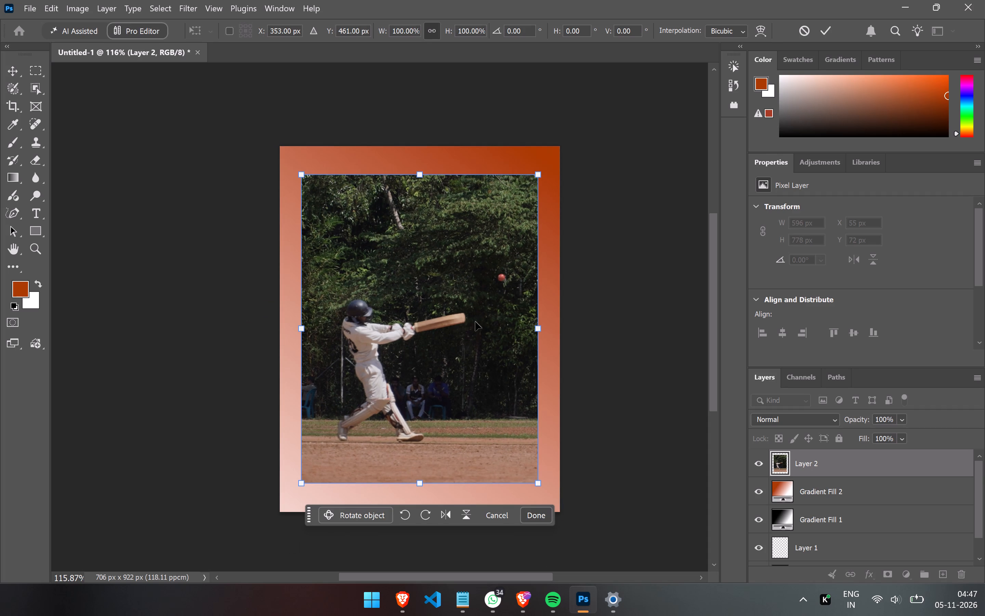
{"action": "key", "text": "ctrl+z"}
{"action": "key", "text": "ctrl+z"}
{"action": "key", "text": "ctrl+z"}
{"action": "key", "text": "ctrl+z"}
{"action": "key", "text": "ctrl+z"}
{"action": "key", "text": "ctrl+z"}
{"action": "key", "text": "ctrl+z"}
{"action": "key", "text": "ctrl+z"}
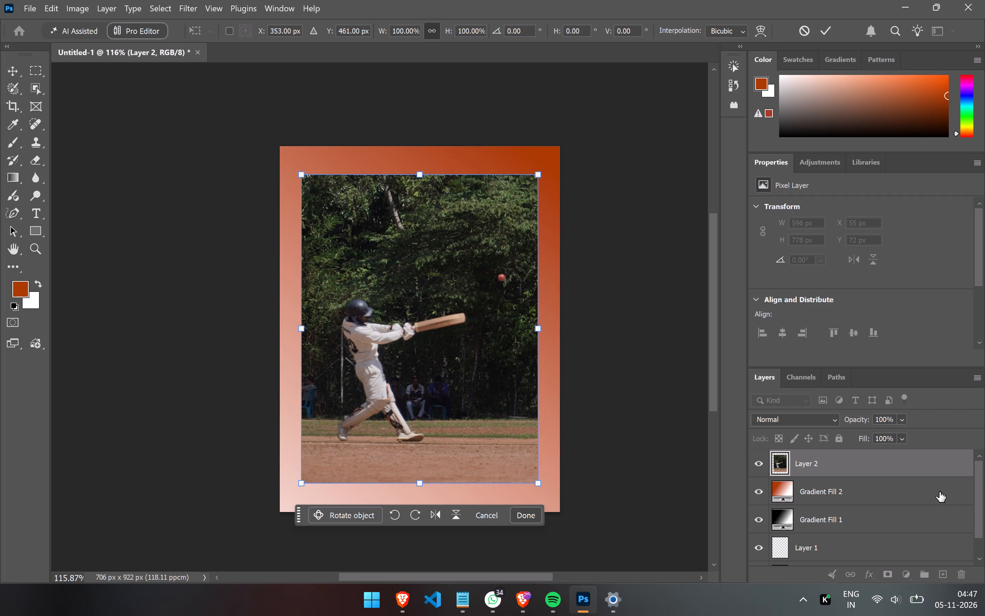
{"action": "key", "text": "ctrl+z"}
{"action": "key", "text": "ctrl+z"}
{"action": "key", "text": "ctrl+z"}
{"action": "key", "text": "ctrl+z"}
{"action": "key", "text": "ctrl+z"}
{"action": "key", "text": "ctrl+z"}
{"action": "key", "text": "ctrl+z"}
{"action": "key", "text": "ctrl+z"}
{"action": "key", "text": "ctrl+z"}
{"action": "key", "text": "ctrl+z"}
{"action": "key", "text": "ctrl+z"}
Leave the transform and delete Layer 2, Gradient Fill 2, Gradient Fill 1 and Layer 1, keeping only the Background.
{"action": "left_click", "coordinate": [507, 365]}
{"action": "key", "text": "BackSpace"}
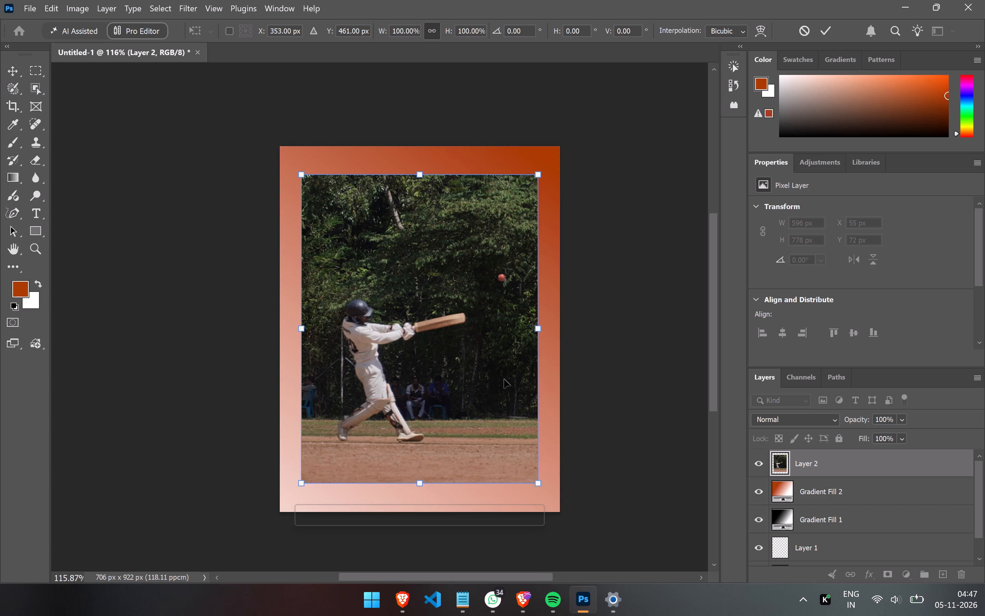
{"action": "left_click", "coordinate": [810, 456]}
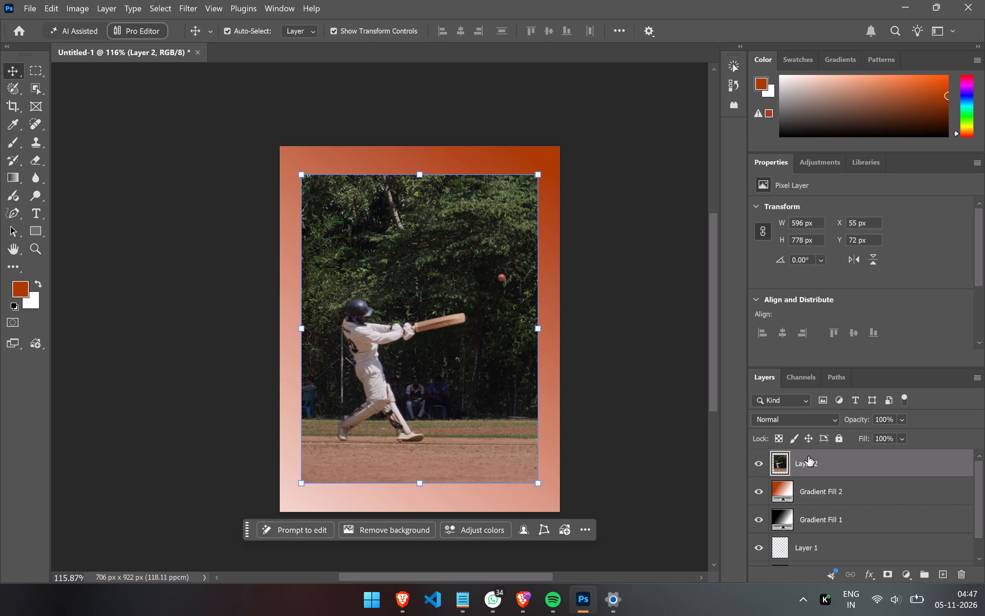
{"action": "key", "text": "Delete"}
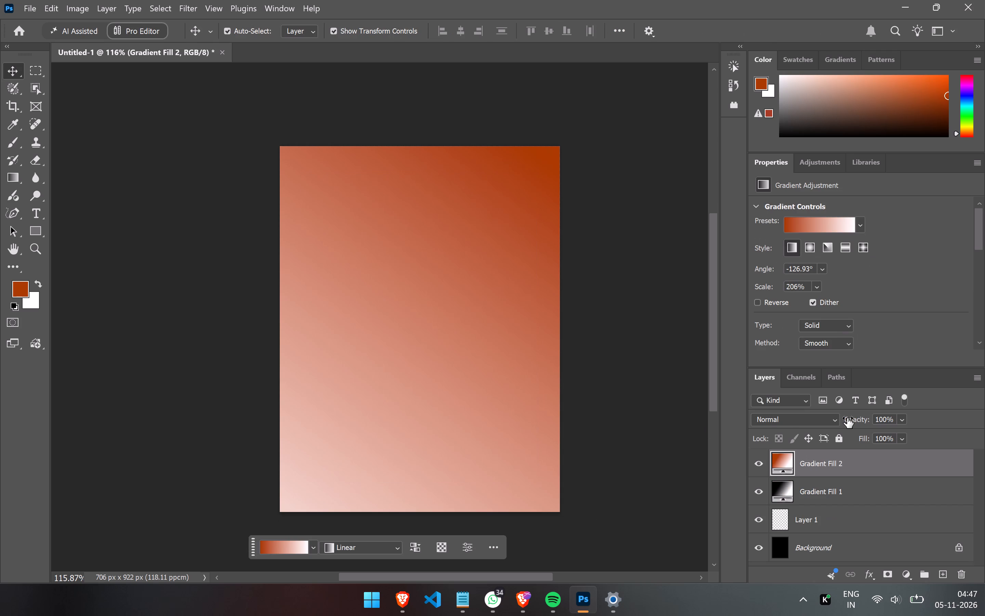
{"action": "key", "text": "Delete"}
{"action": "key", "text": "Delete"}
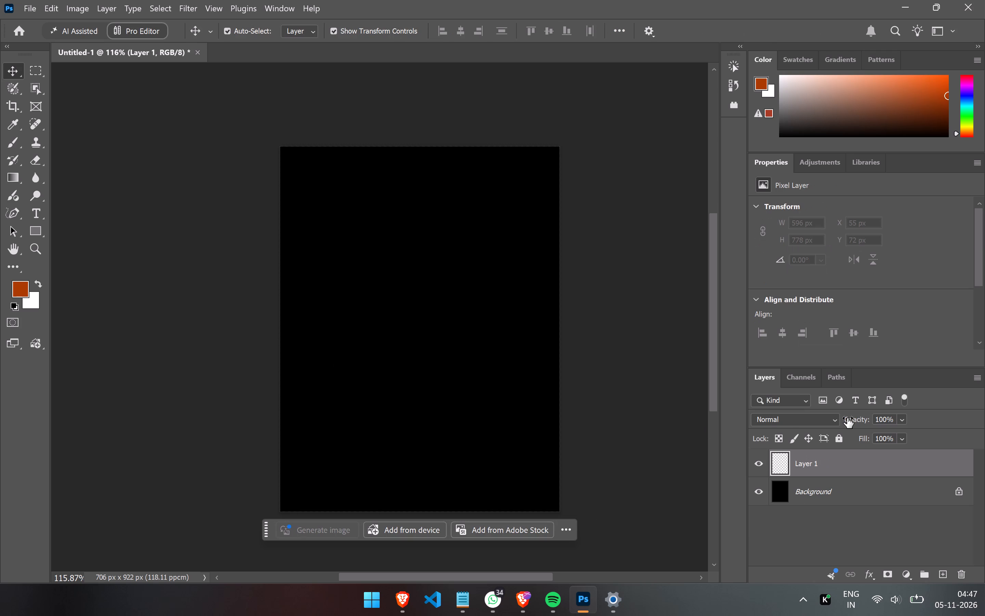
{"action": "key", "text": "Delete"}
Hide the tools and panels around the canvas.
{"action": "key", "text": "Tab"}
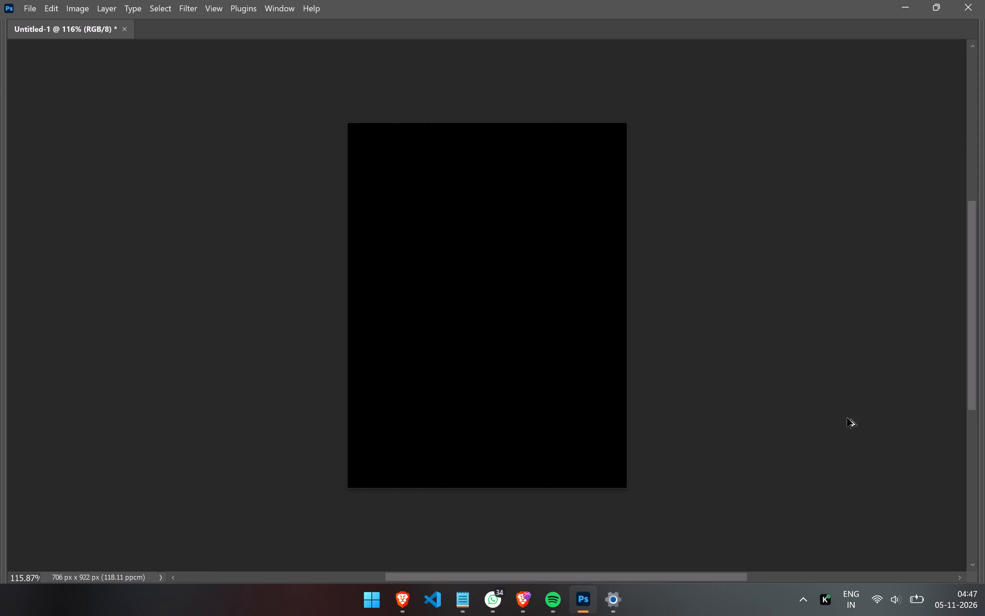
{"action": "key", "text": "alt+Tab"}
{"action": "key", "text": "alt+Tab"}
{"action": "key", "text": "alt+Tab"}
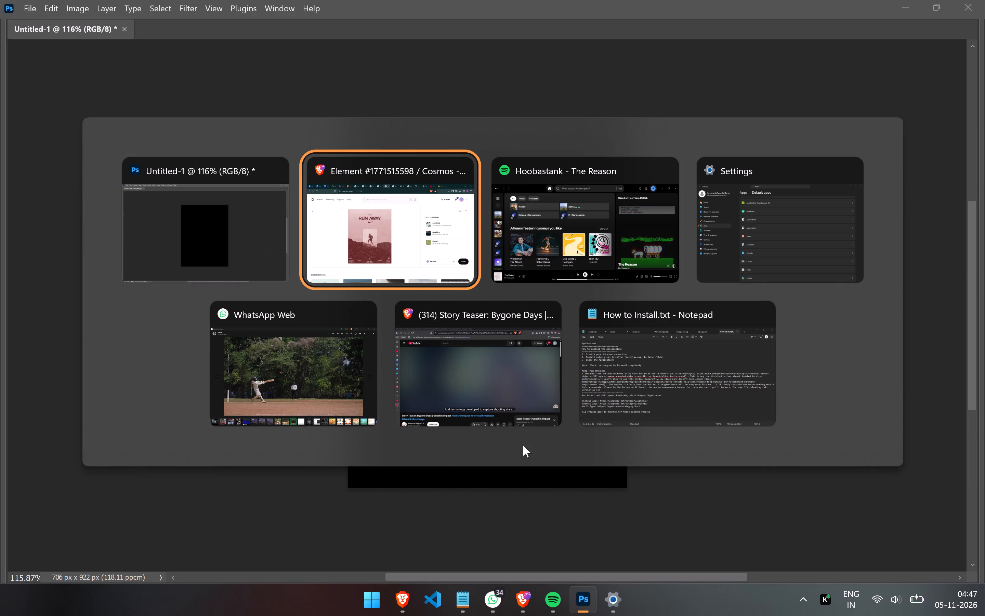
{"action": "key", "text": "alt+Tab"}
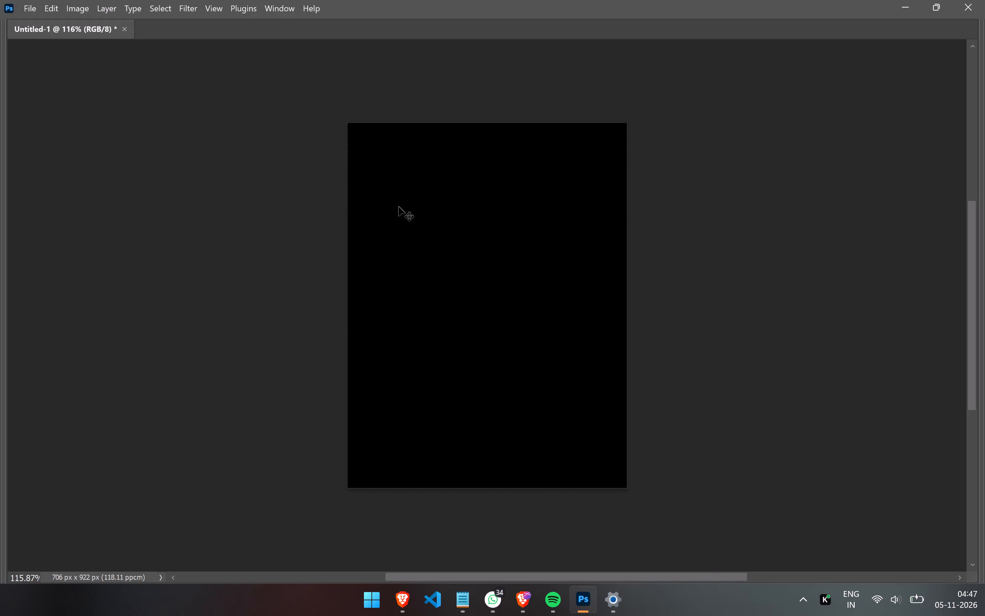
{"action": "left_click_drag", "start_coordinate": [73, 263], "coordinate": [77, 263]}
Try to move the black Background layer on the canvas.
{"action": "left_click", "coordinate": [507, 230]}
{"action": "right_click", "coordinate": [484, 355]}
{"action": "left_click_drag", "start_coordinate": [519, 265], "coordinate": [475, 322]}
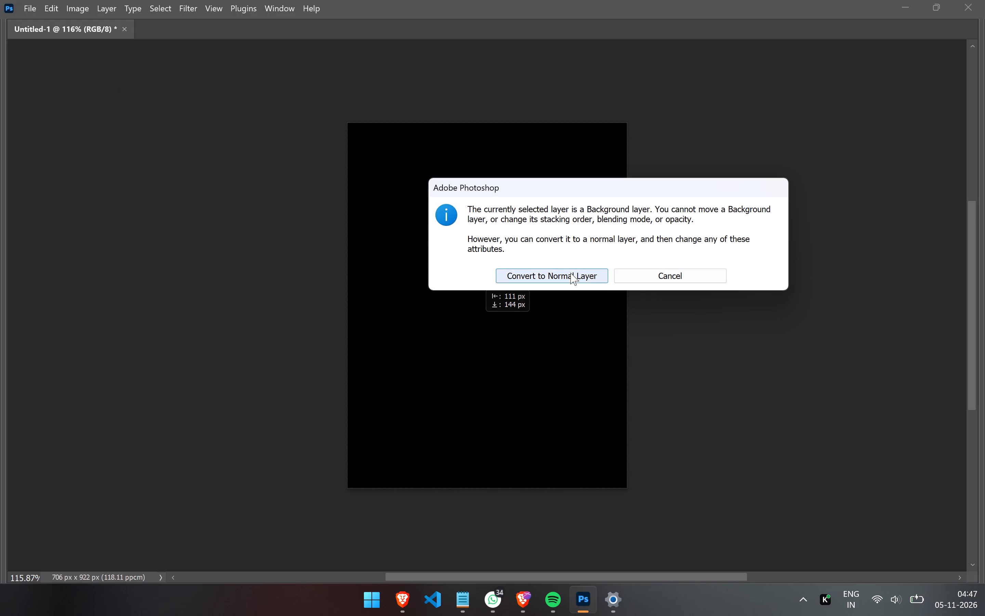
Decline converting the Background layer to a normal layer.
{"action": "left_click", "coordinate": [640, 276]}
{"action": "left_click", "coordinate": [815, 297]}
{"action": "key", "text": "Escape"}
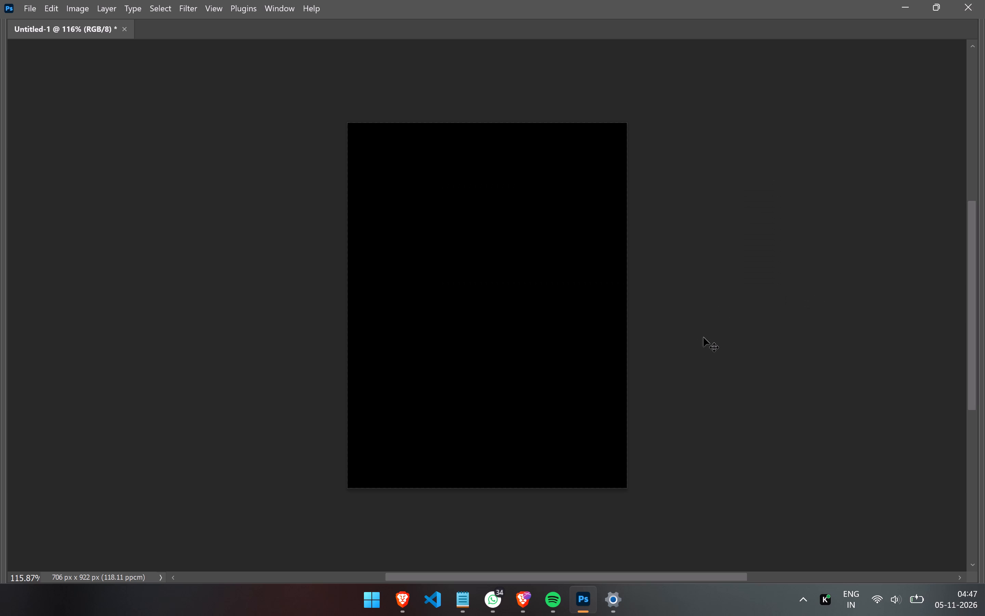
{"action": "key", "text": "Escape"}
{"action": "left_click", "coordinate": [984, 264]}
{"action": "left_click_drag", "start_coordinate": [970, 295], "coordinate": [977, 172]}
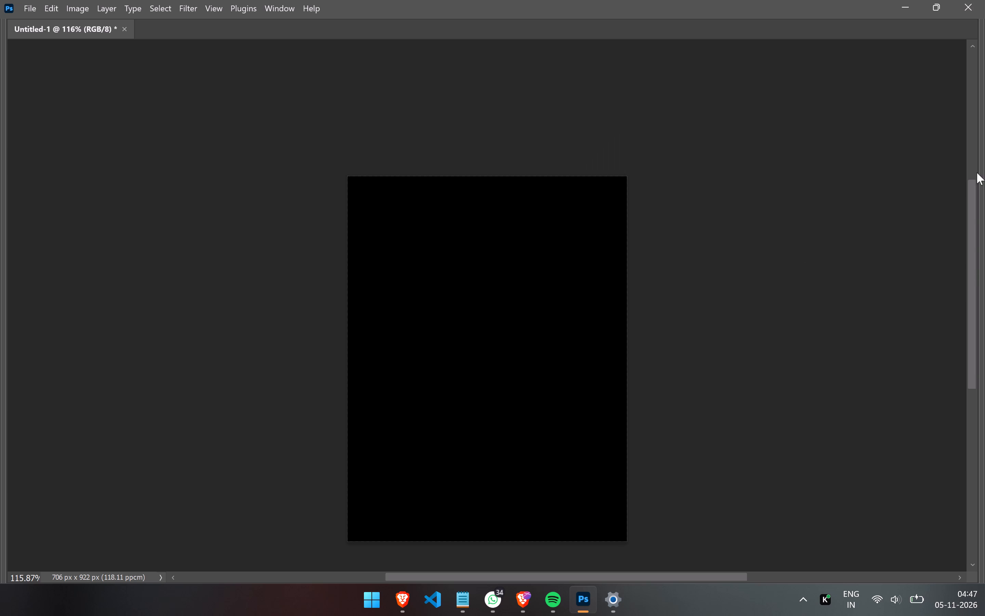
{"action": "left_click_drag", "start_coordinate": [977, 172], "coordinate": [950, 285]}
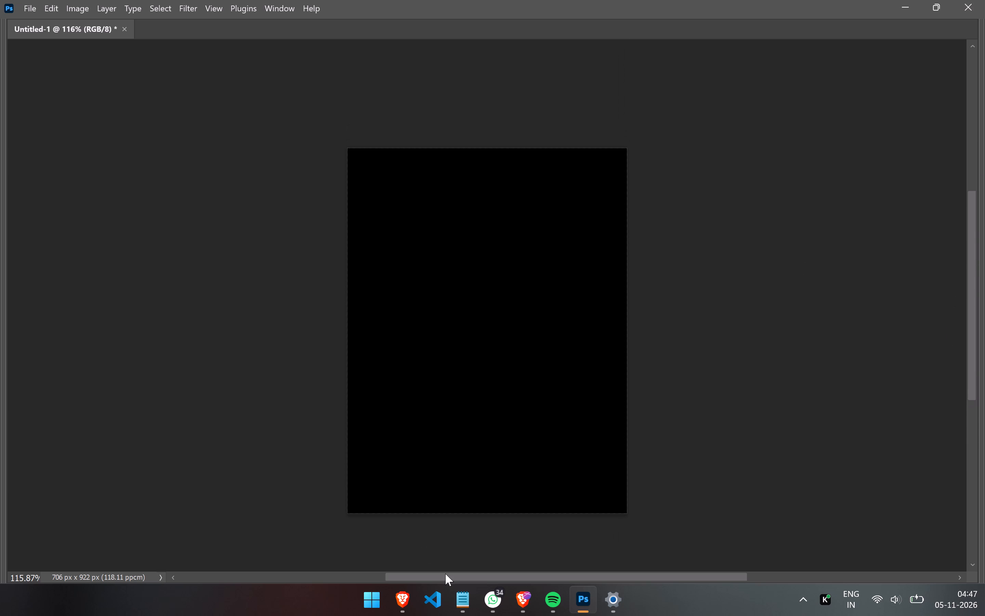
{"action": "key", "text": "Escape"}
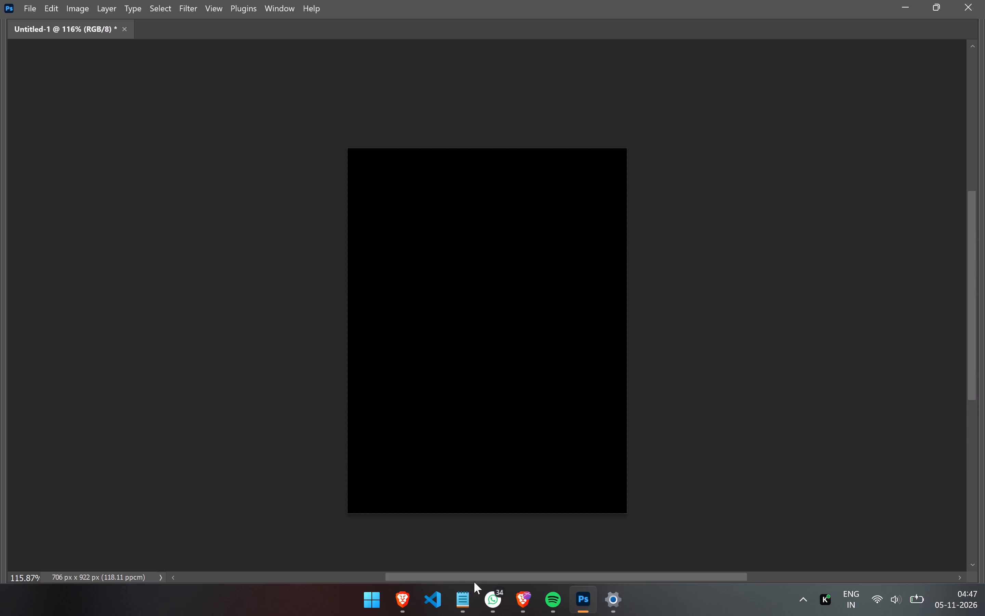
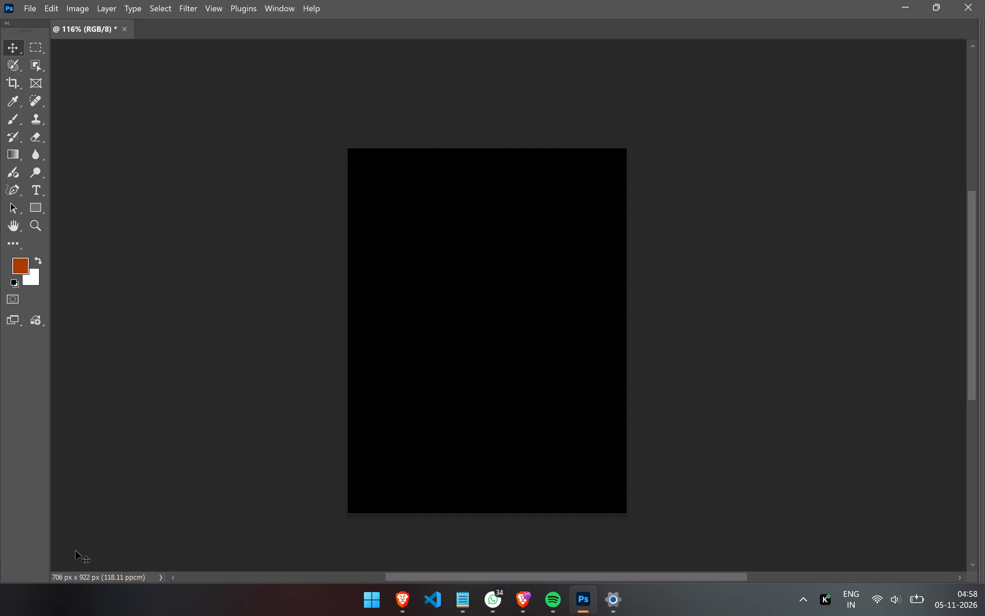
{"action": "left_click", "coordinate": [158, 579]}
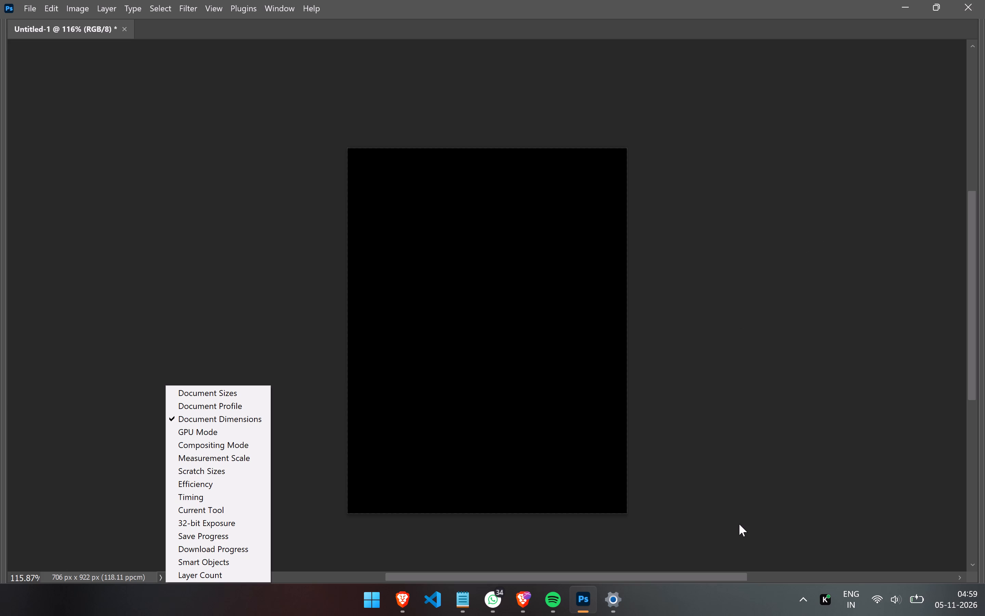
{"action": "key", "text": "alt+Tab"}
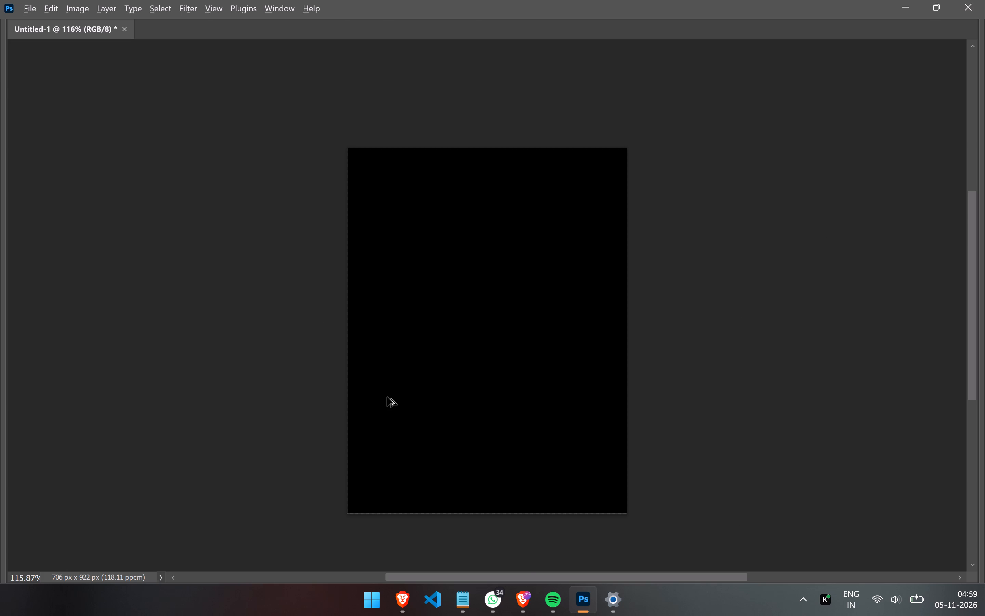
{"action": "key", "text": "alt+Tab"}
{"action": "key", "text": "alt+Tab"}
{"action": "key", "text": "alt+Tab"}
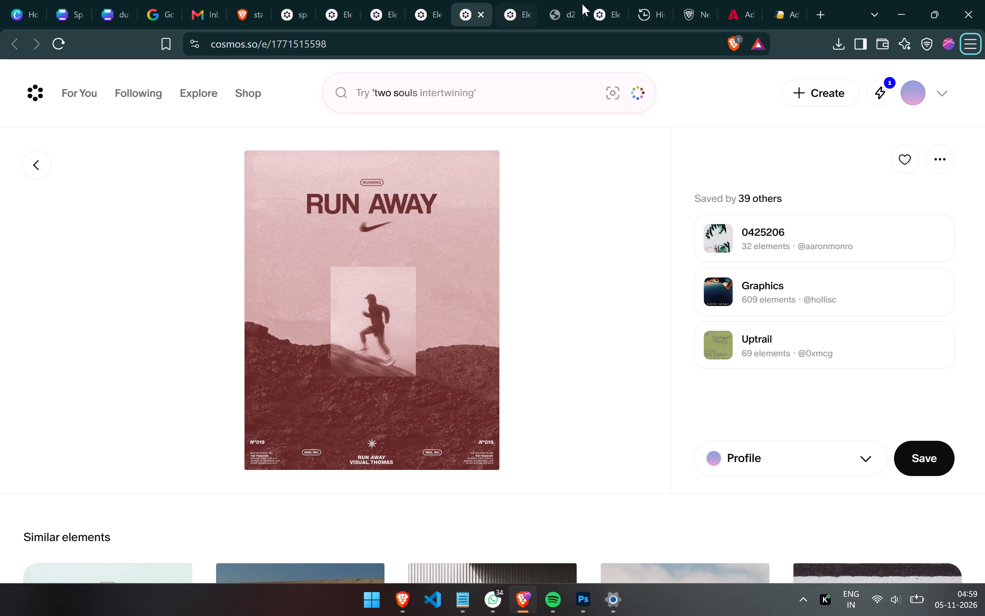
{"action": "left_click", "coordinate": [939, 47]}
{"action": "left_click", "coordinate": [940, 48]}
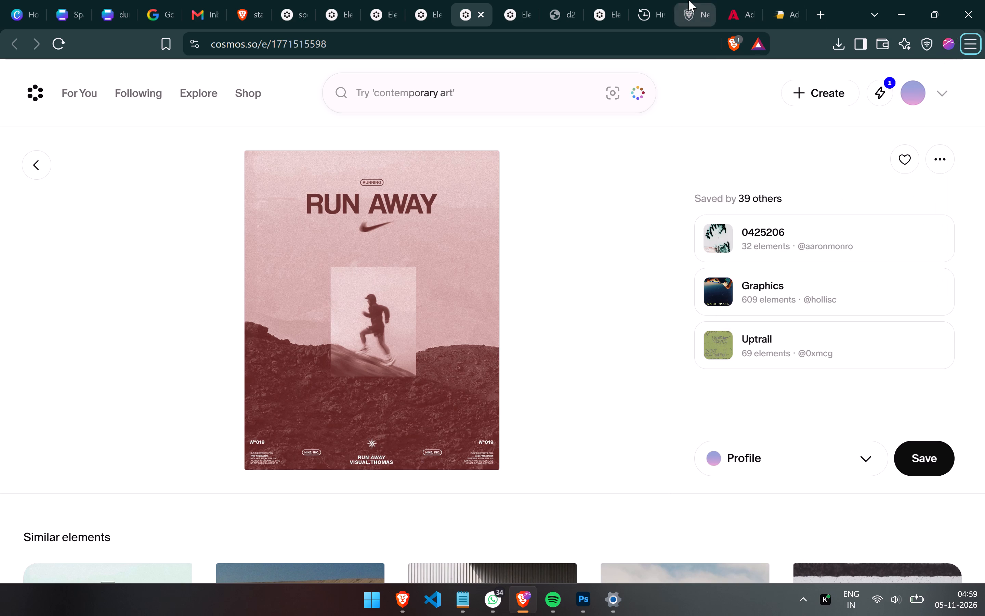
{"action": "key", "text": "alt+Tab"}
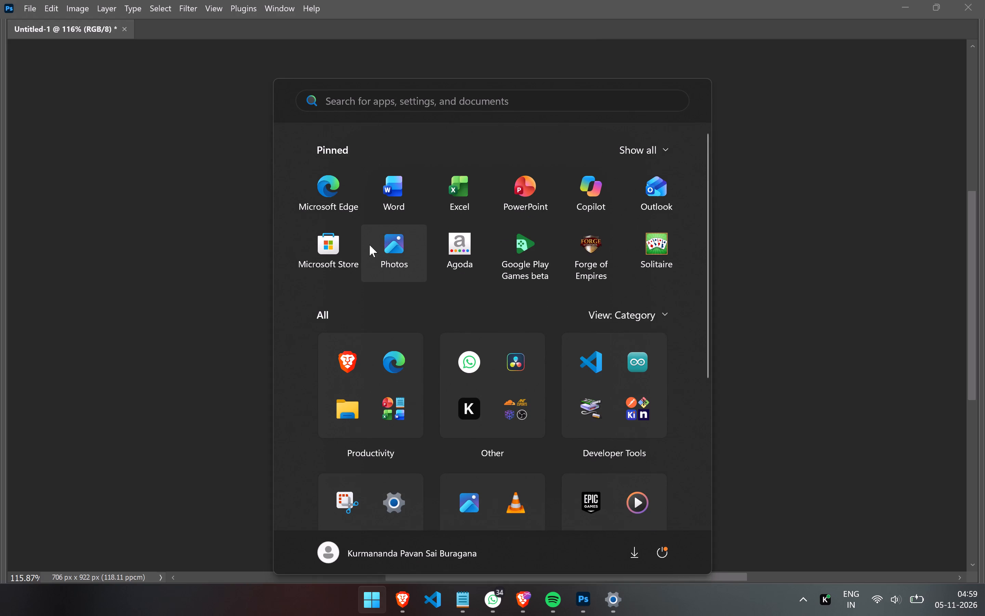
Switch from Photoshop to the browser window showing the Cosmos "RUN AWAY" poster.
{"action": "key", "text": "alt+Tab"}
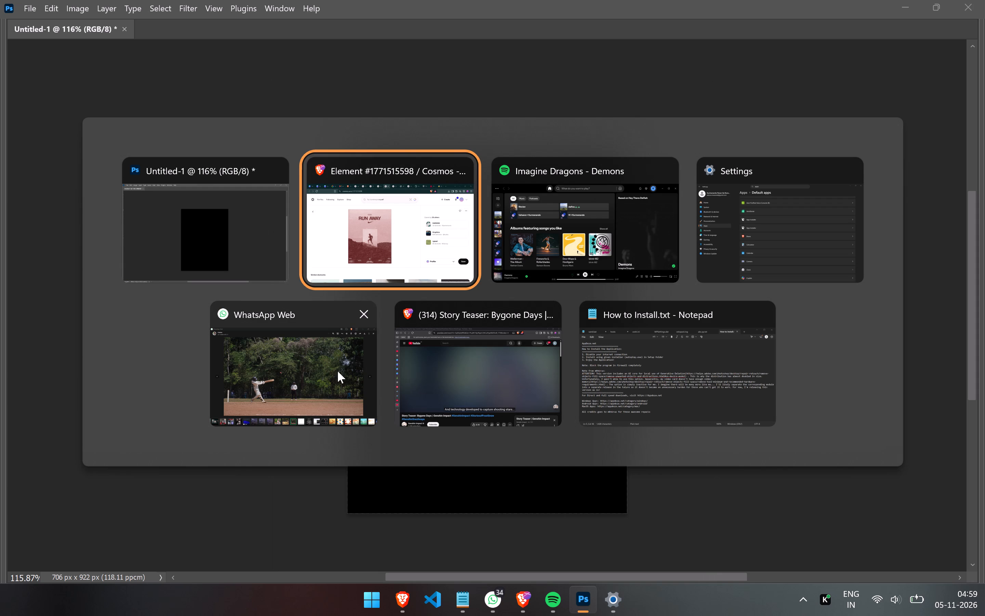
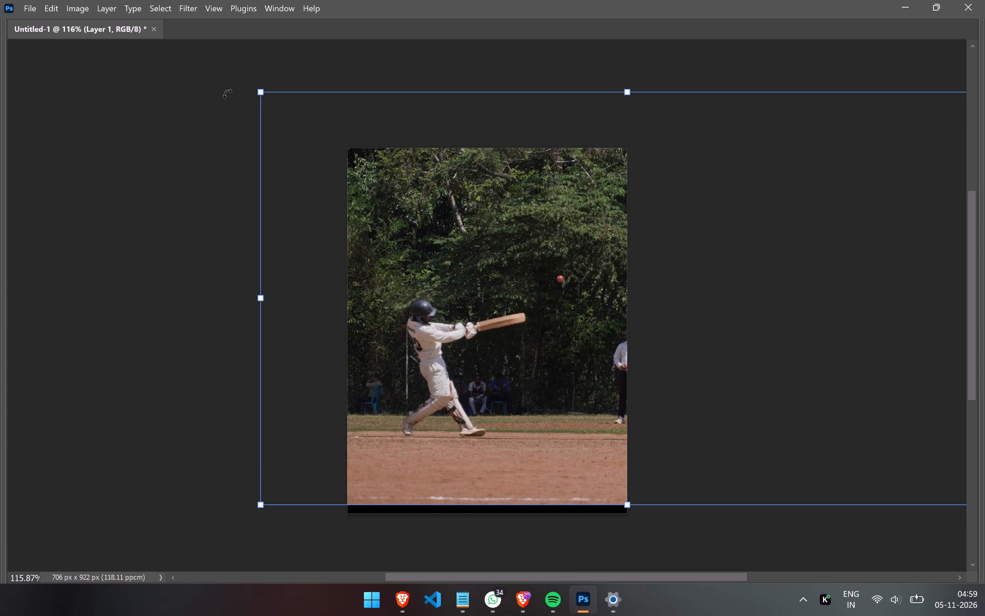
Scale the batsman photo on Layer 1 down proportionally and move it so the batsman sits near the middle of the canvas.
{"action": "left_click_drag", "start_coordinate": [263, 95], "coordinate": [471, 294]}
{"action": "left_click_drag", "start_coordinate": [568, 368], "coordinate": [499, 333]}
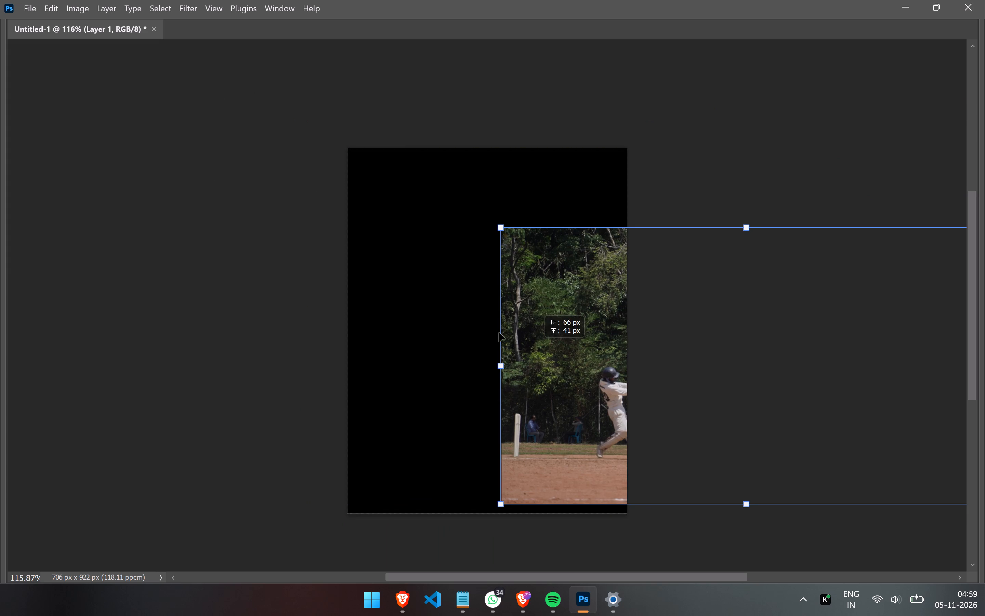
{"action": "left_click_drag", "start_coordinate": [499, 333], "coordinate": [435, 324]}
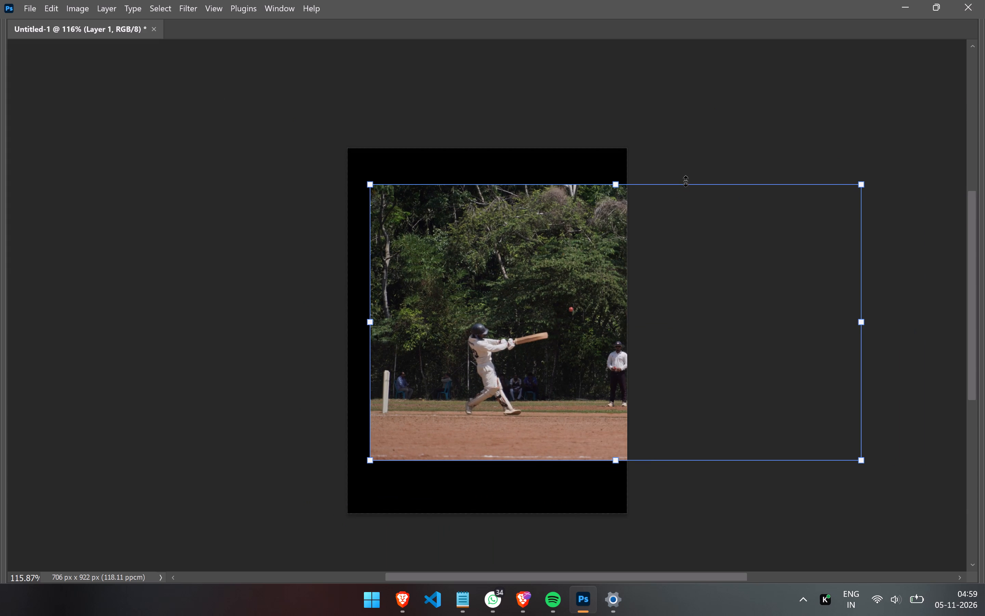
Enlarge the cricket photo to about 1600 px wide and reposition it to fill the portrait canvas, keeping the batsman near the horizontal centre.
{"action": "left_click_drag", "start_coordinate": [862, 184], "coordinate": [877, 147]}
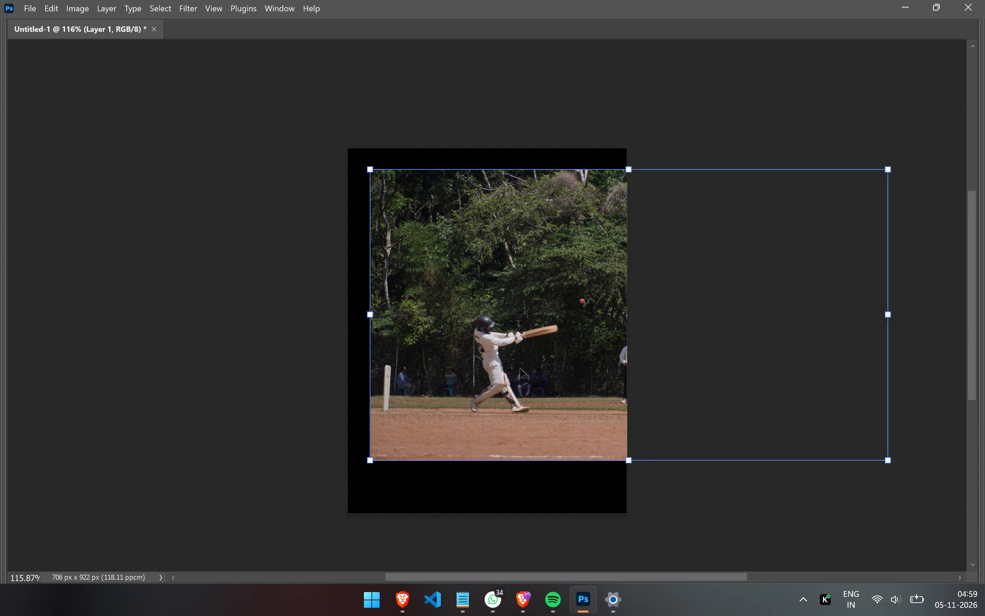
{"action": "left_click_drag", "start_coordinate": [373, 463], "coordinate": [341, 499]}
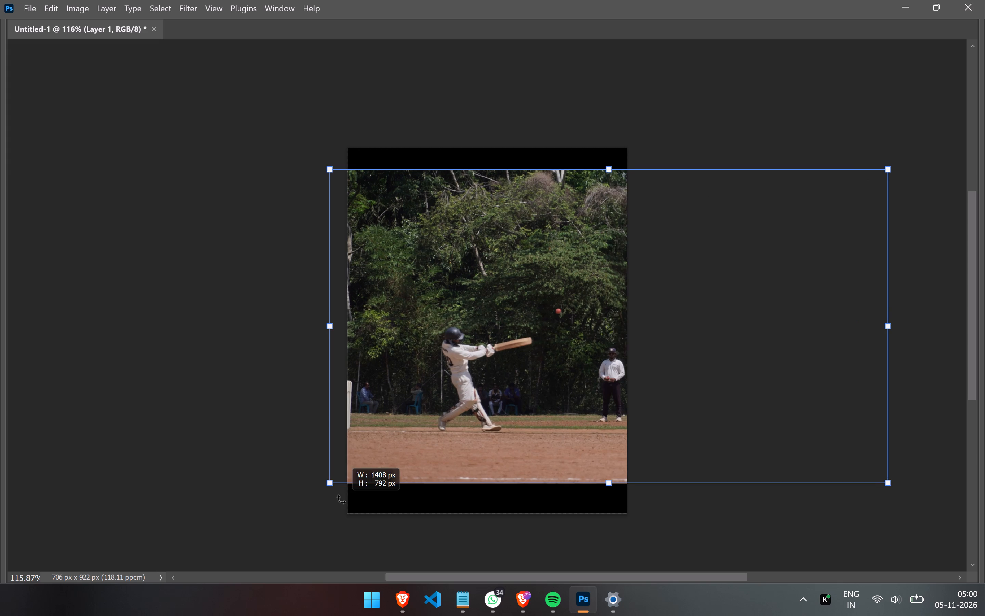
{"action": "left_click_drag", "start_coordinate": [341, 499], "coordinate": [341, 500]}
{"action": "left_click_drag", "start_coordinate": [468, 357], "coordinate": [494, 356]}
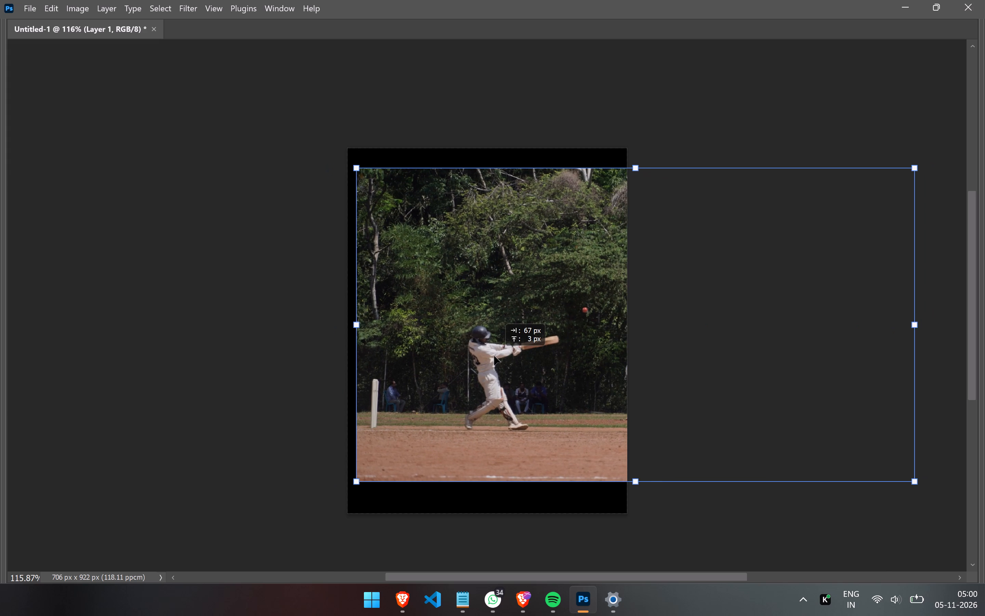
{"action": "left_click_drag", "start_coordinate": [494, 356], "coordinate": [491, 363]}
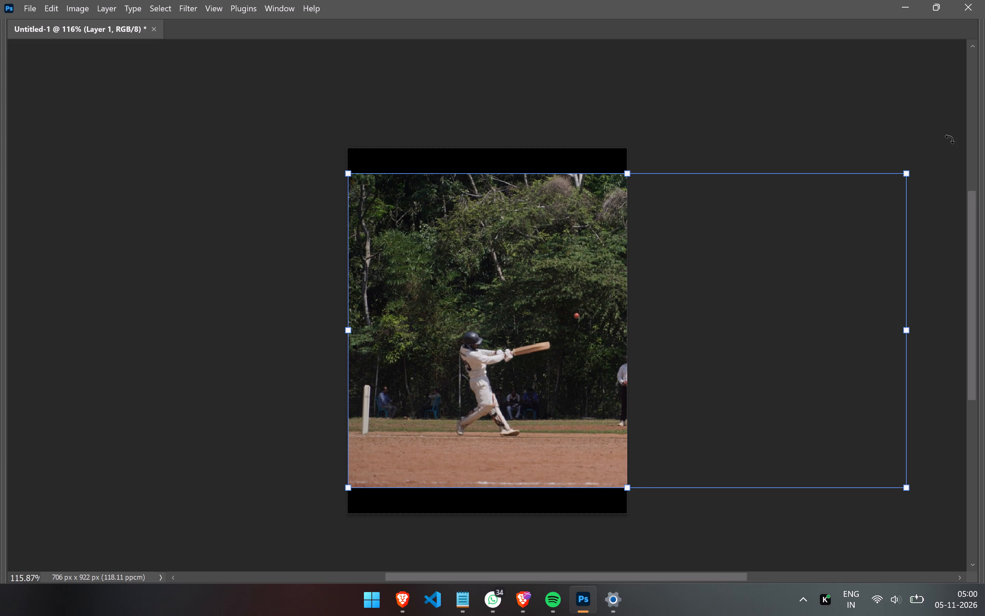
{"action": "left_click_drag", "start_coordinate": [904, 175], "coordinate": [930, 126]}
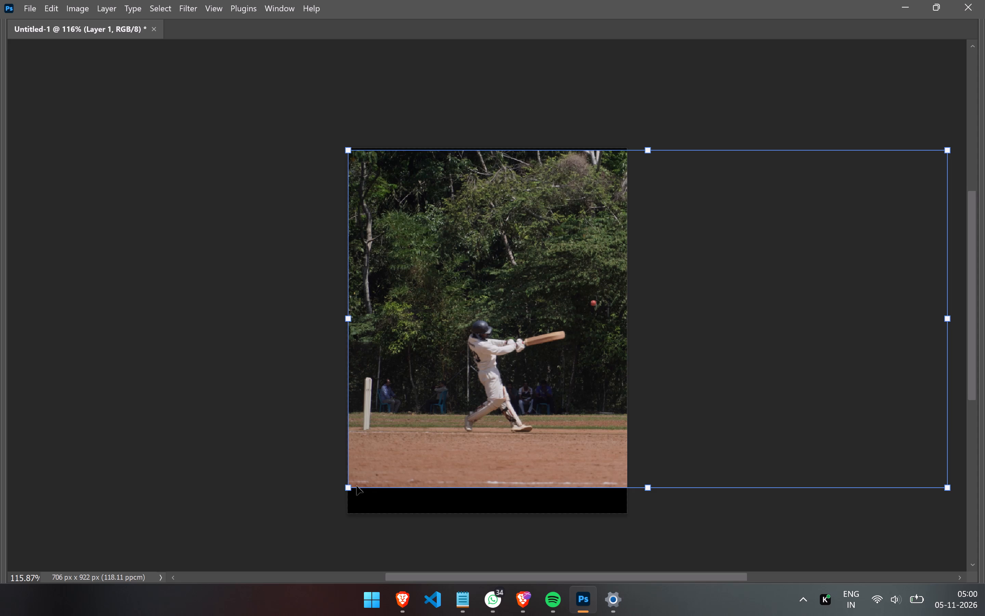
{"action": "left_click_drag", "start_coordinate": [351, 487], "coordinate": [324, 520]}
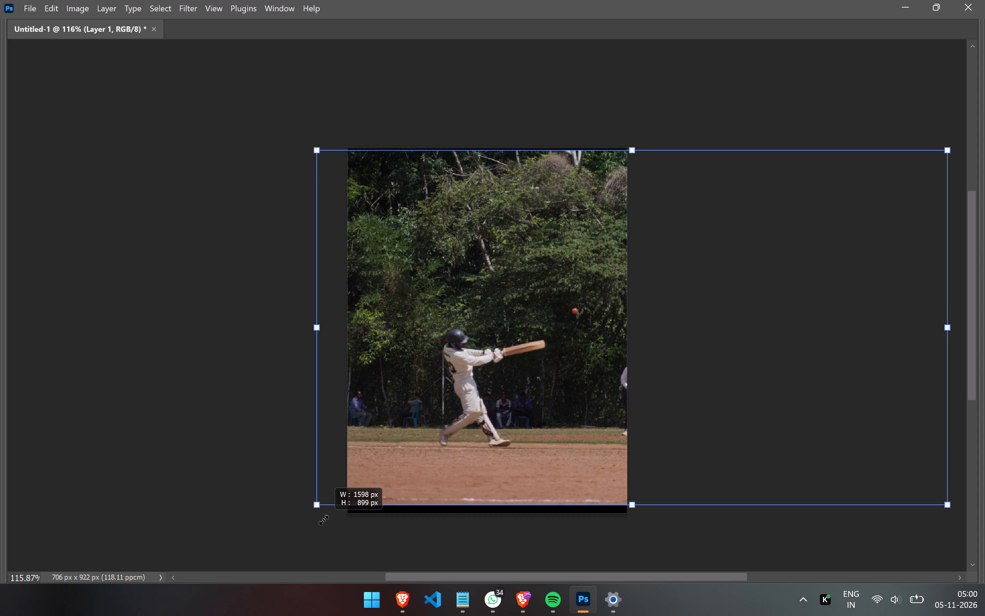
{"action": "left_click_drag", "start_coordinate": [324, 520], "coordinate": [319, 524]}
{"action": "left_click_drag", "start_coordinate": [478, 384], "coordinate": [493, 387]}
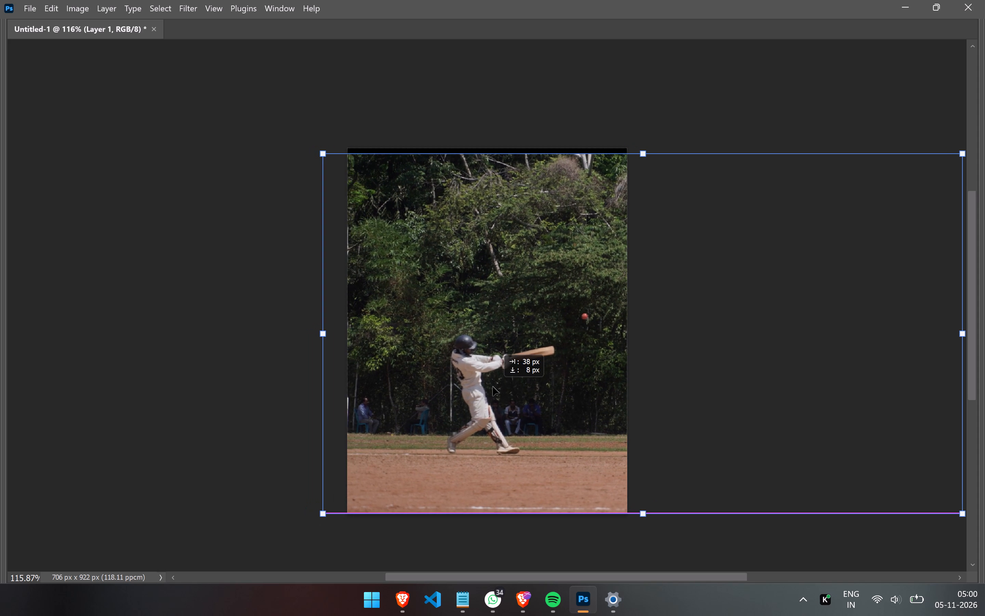
{"action": "left_click_drag", "start_coordinate": [493, 387], "coordinate": [494, 383]}
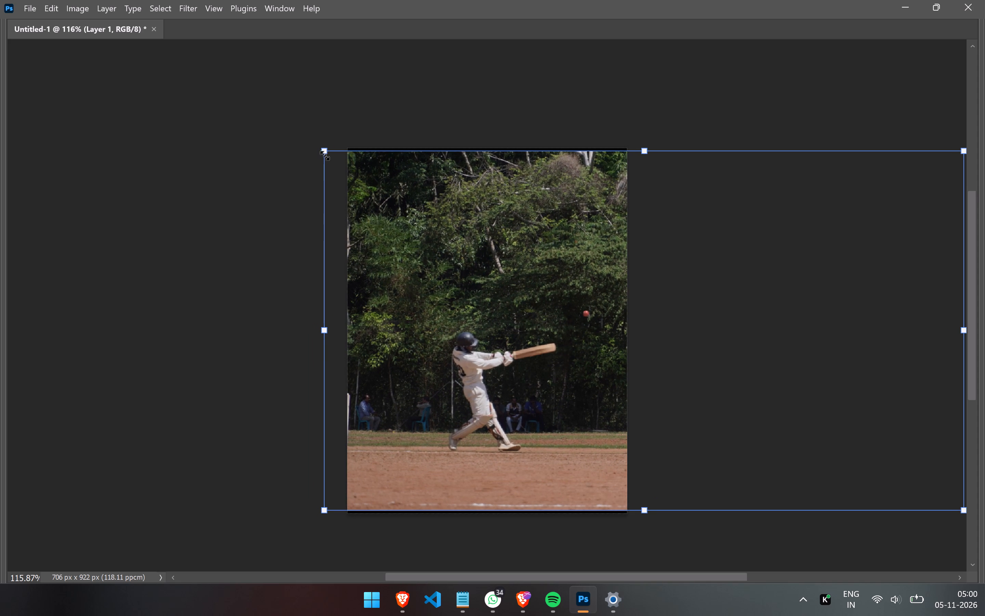
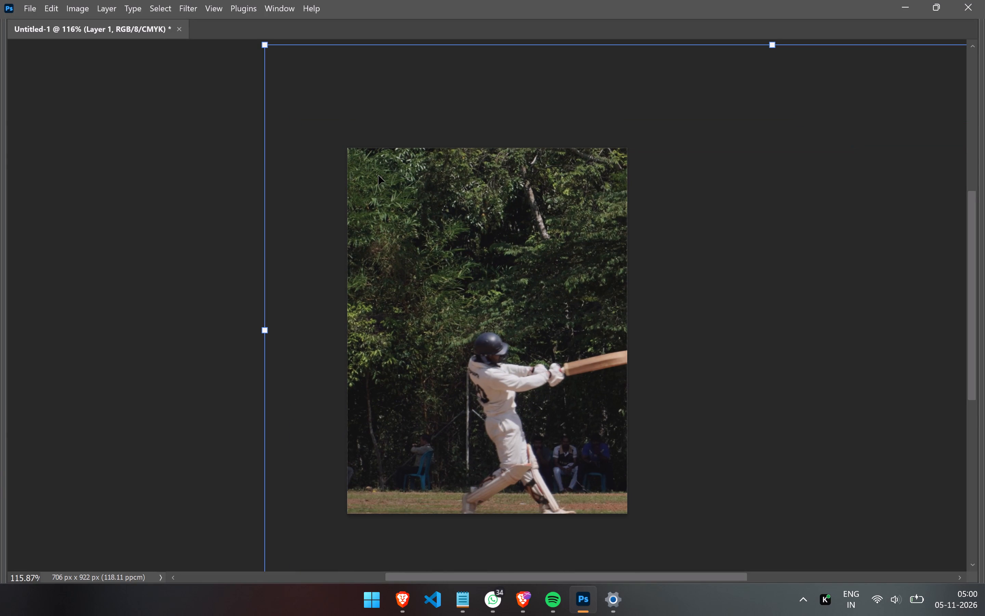
Scale the cricket photo down and reposition it with its top edge on the canvas top and the batsman near the horizontal centre.
{"action": "left_click_drag", "start_coordinate": [261, 45], "coordinate": [578, 432]}
{"action": "left_click_drag", "start_coordinate": [789, 401], "coordinate": [394, 284]}
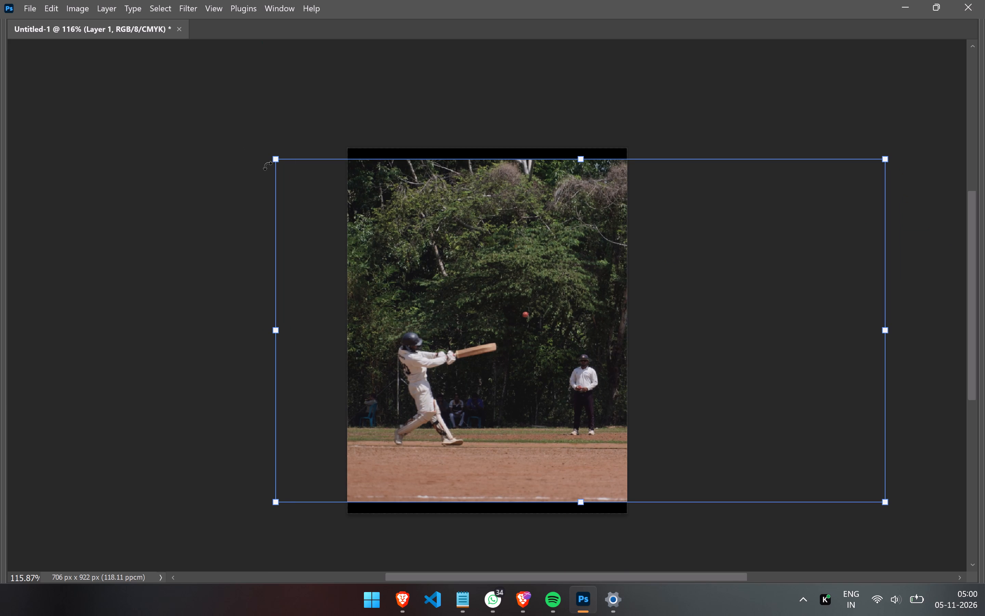
{"action": "left_click", "coordinate": [273, 168]}
{"action": "left_click_drag", "start_coordinate": [459, 318], "coordinate": [504, 309]}
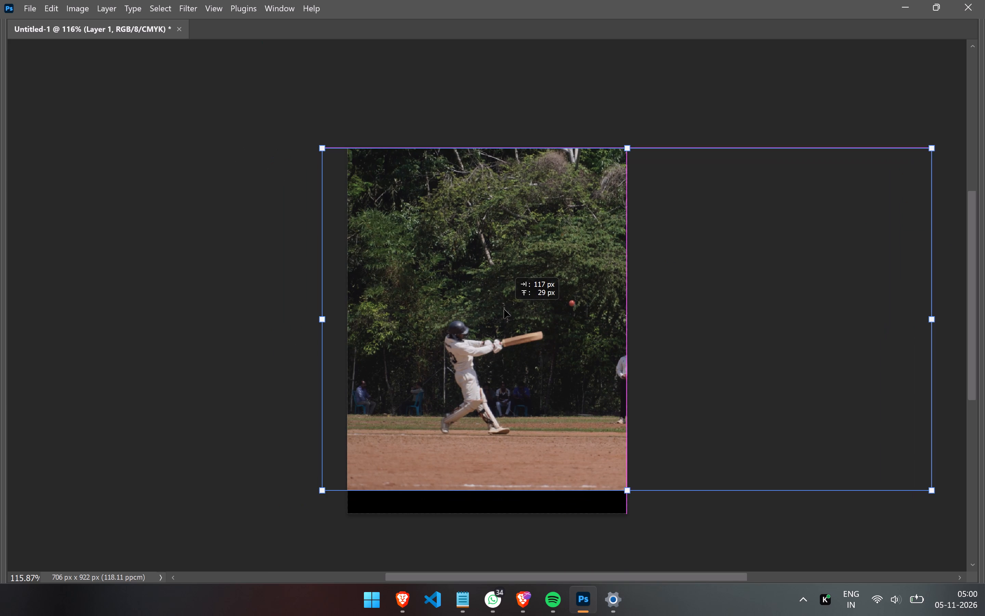
{"action": "left_click_drag", "start_coordinate": [504, 309], "coordinate": [511, 307]}
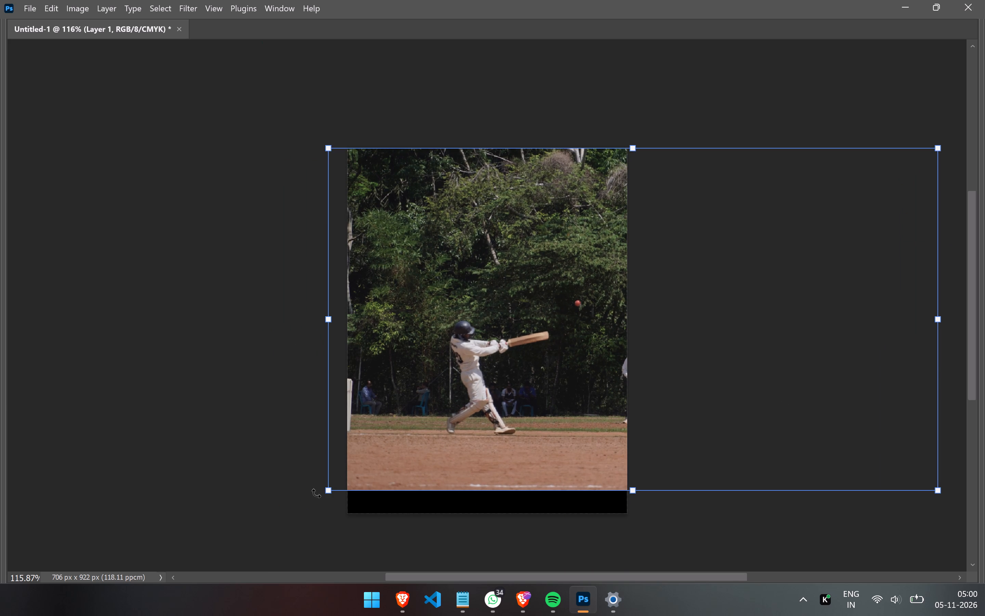
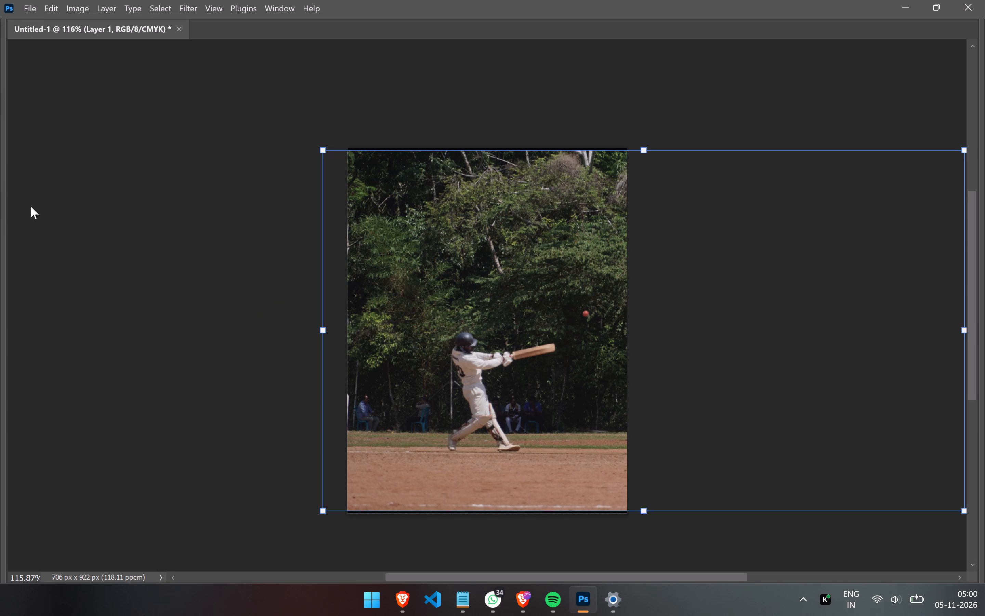
Restore the hidden toolbox and tool options bar in the workspace, and apply the photo's pending transform.
{"action": "left_click", "coordinate": [417, 98]}
{"action": "left_click", "coordinate": [271, 0]}
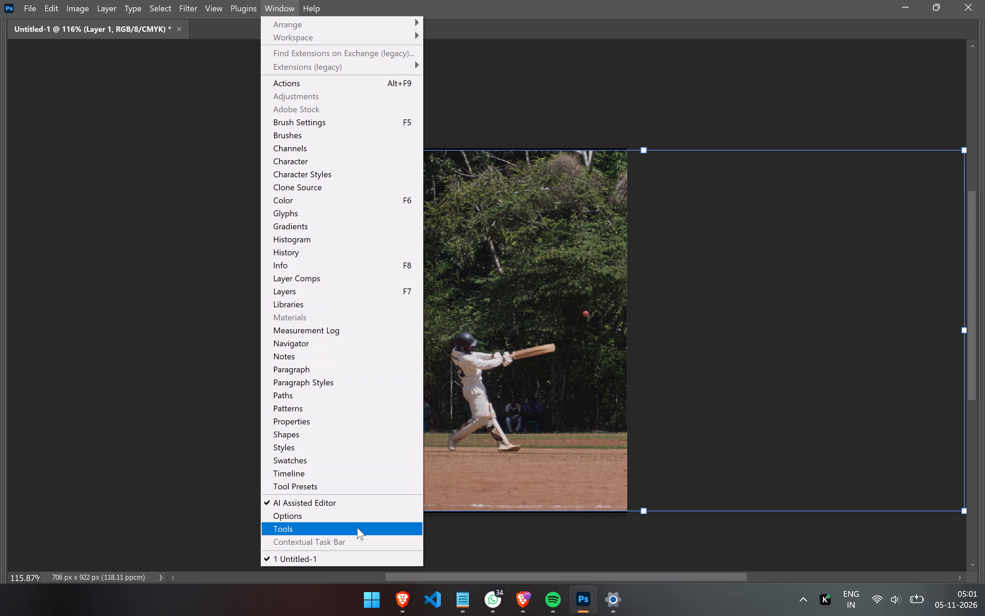
{"action": "left_click", "coordinate": [376, 529]}
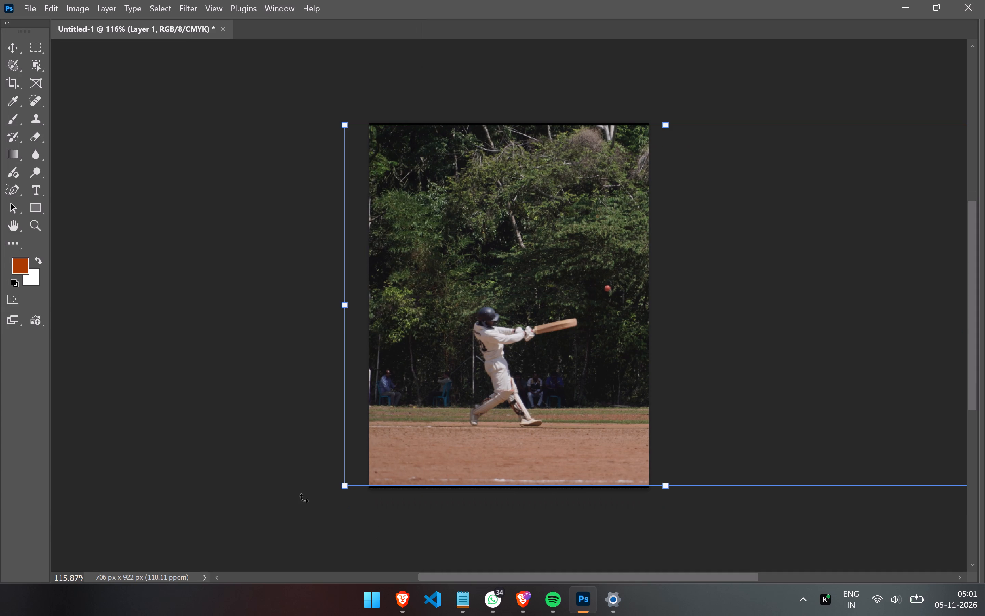
{"action": "left_click", "coordinate": [279, 0]}
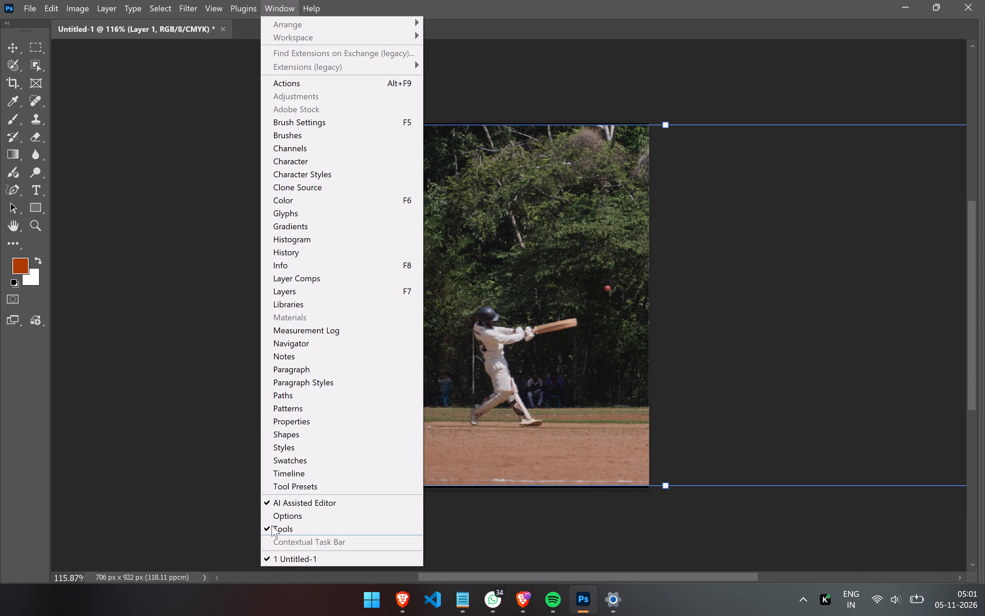
{"action": "left_click", "coordinate": [280, 514]}
{"action": "left_click", "coordinate": [279, 1]}
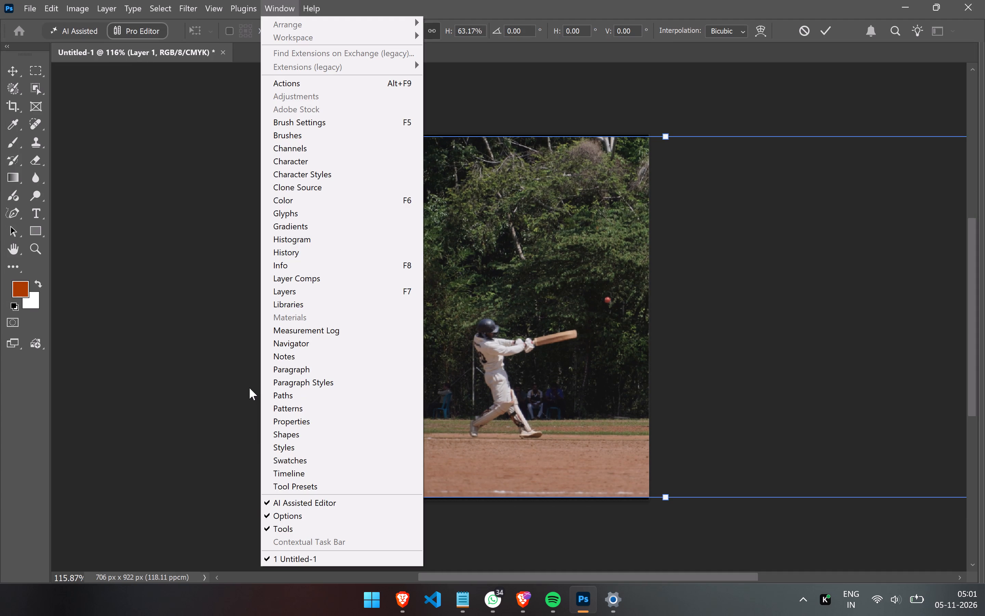
{"action": "left_click", "coordinate": [291, 543]}
{"action": "left_click", "coordinate": [142, 347]}
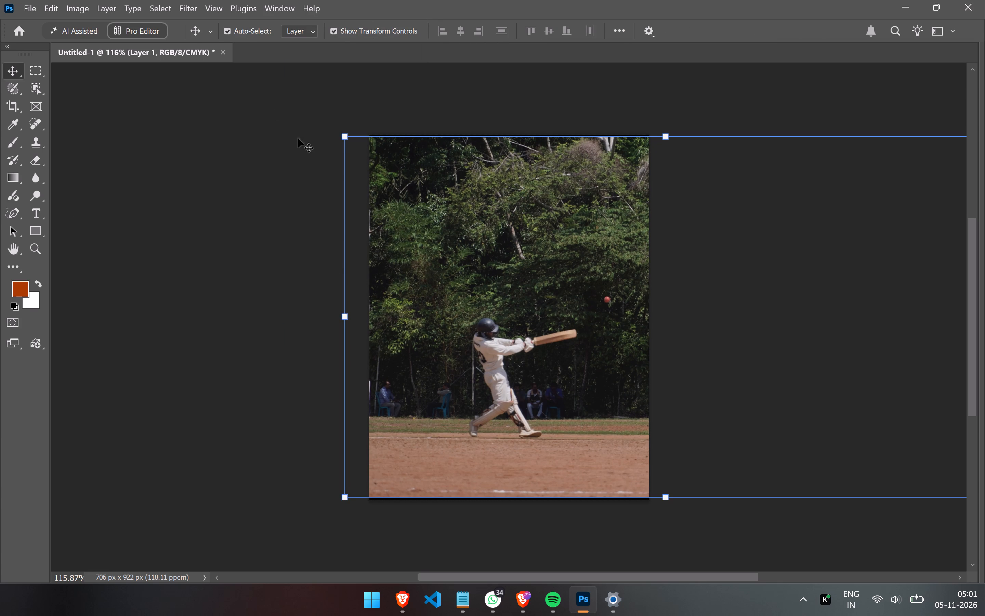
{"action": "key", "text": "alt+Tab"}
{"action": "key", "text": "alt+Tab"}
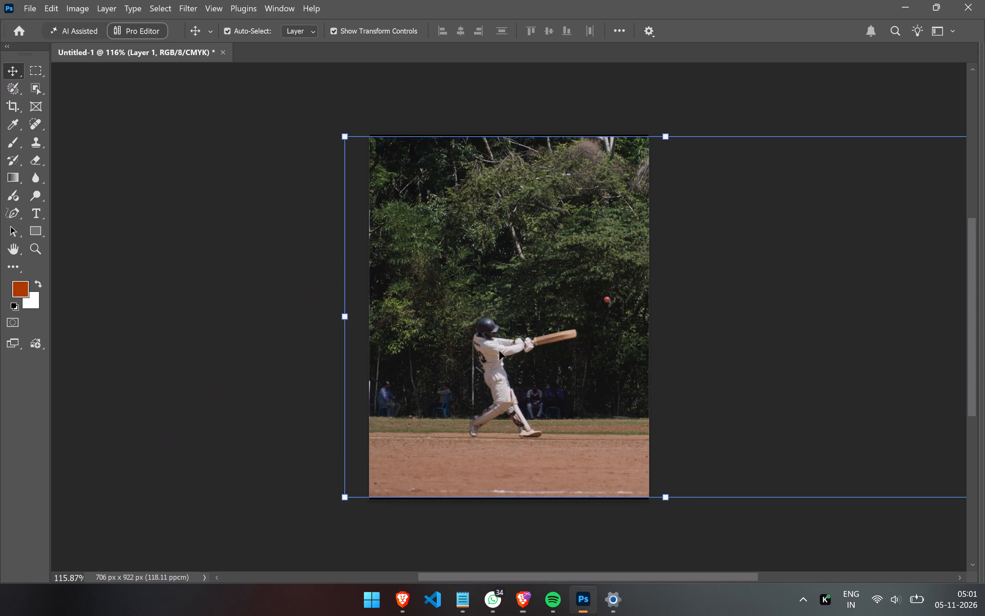
Align the cricket photo with the canvas top, scale it to about 101% to cover the bottom gap, and shift it slightly right.
{"action": "left_click", "coordinate": [504, 352]}
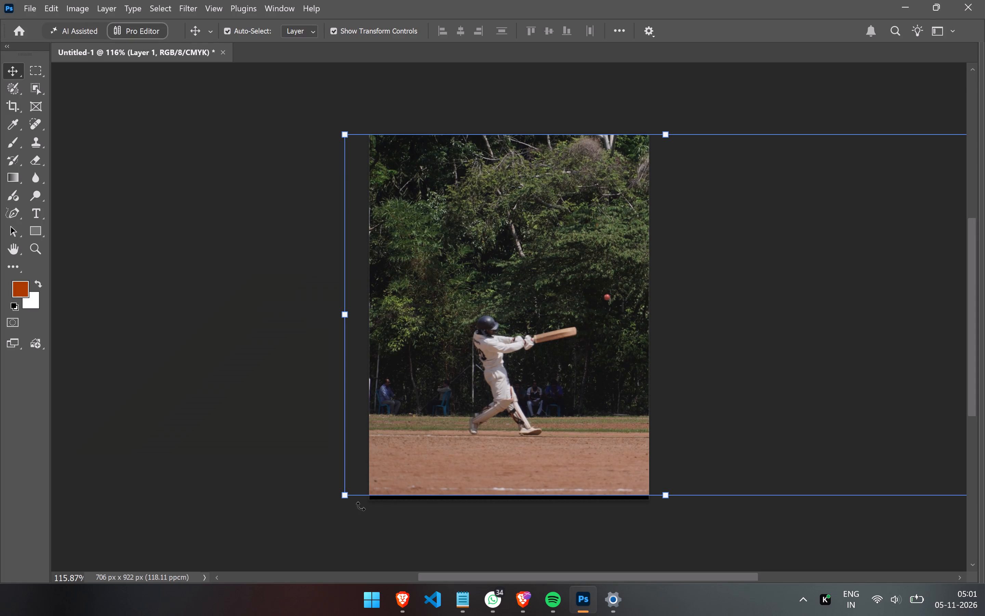
{"action": "left_click", "coordinate": [337, 497]}
{"action": "left_click_drag", "start_coordinate": [344, 492], "coordinate": [344, 498]}
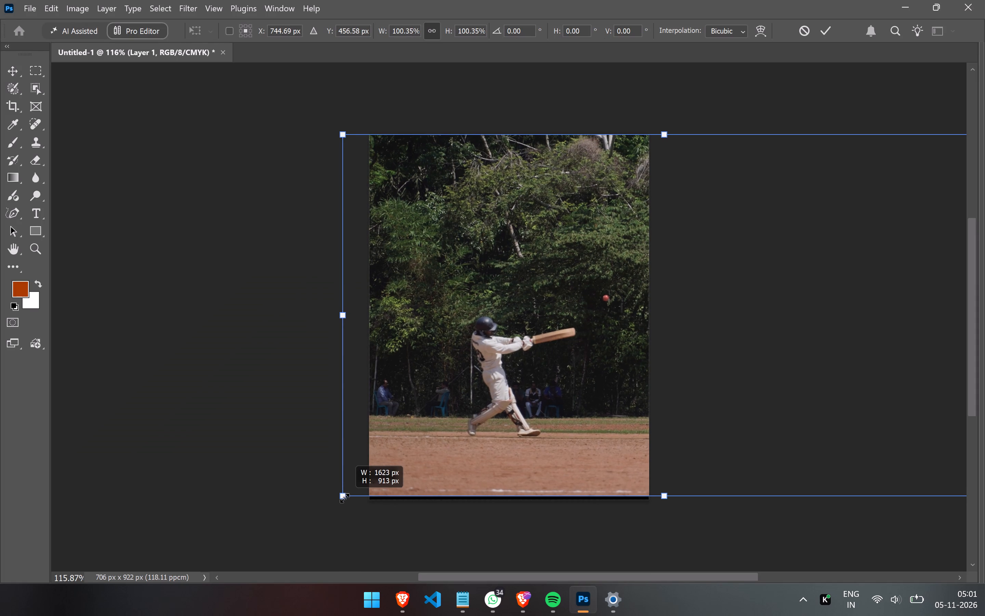
{"action": "left_click_drag", "start_coordinate": [344, 498], "coordinate": [342, 502]}
{"action": "left_click_drag", "start_coordinate": [472, 385], "coordinate": [477, 385]}
{"action": "left_click_drag", "start_coordinate": [477, 385], "coordinate": [480, 385]}
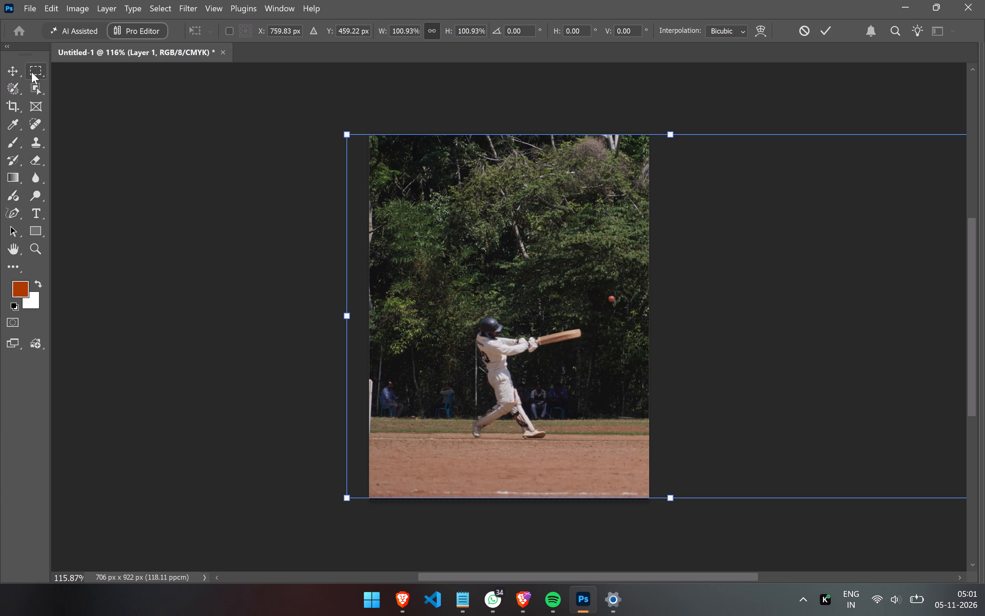
Switch to Brave and examine the Run Away running poster on Cosmos as a layout reference.
{"action": "key", "text": "alt+Tab"}
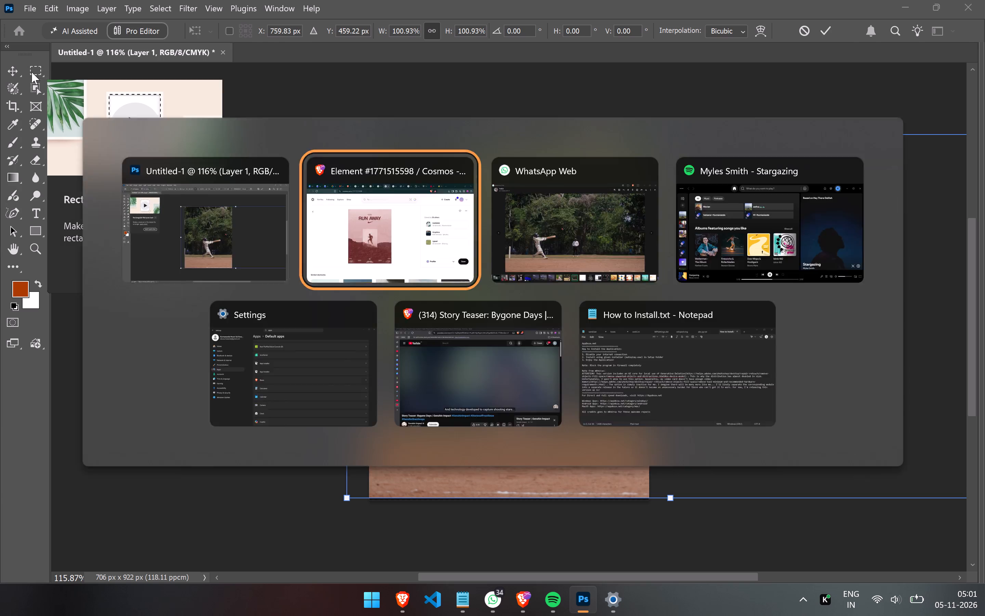
{"action": "key", "text": "alt+Tab"}
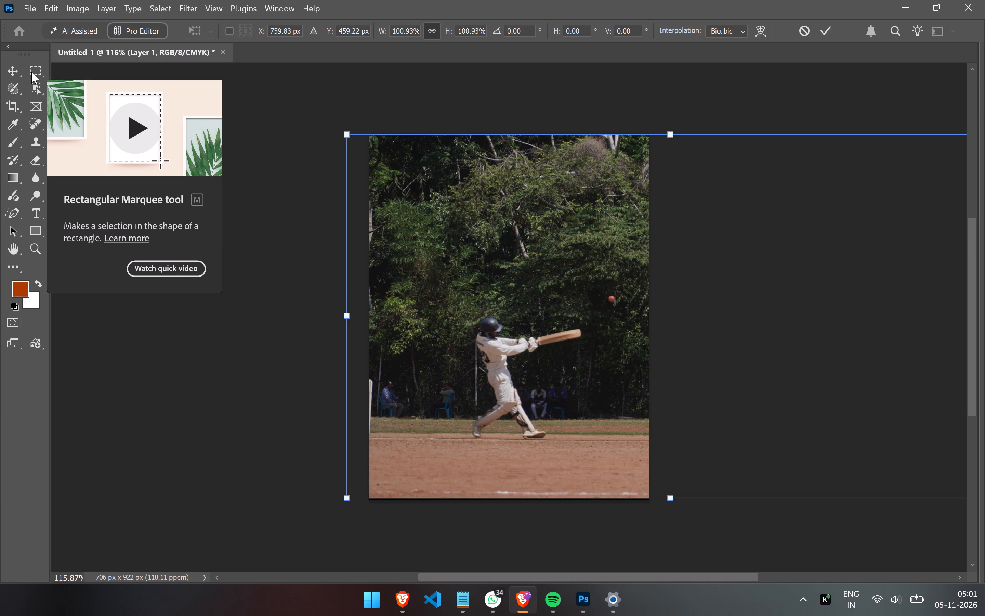
{"action": "key", "text": "alt+Tab"}
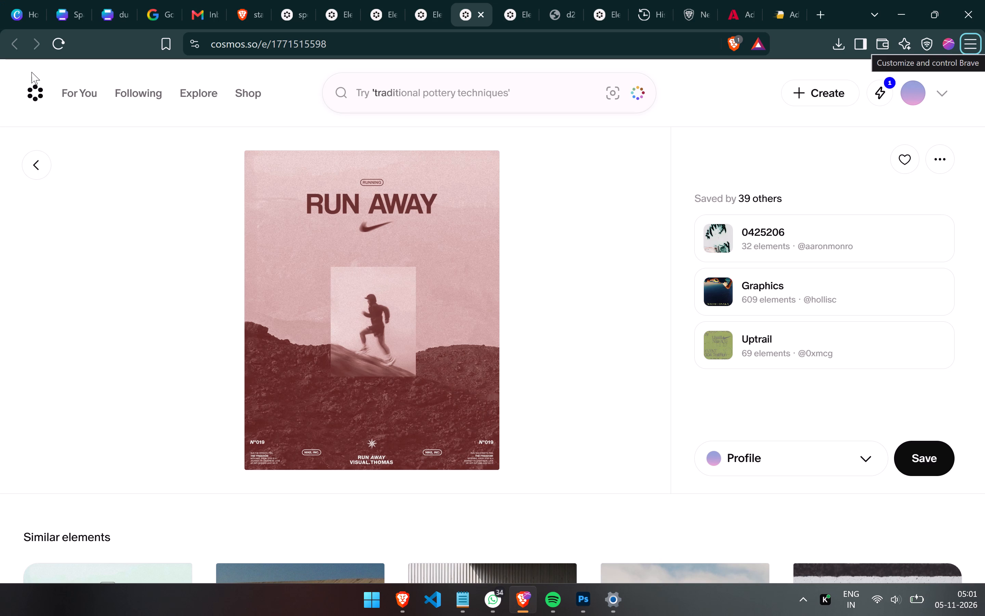
Switch between Photoshop and Brave to compare the cricket photo's framing with the Run Away poster, ending in Photoshop.
{"action": "key", "text": "alt+Tab"}
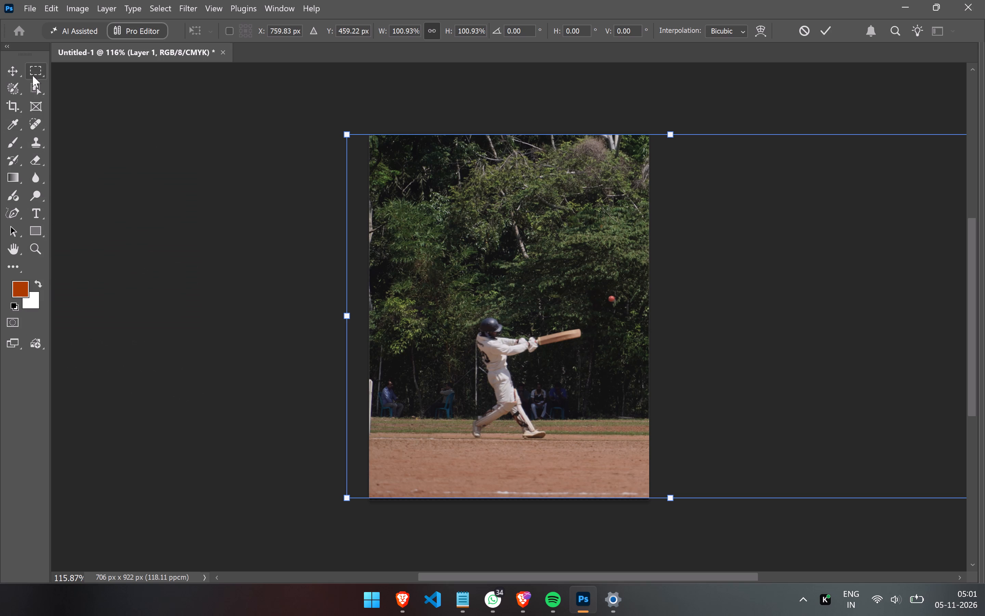
{"action": "key", "text": "alt+Tab"}
{"action": "key", "text": "alt+Tab"}
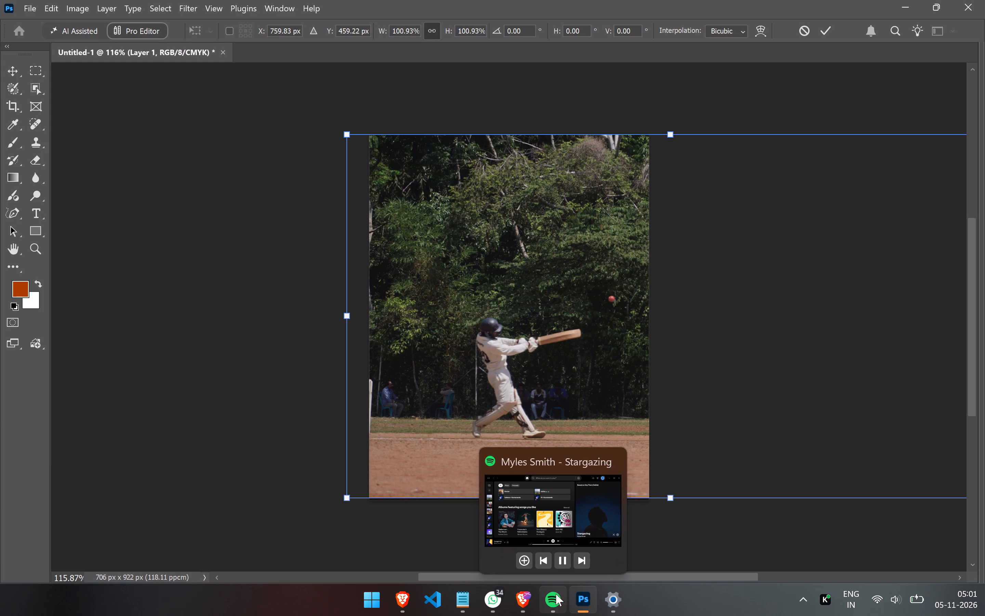
Switch to Spotify, pause the song Stargazing, and return to the poster document in Photoshop.
{"action": "left_click", "coordinate": [556, 594]}
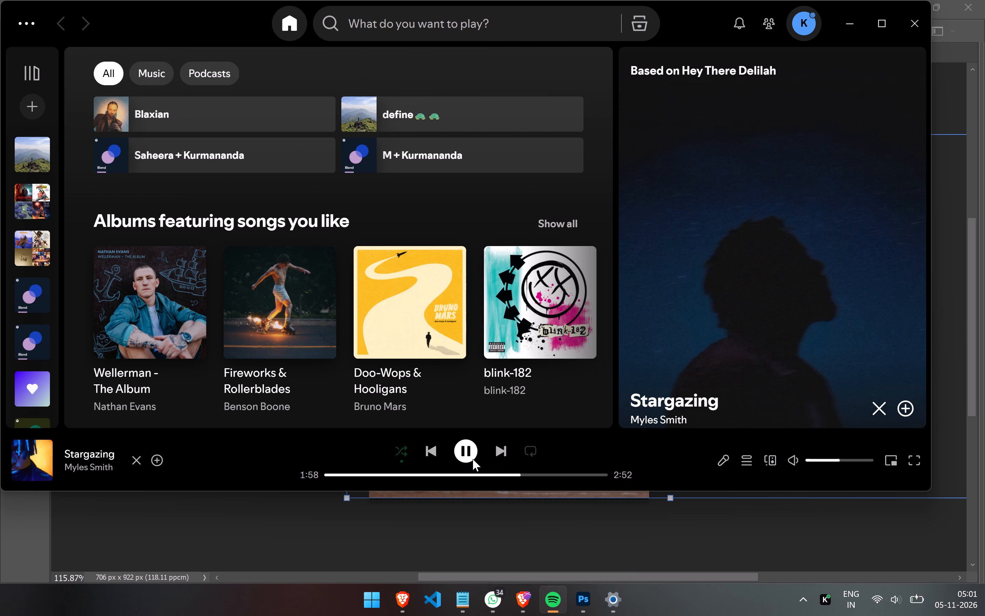
{"action": "left_click", "coordinate": [463, 450]}
{"action": "key", "text": "alt+Tab"}
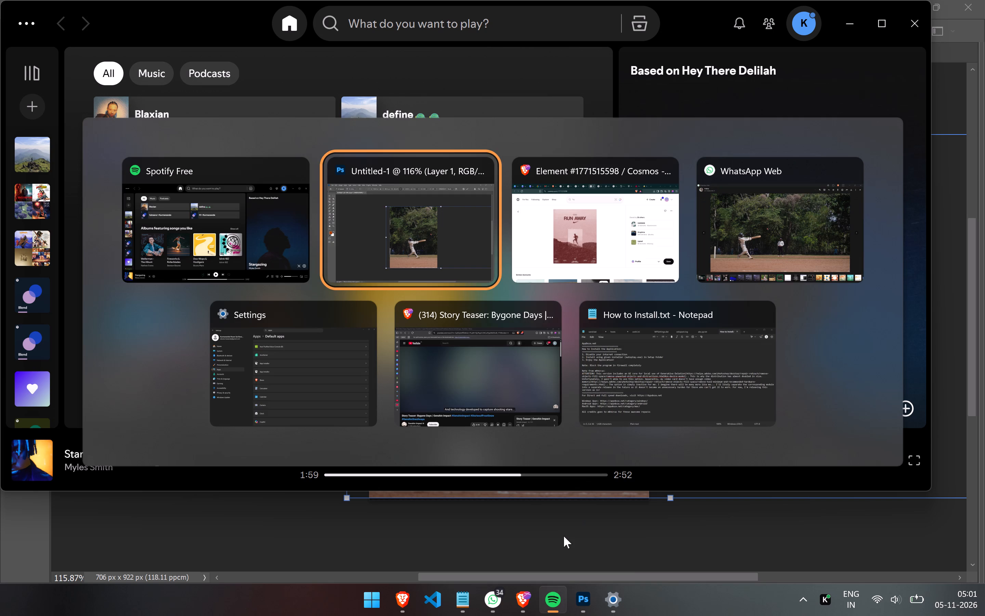